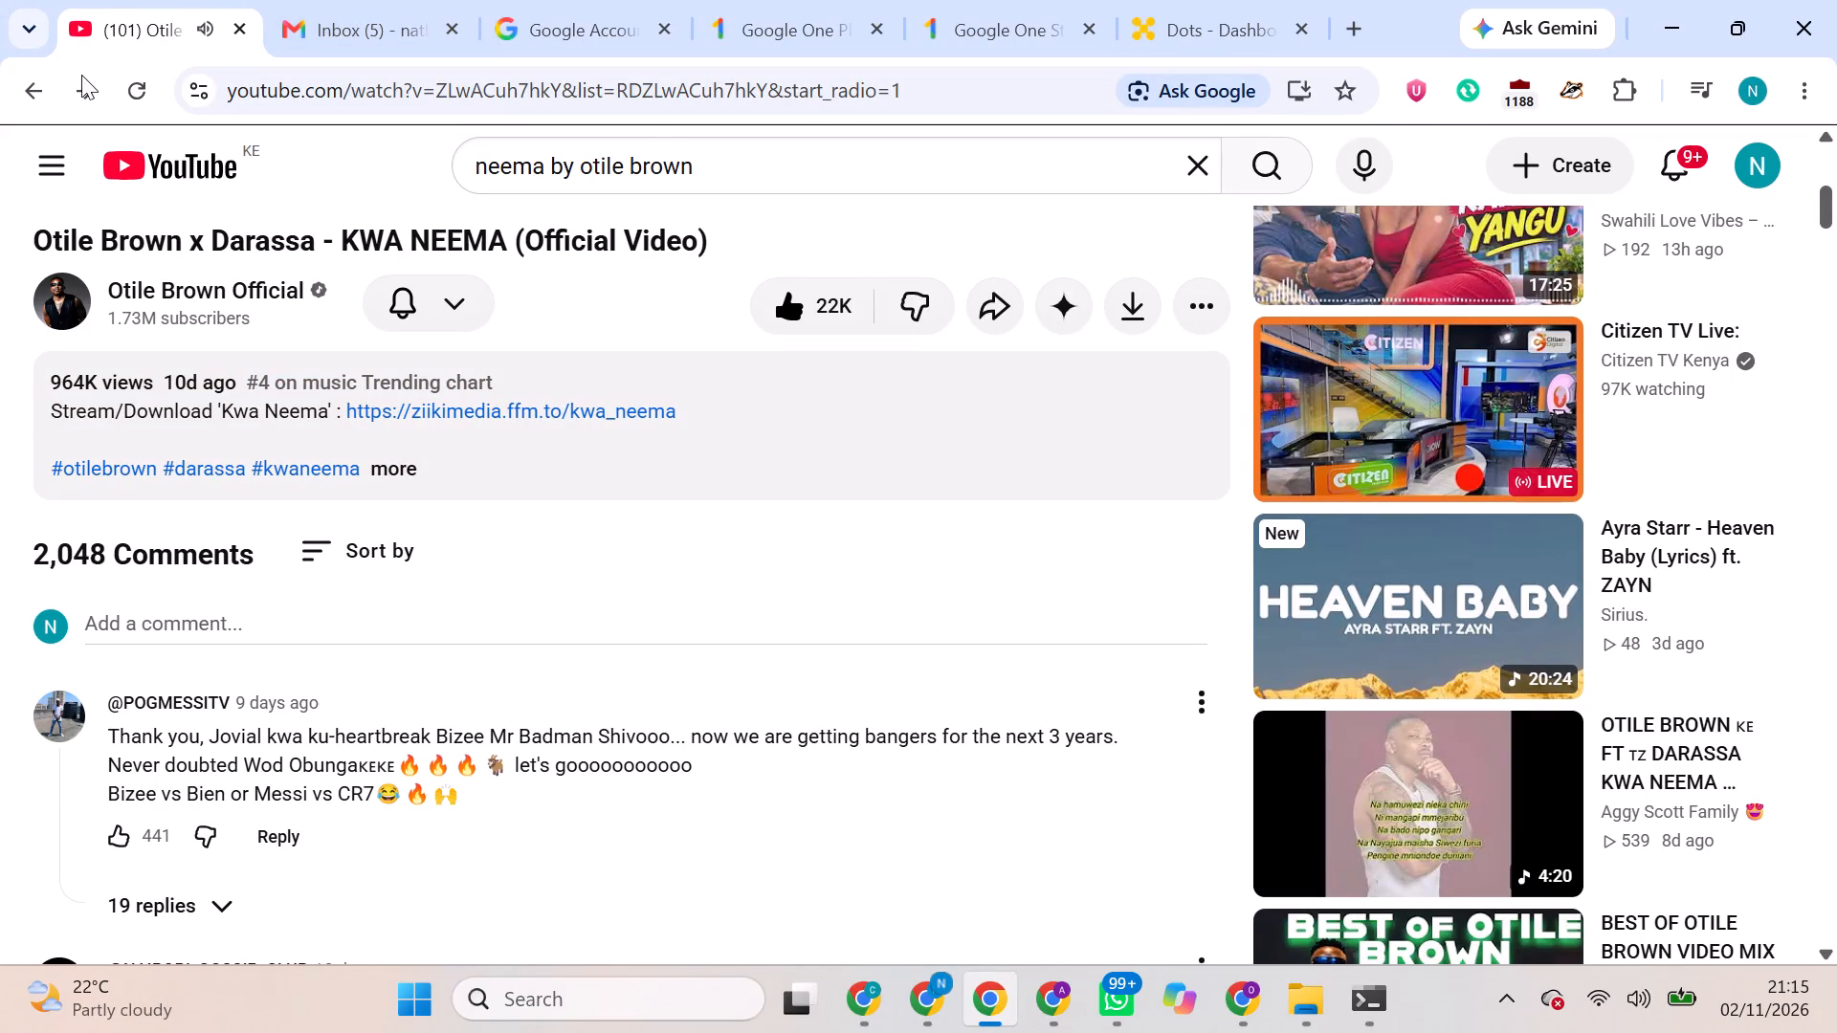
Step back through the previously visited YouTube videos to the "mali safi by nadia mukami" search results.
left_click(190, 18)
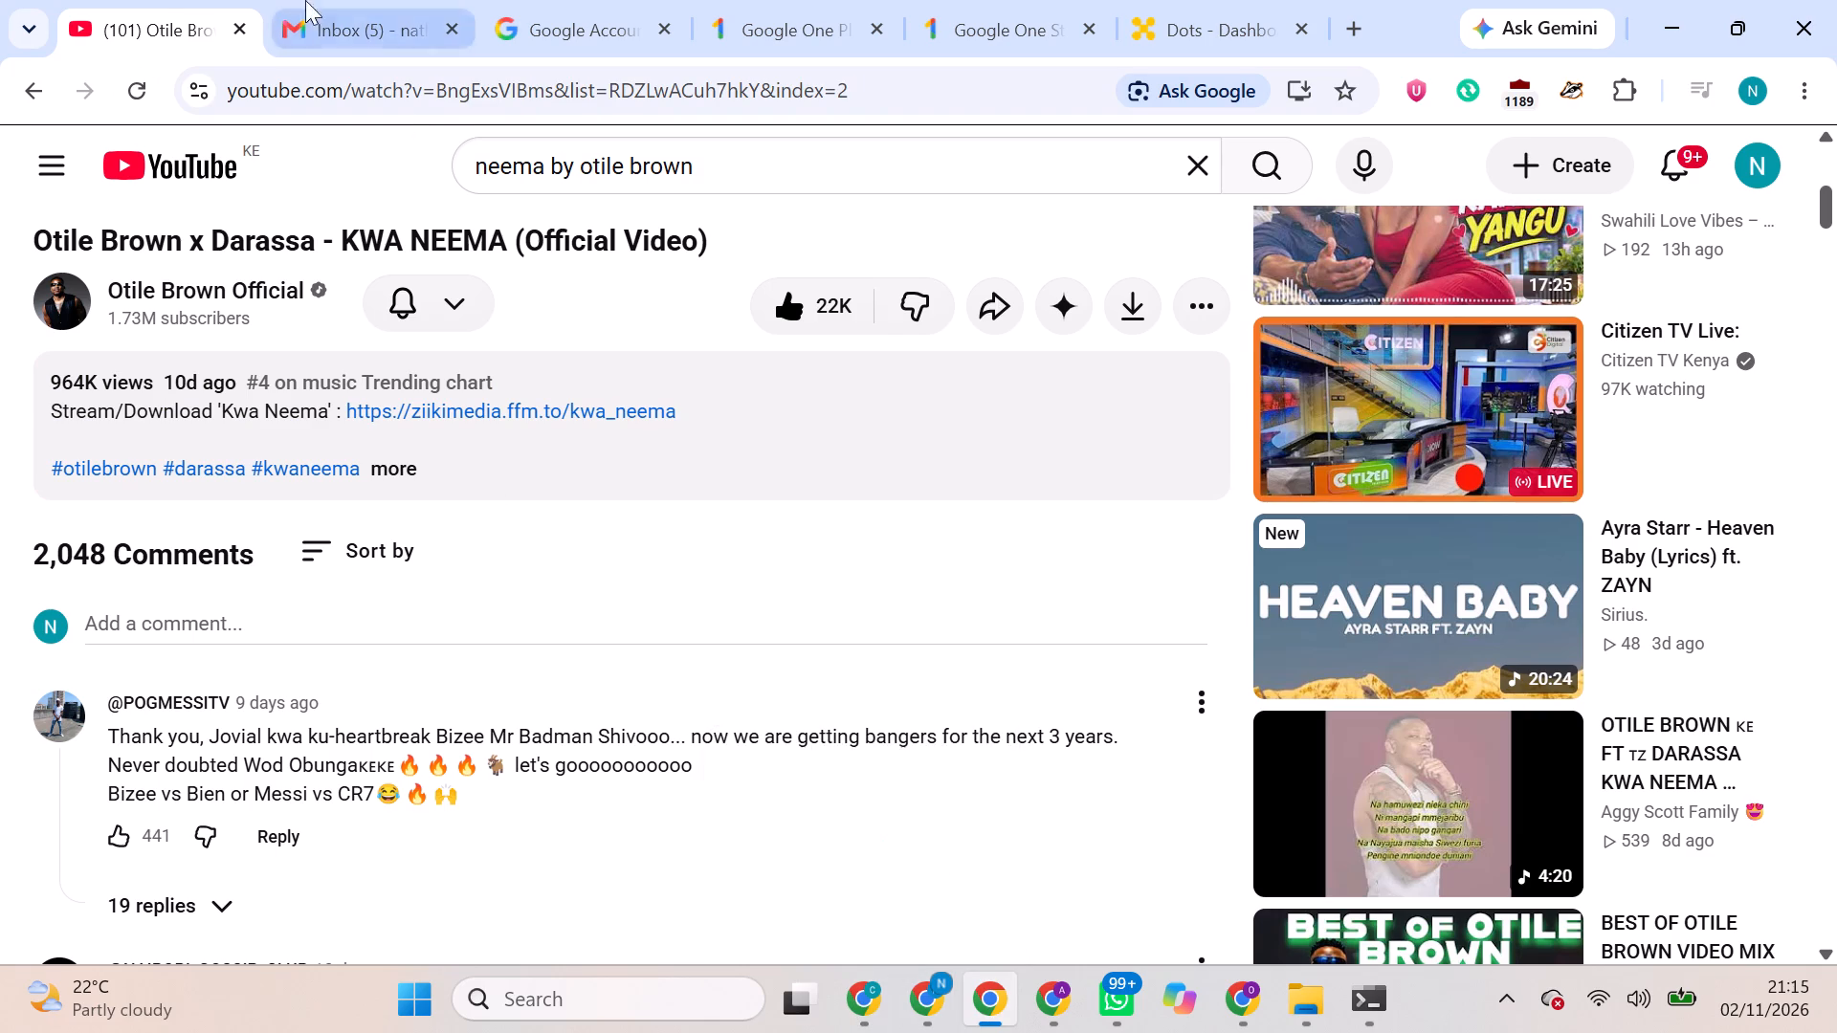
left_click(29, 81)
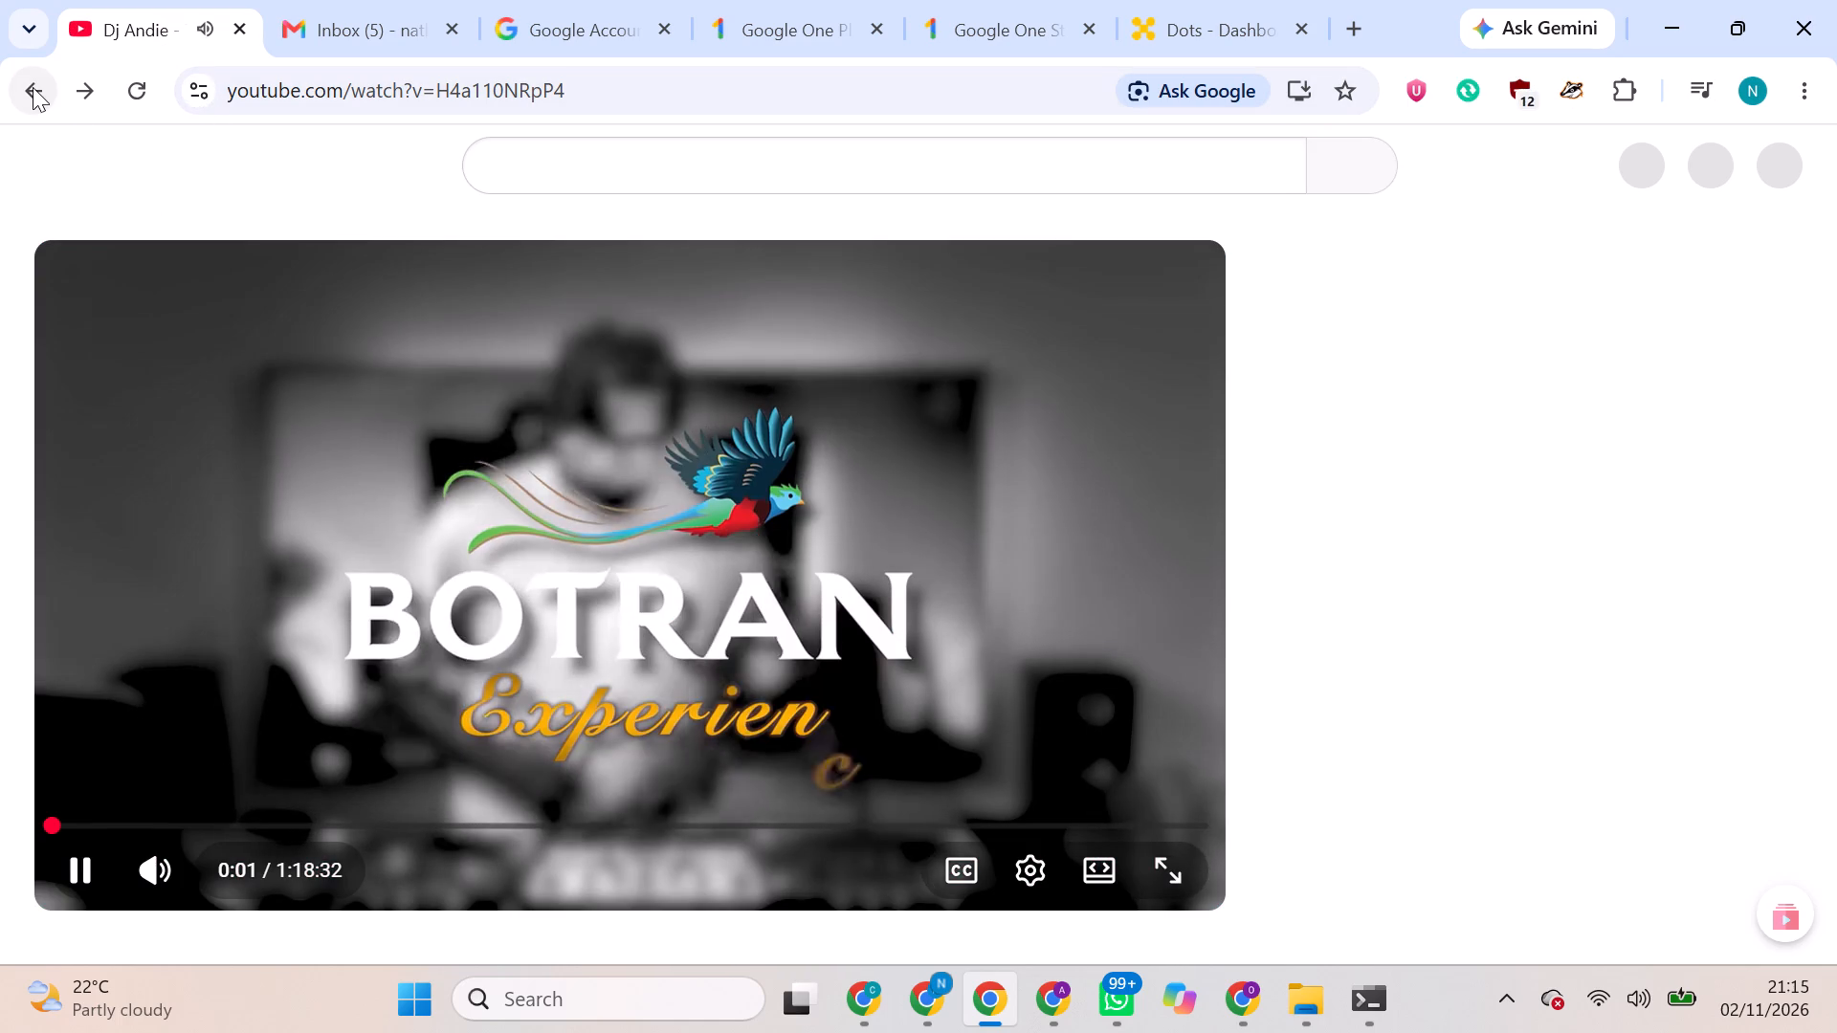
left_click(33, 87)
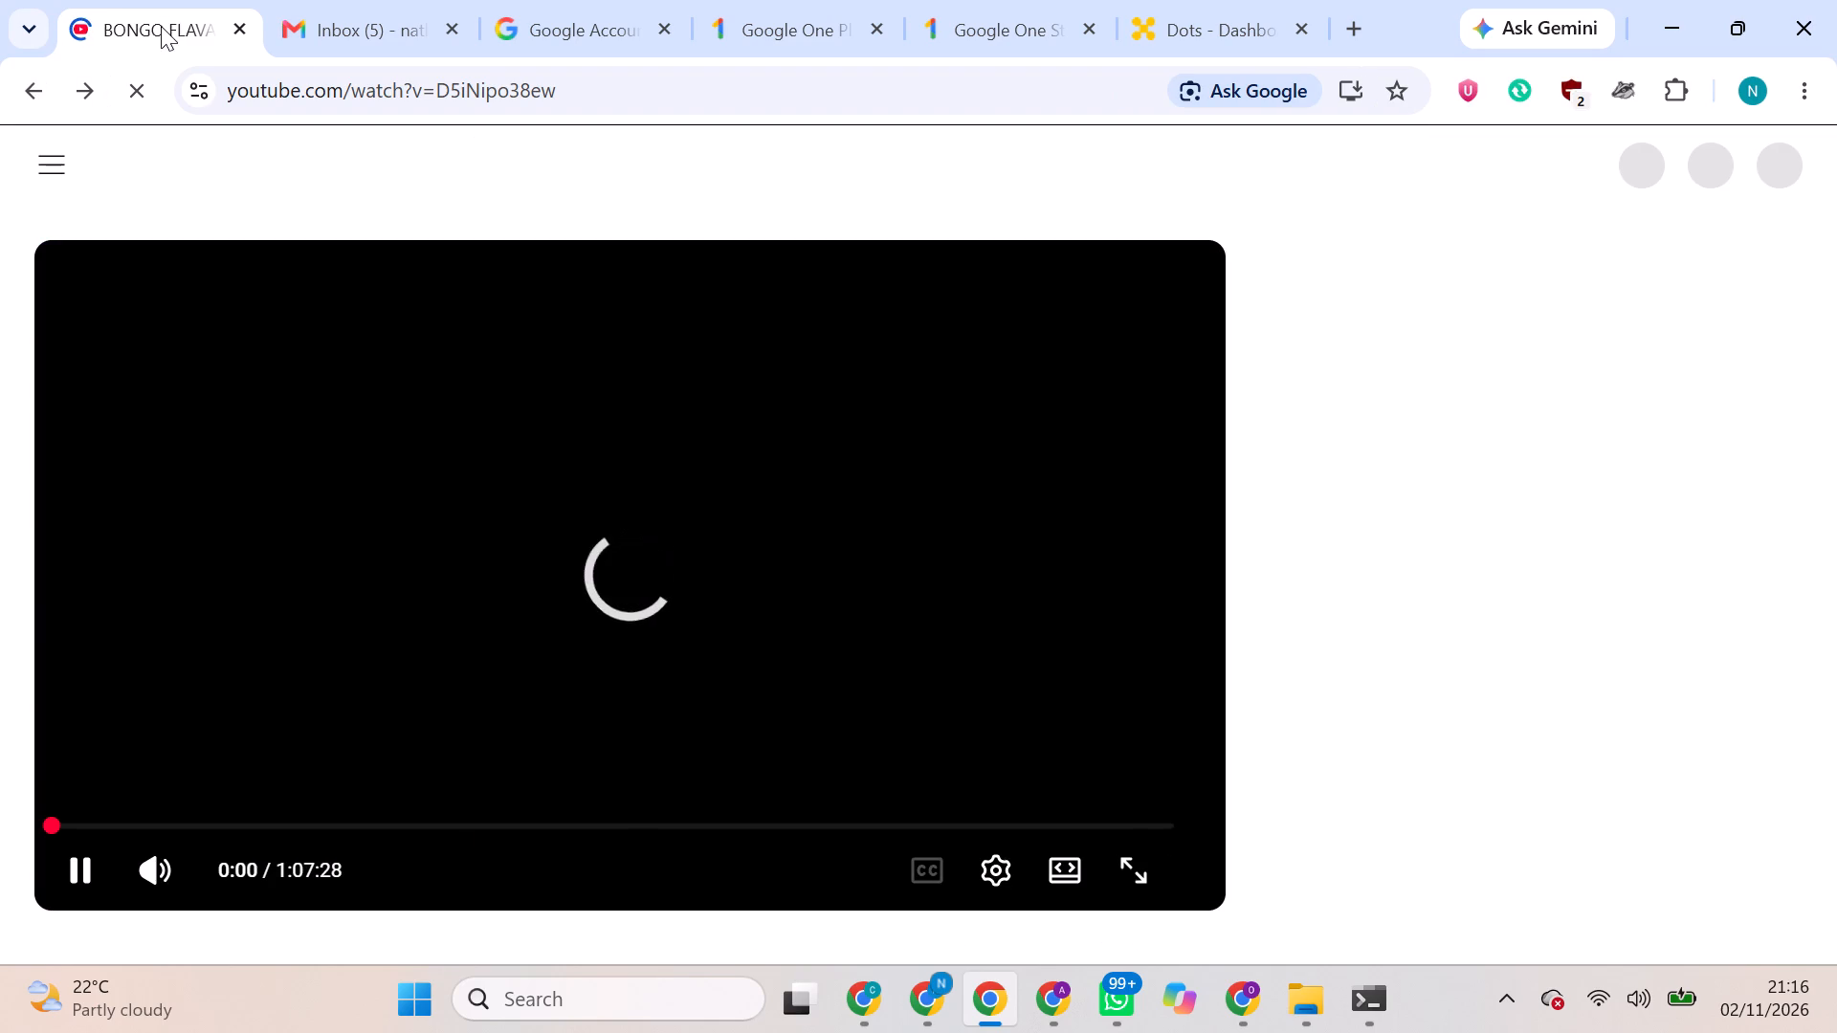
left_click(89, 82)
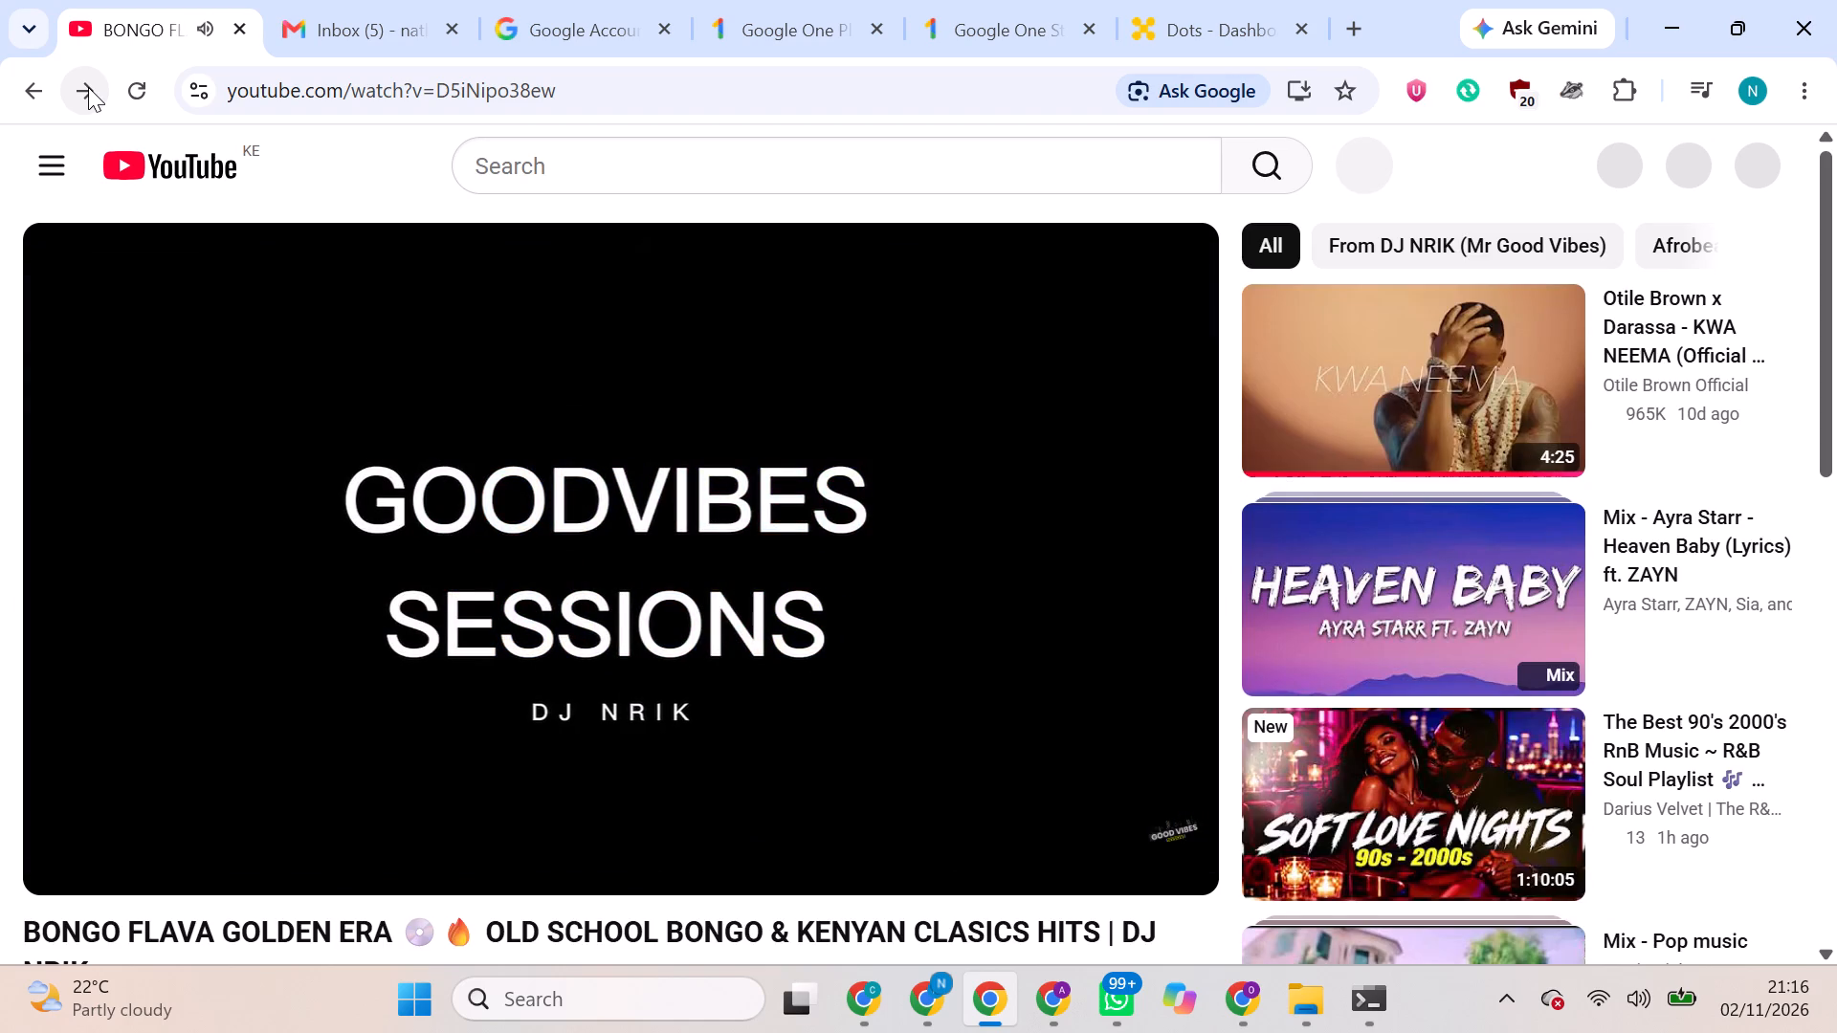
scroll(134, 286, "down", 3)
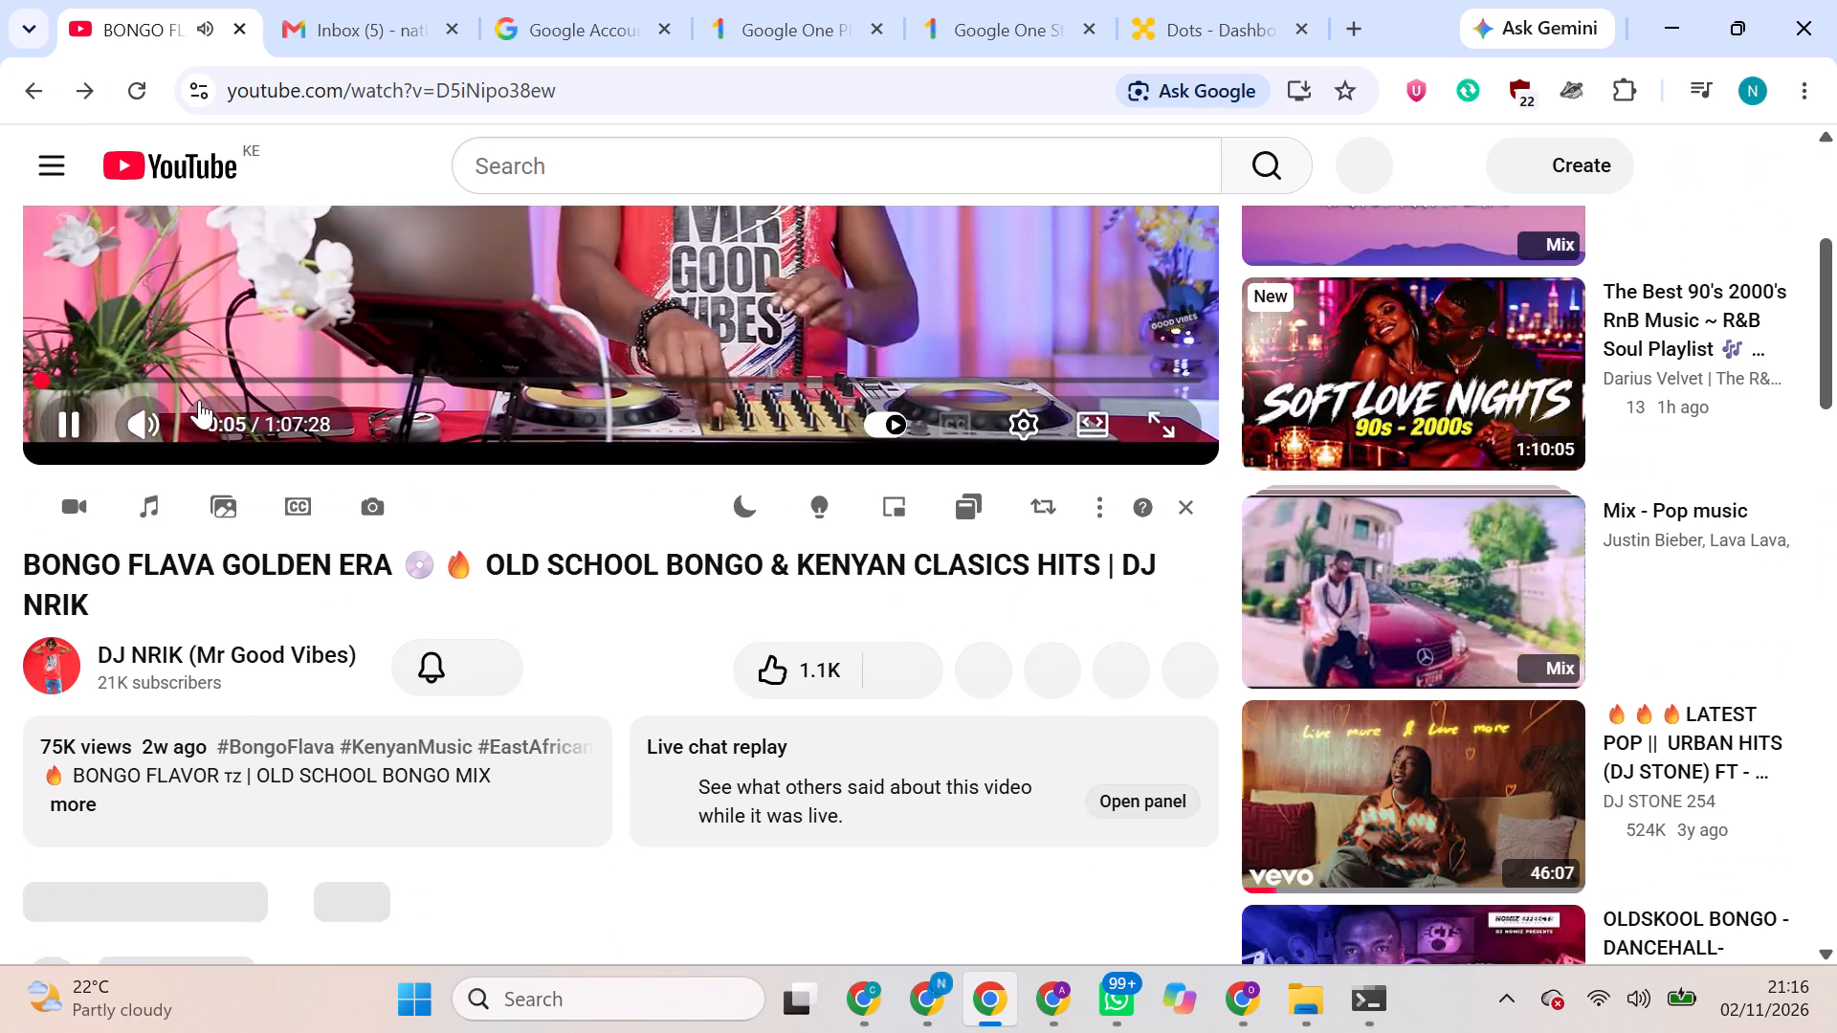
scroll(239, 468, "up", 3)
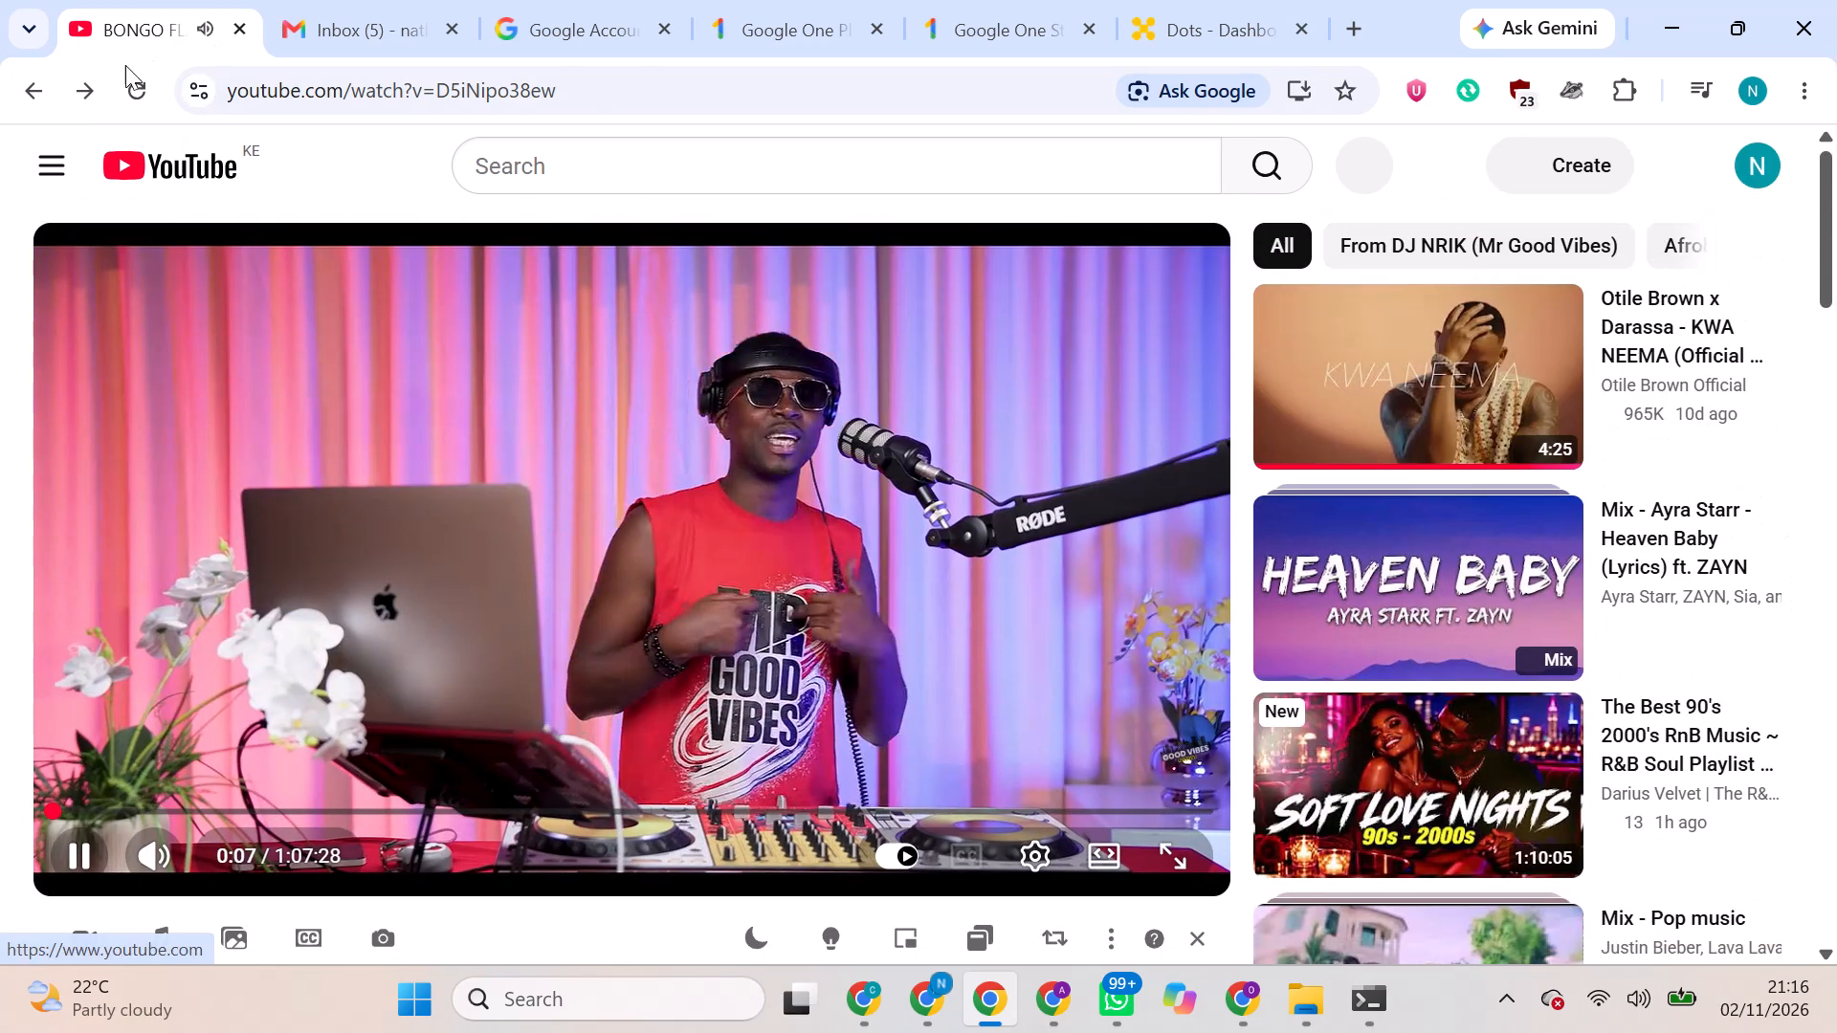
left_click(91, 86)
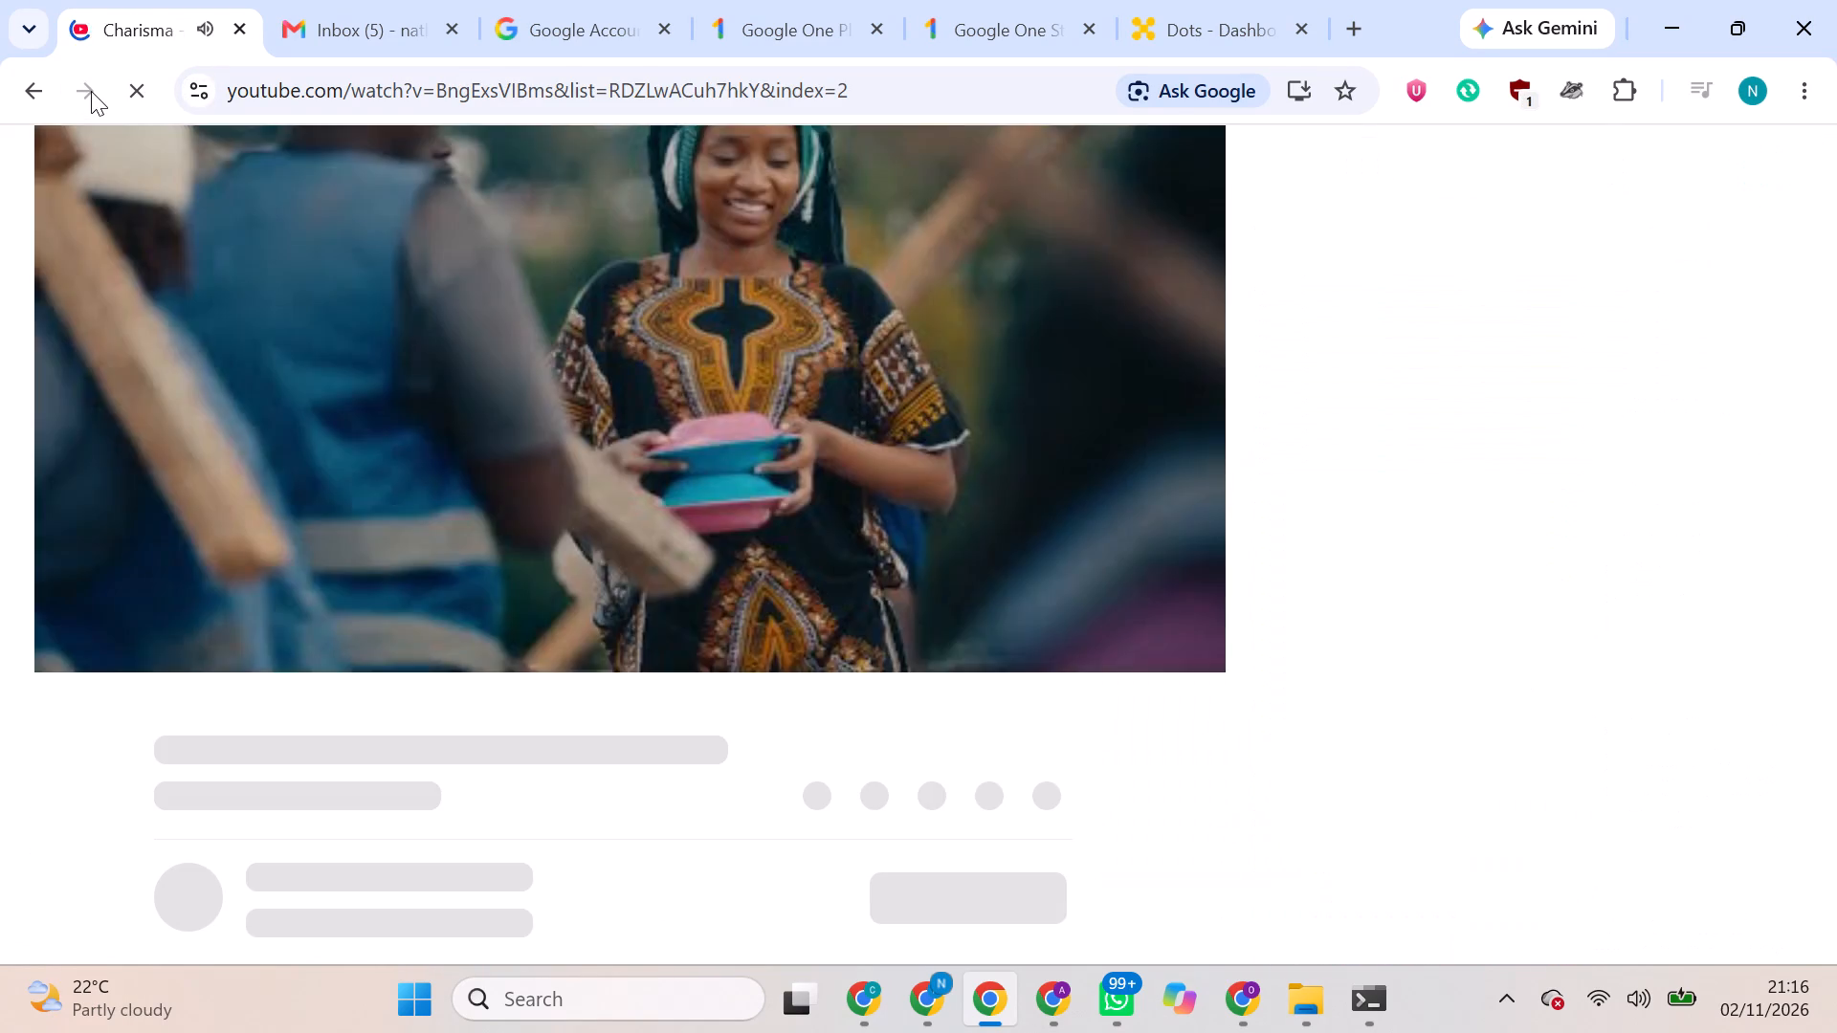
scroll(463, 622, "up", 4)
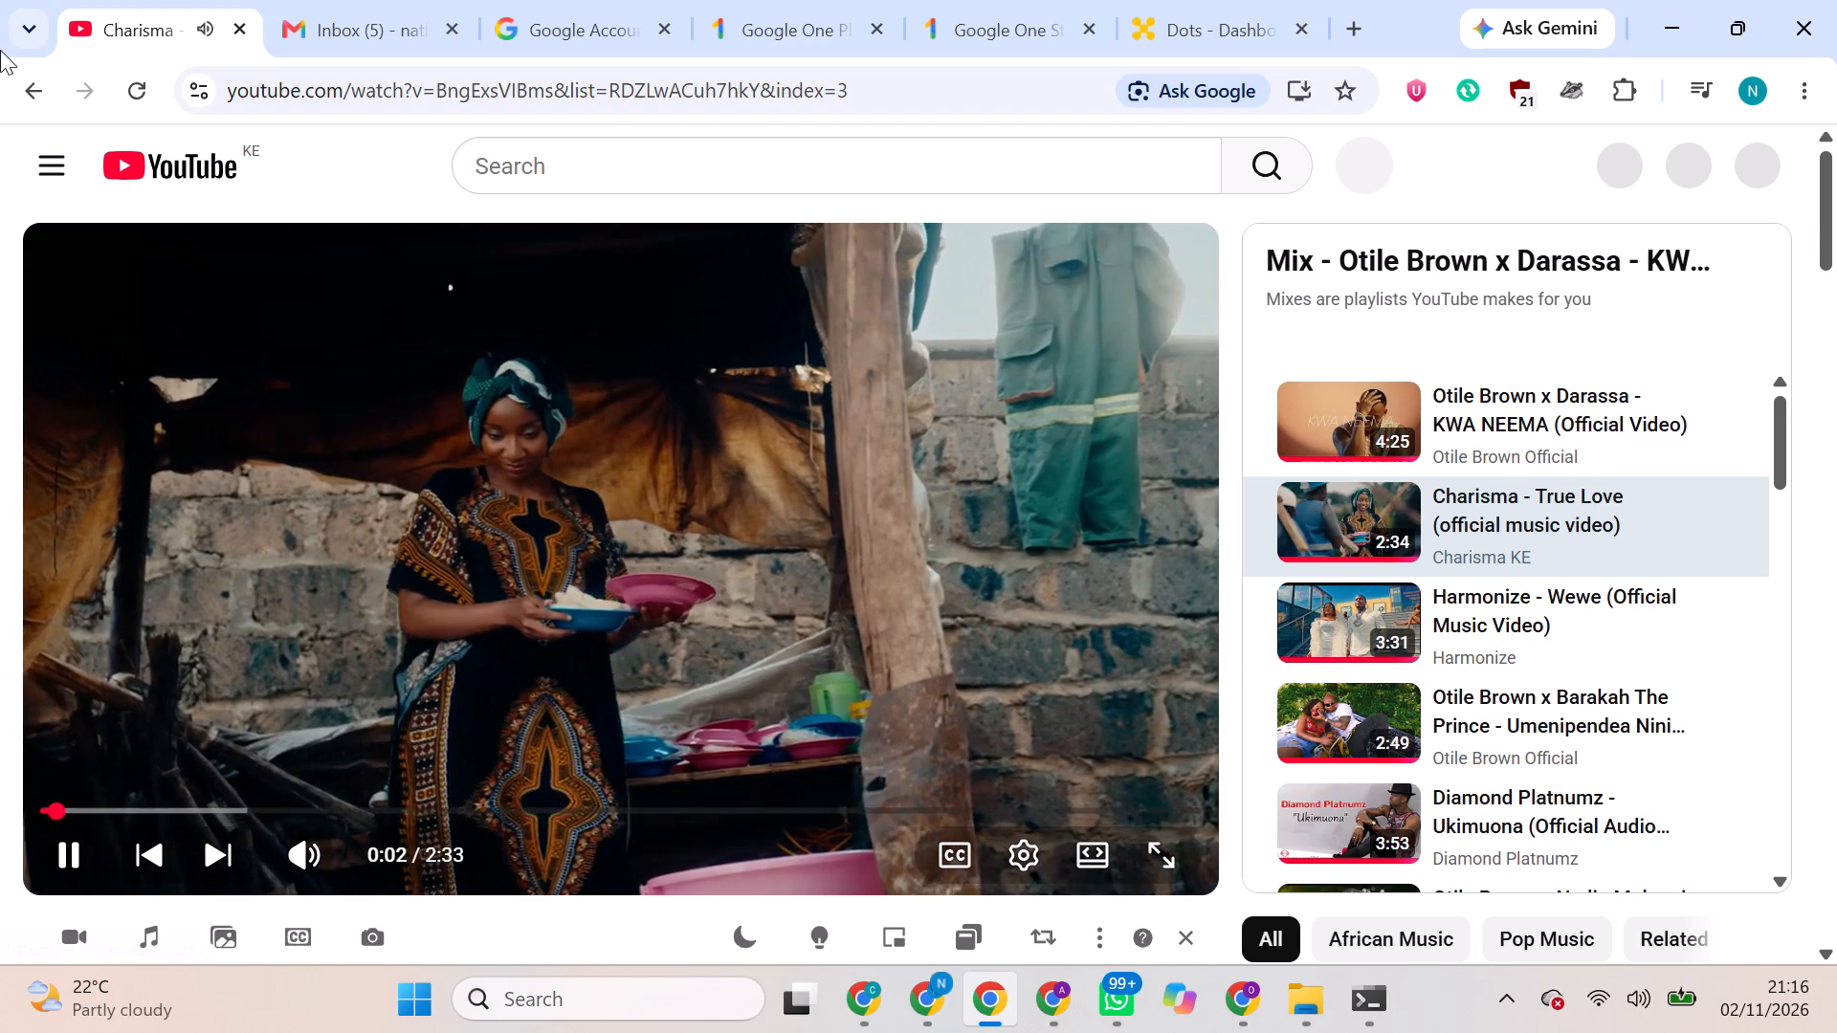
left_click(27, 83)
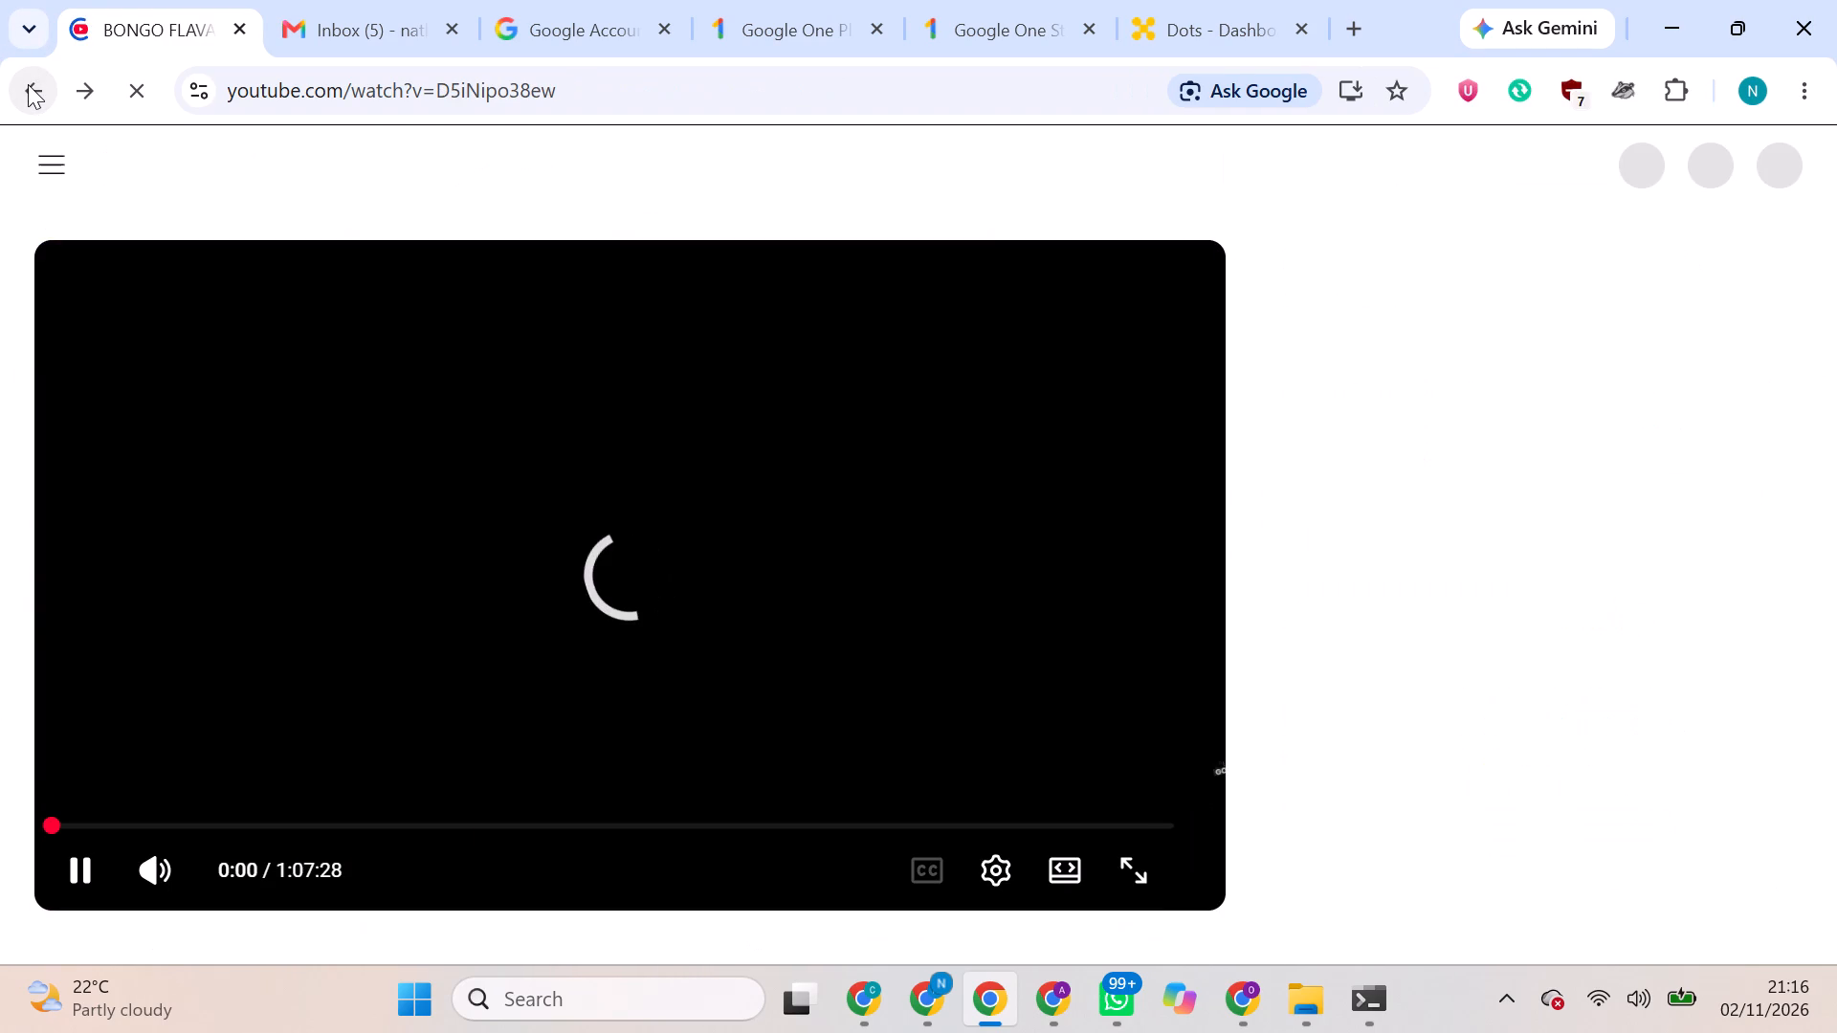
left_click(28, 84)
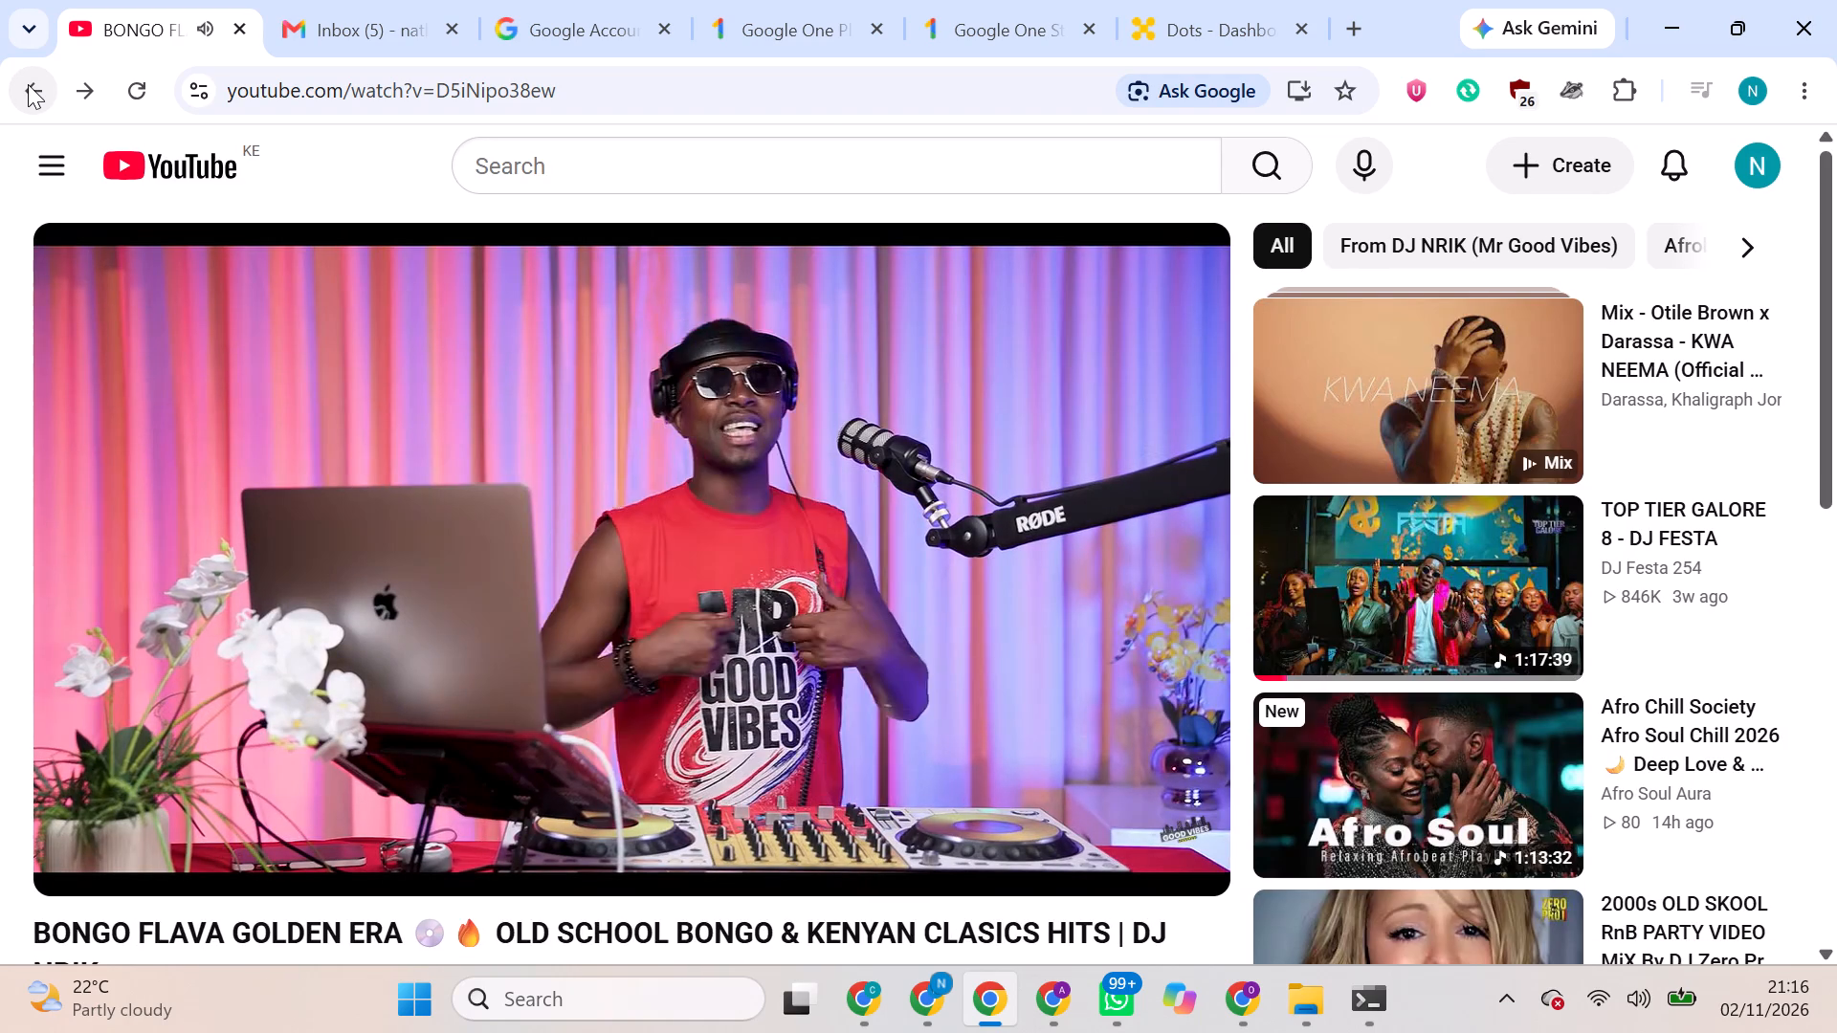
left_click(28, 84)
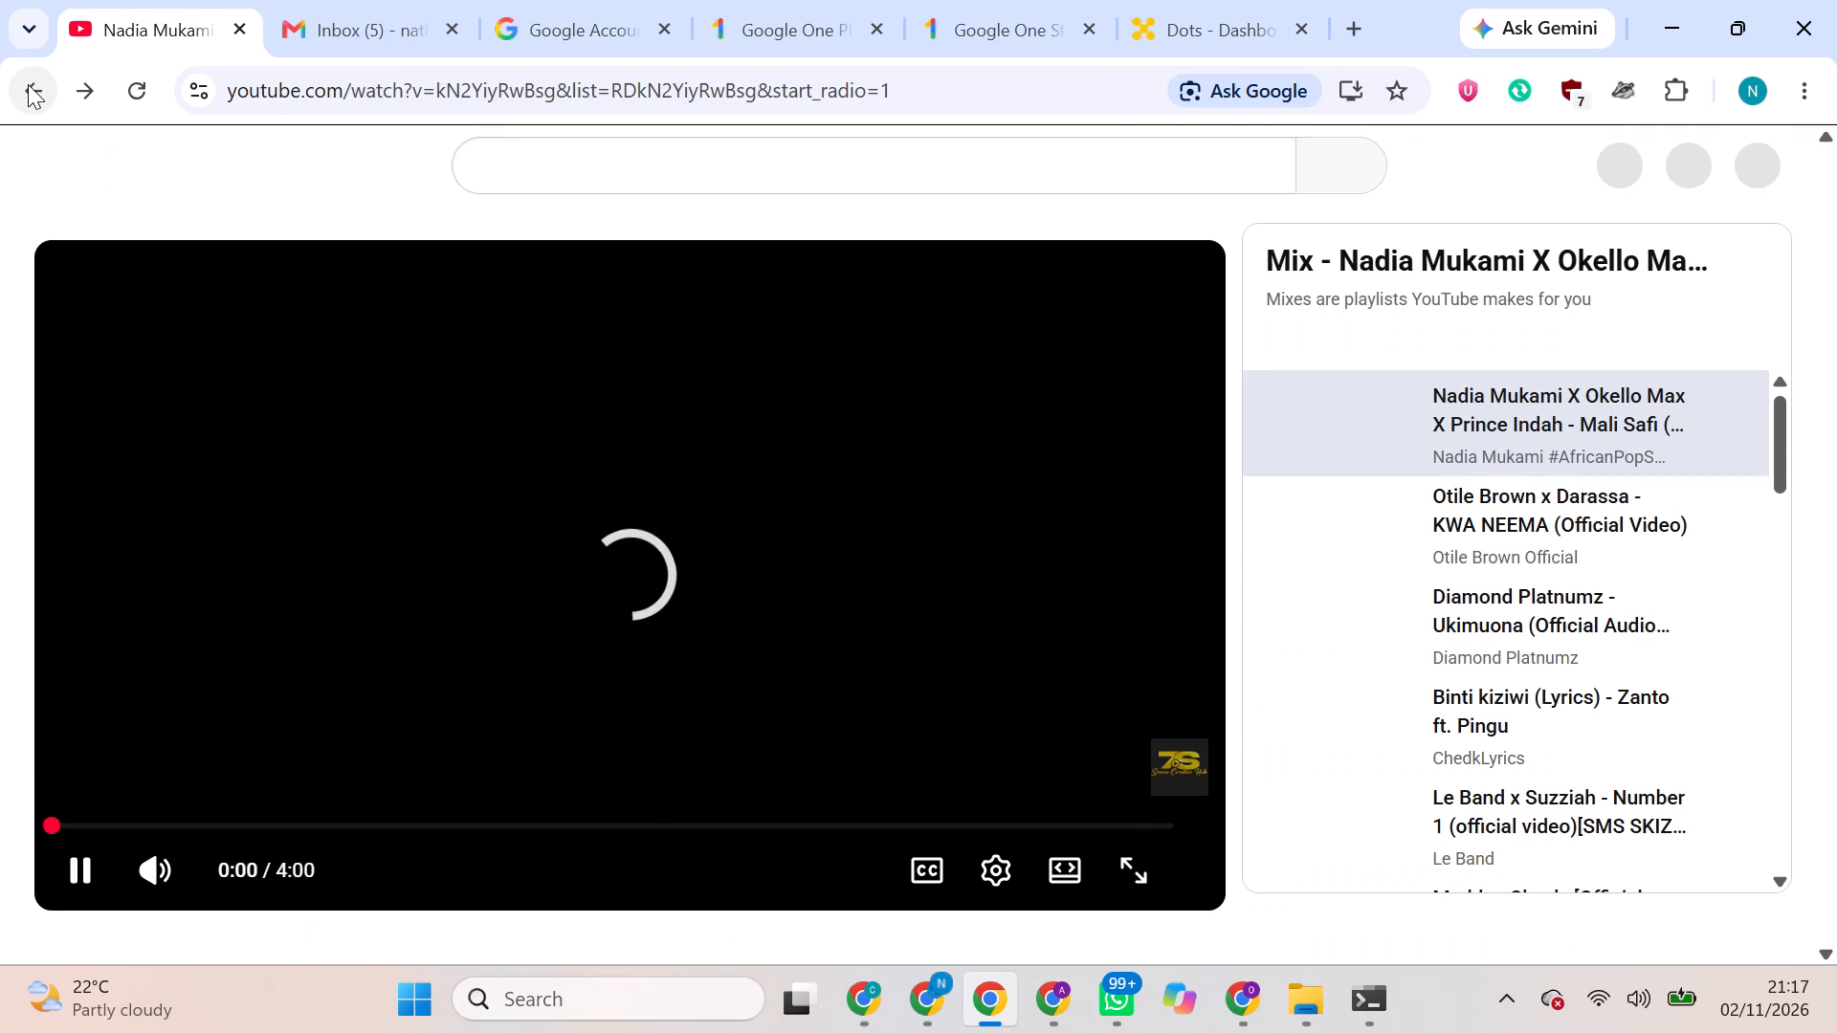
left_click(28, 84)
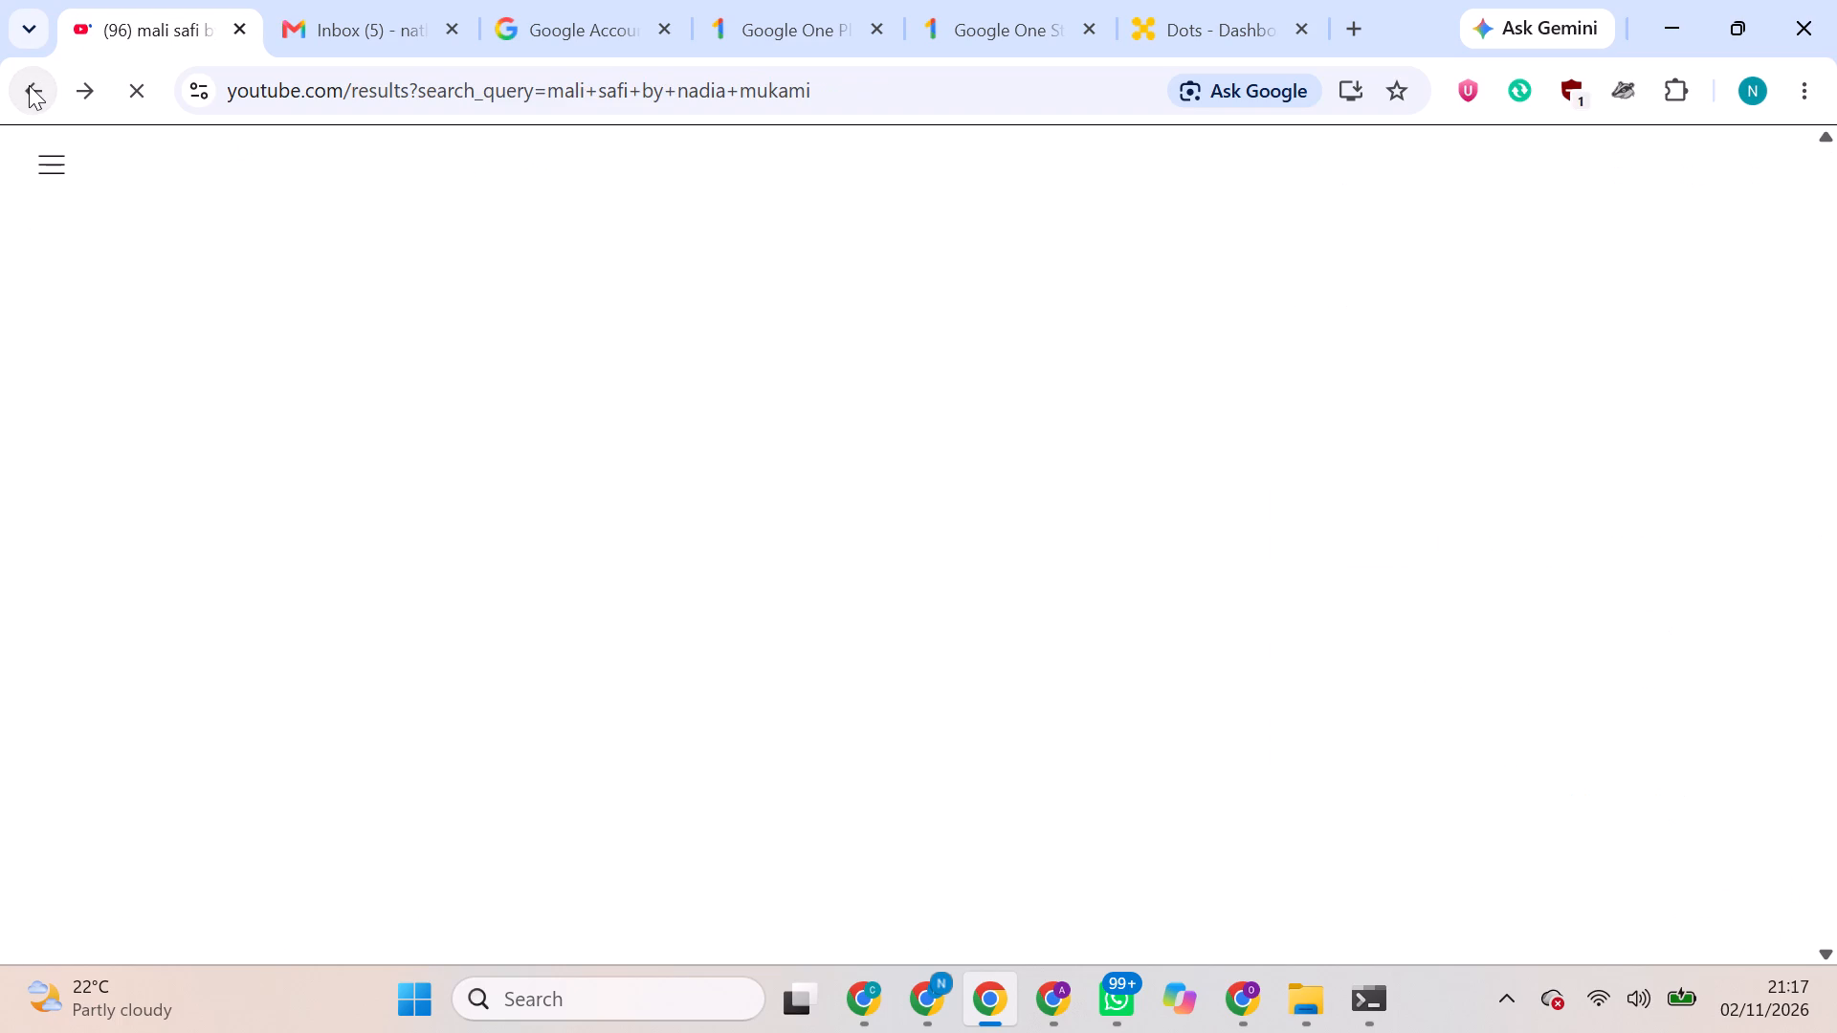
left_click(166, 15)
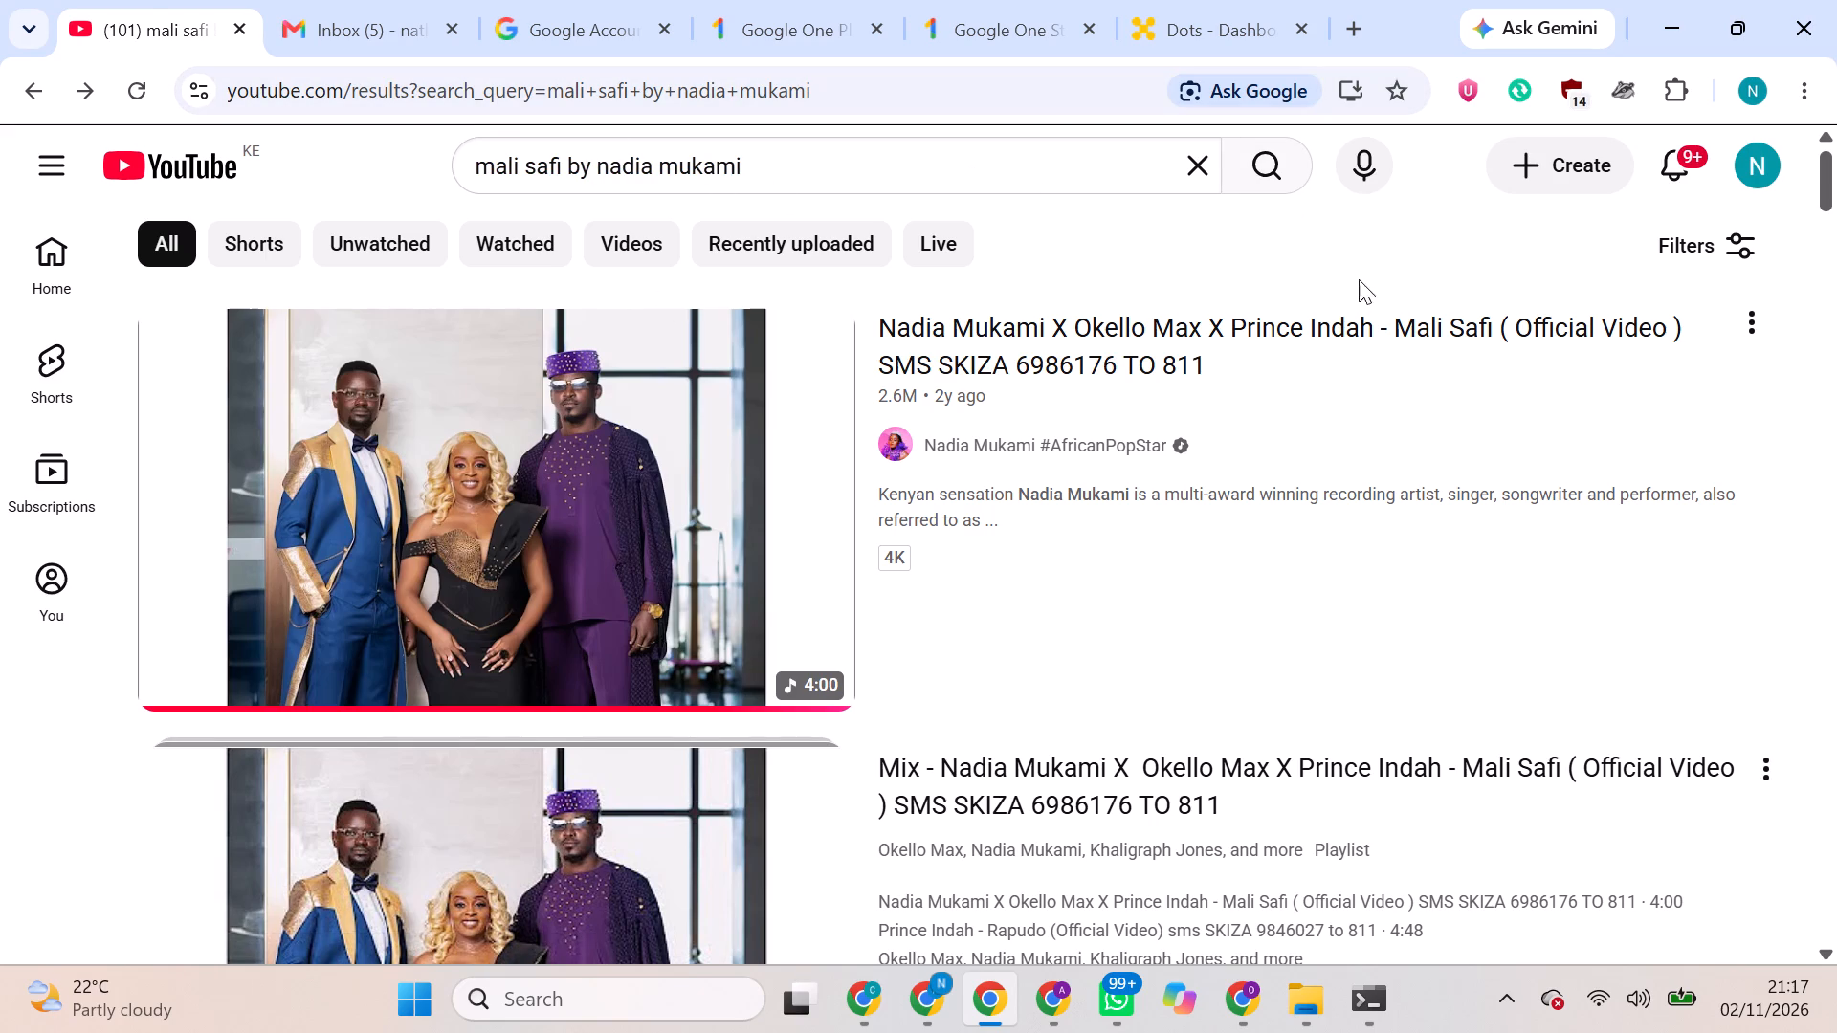
Search YouTube for "otile kwa neema" and play the official Otile Brown x Darassa video.
left_click(1203, 170)
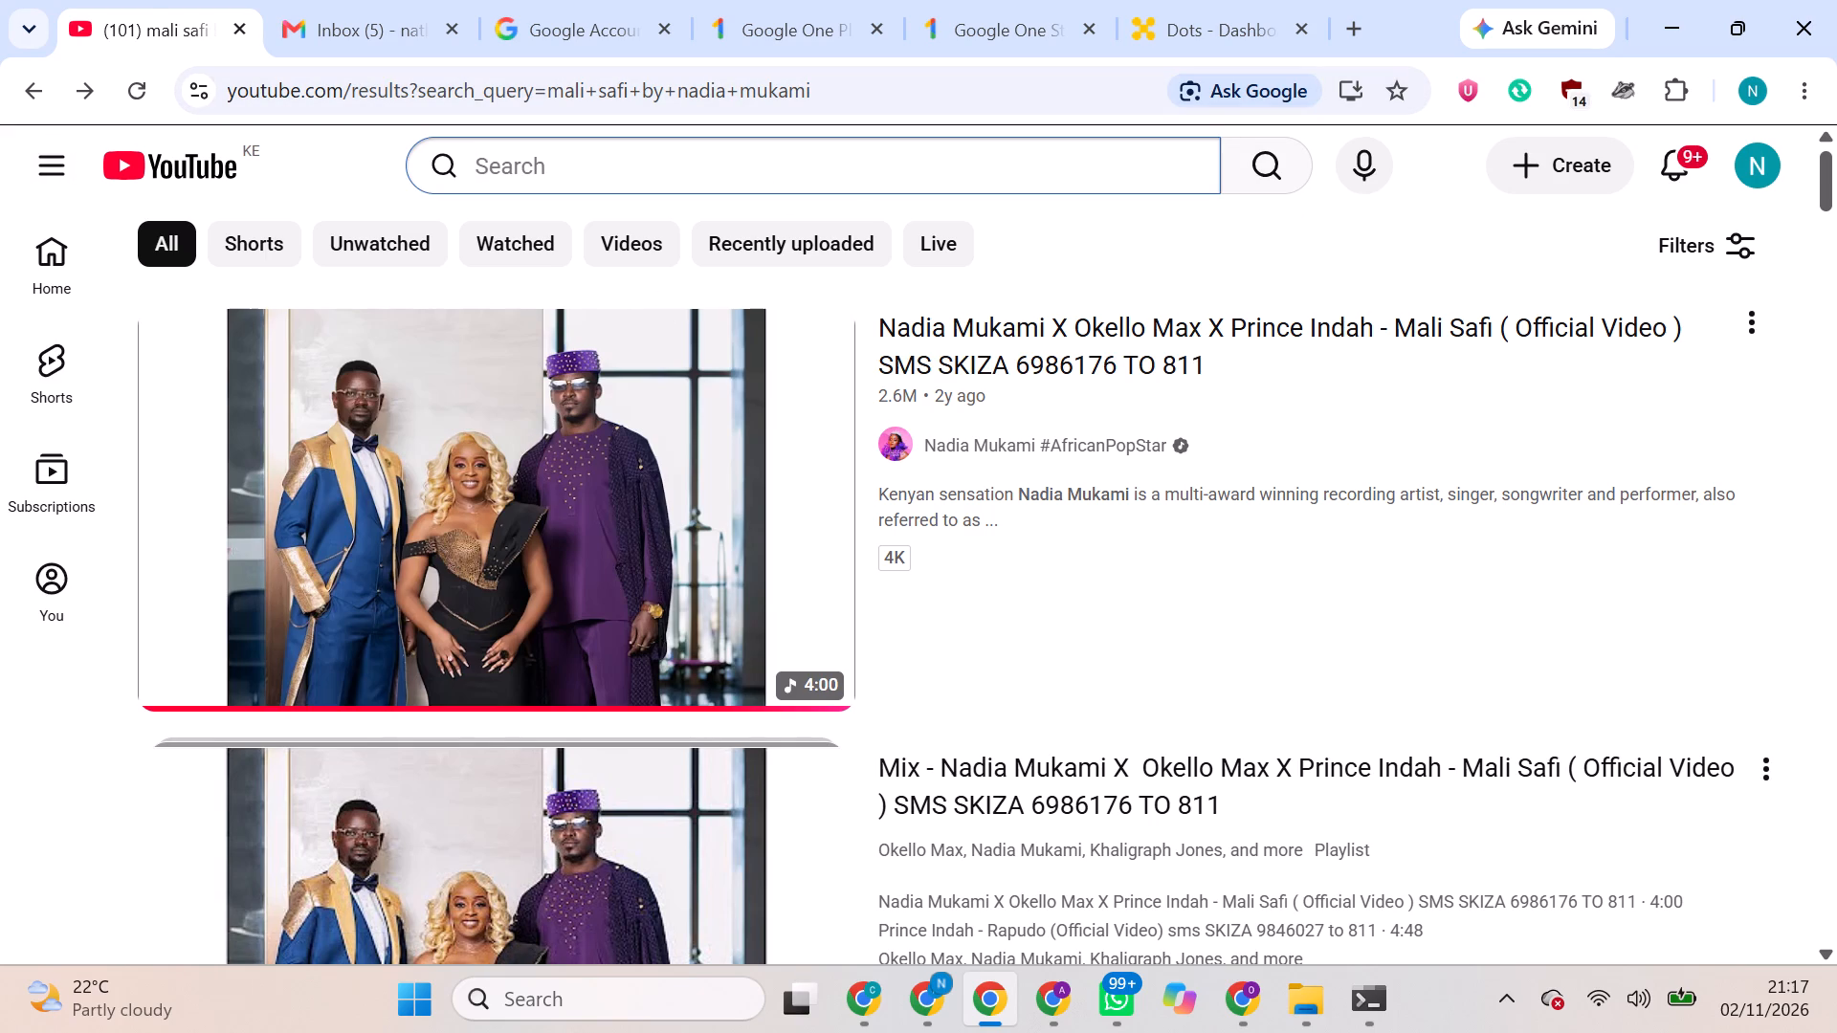
left_click(886, 151)
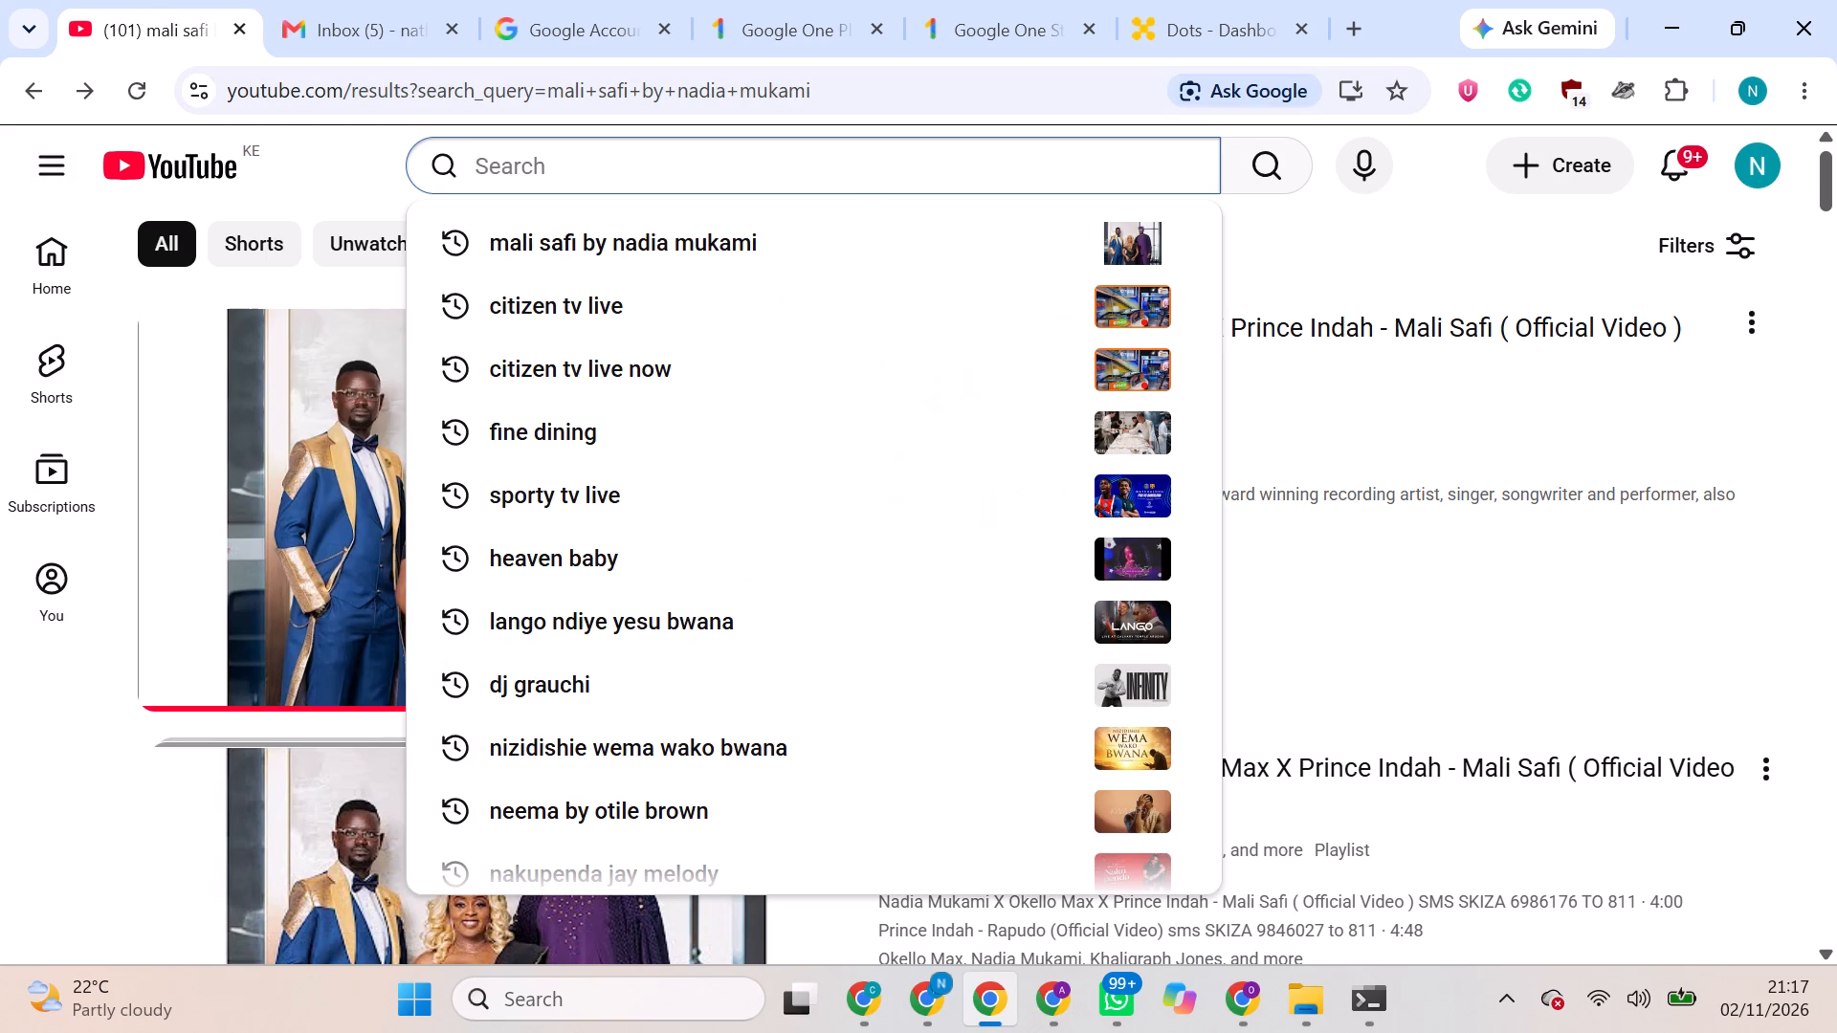
type("ot")
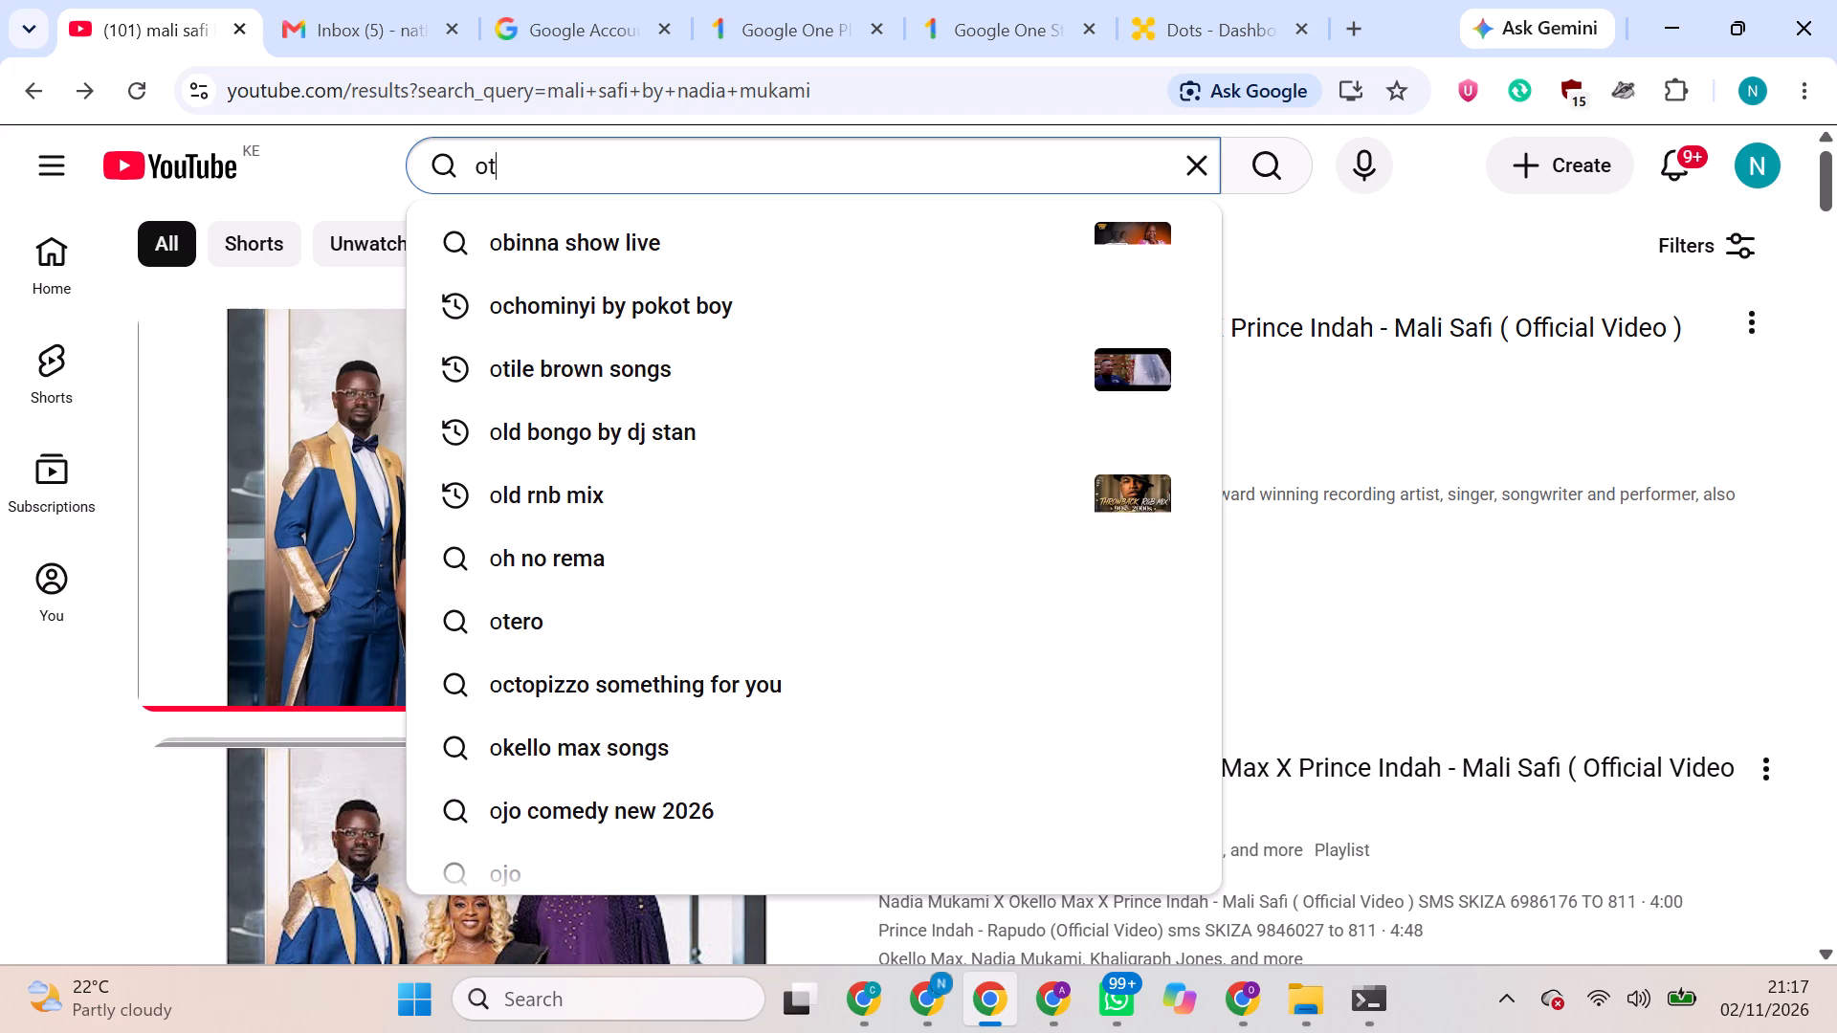
type("ile")
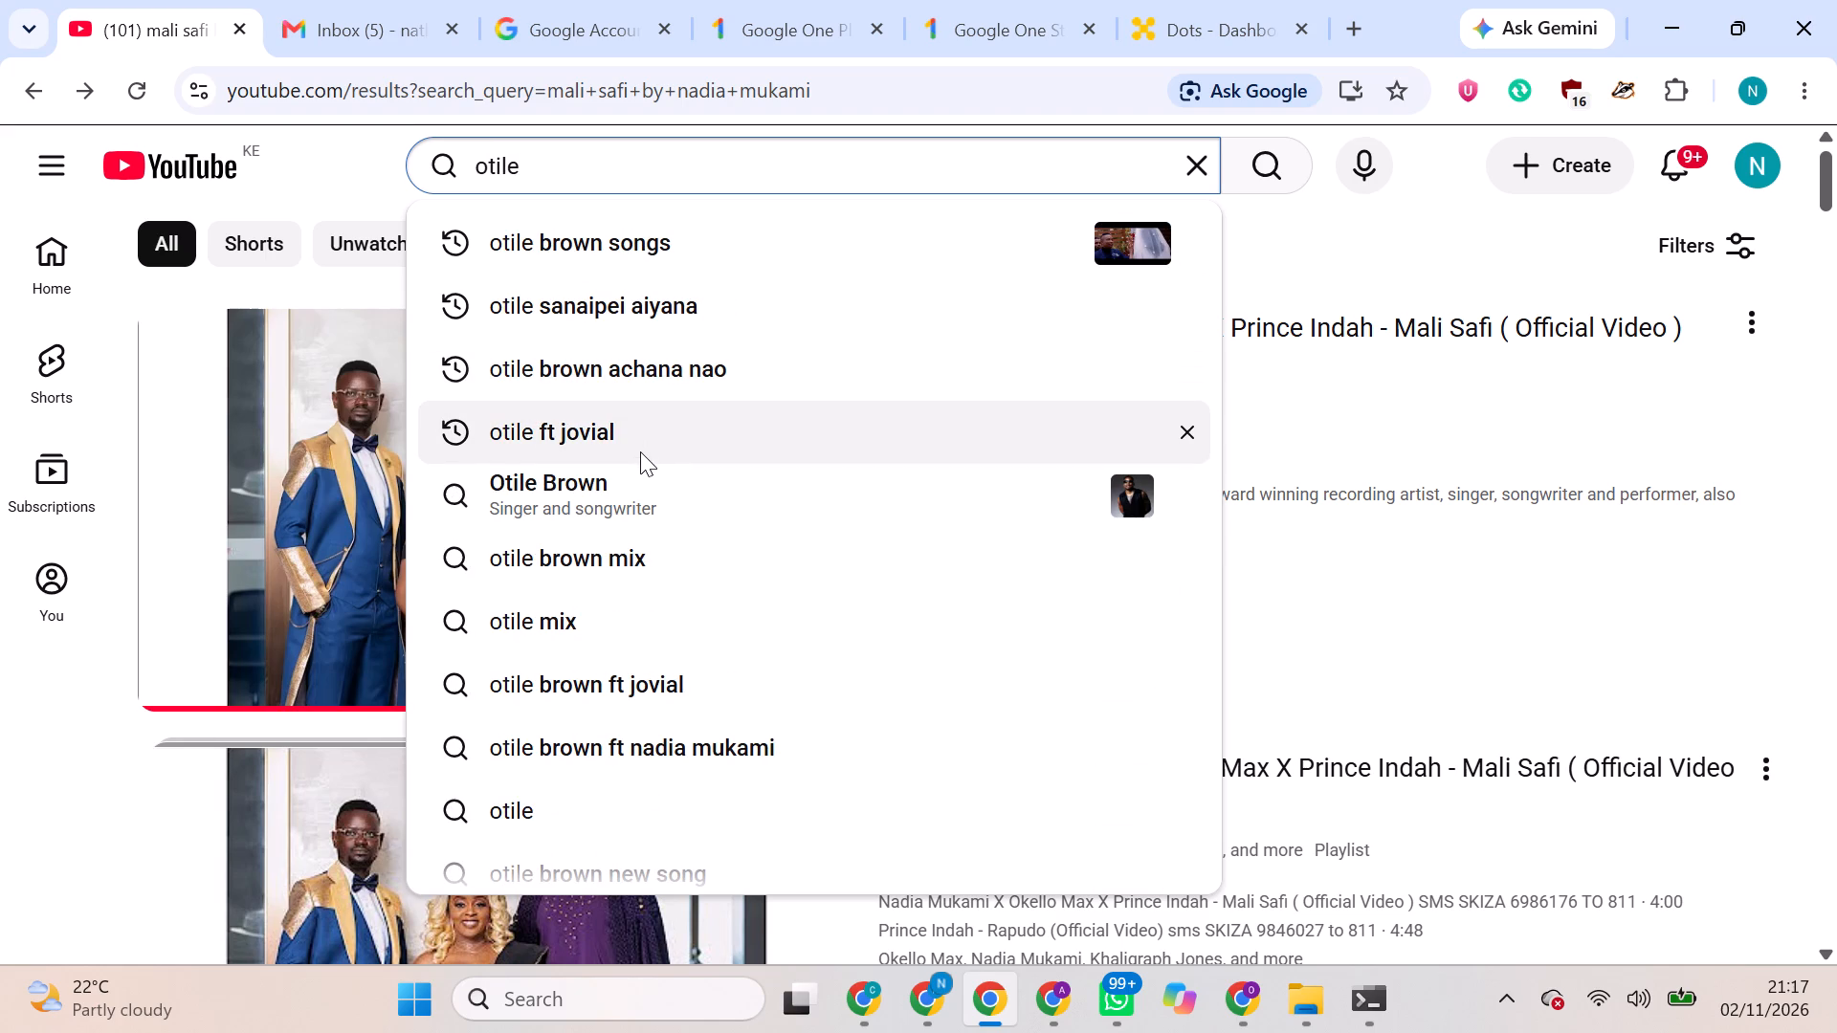
key("space")
type("kwa neema")
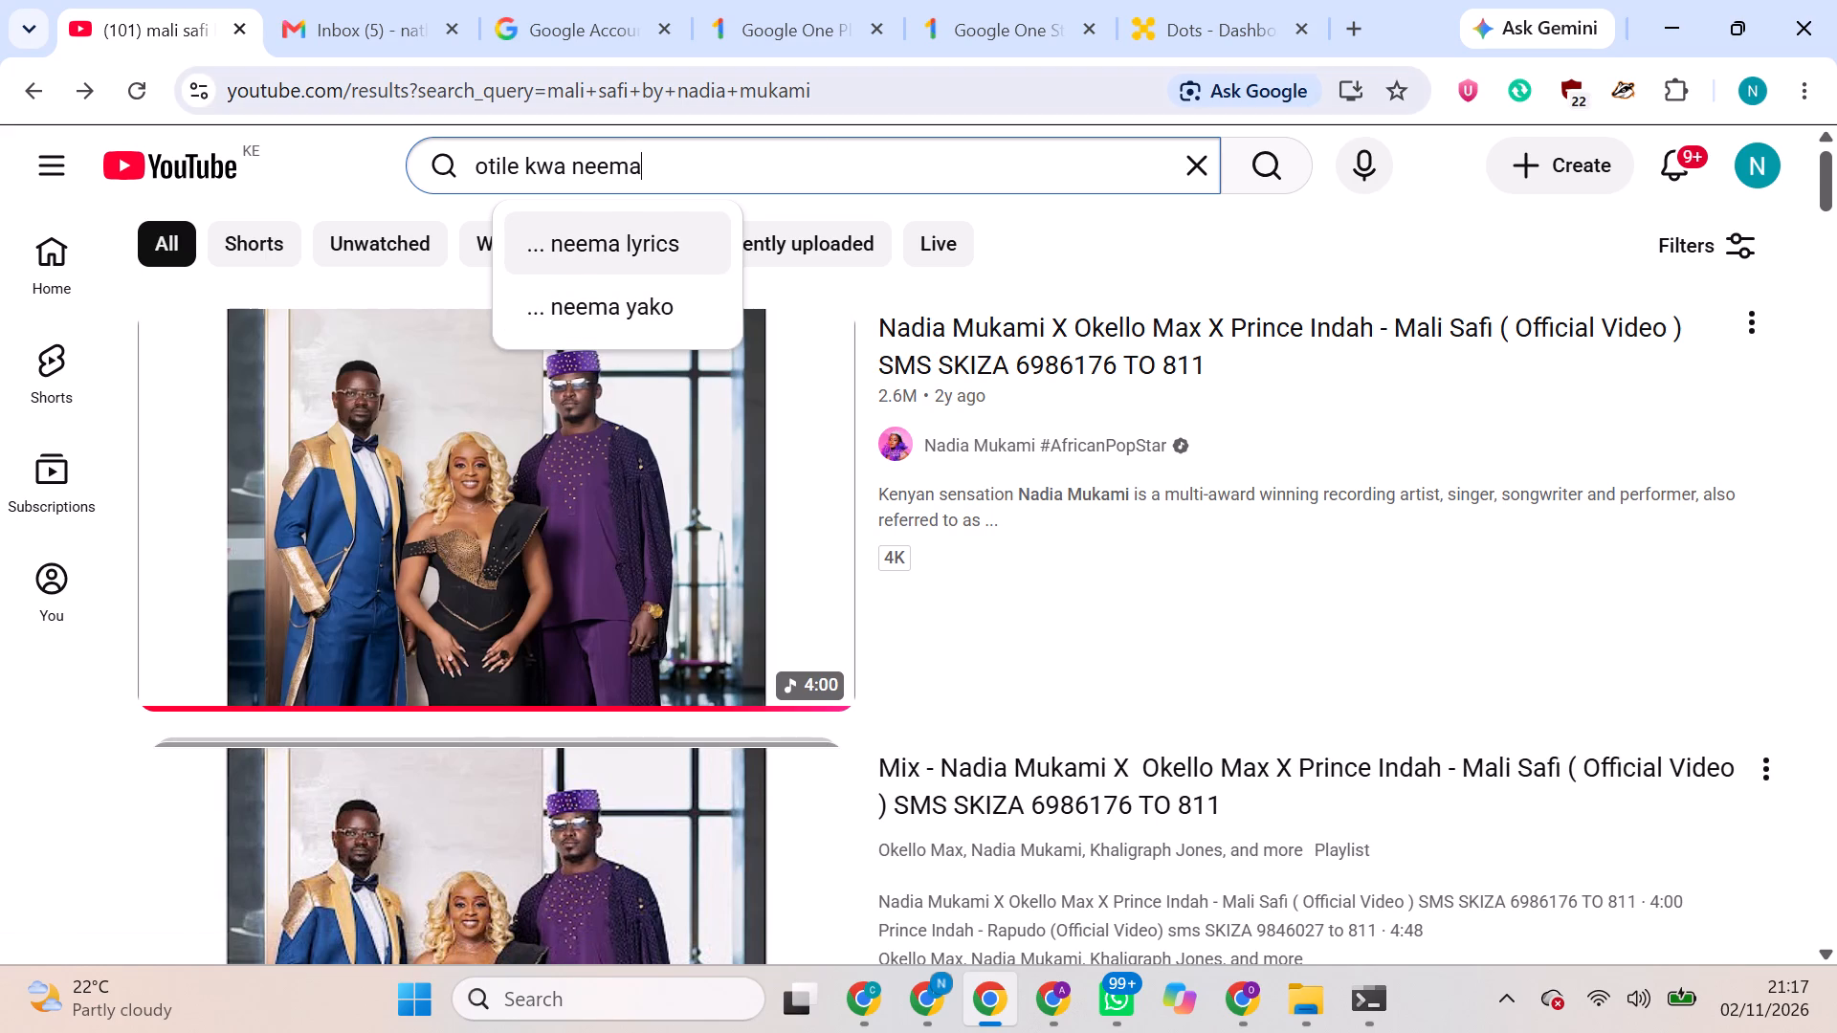
left_click(1269, 163)
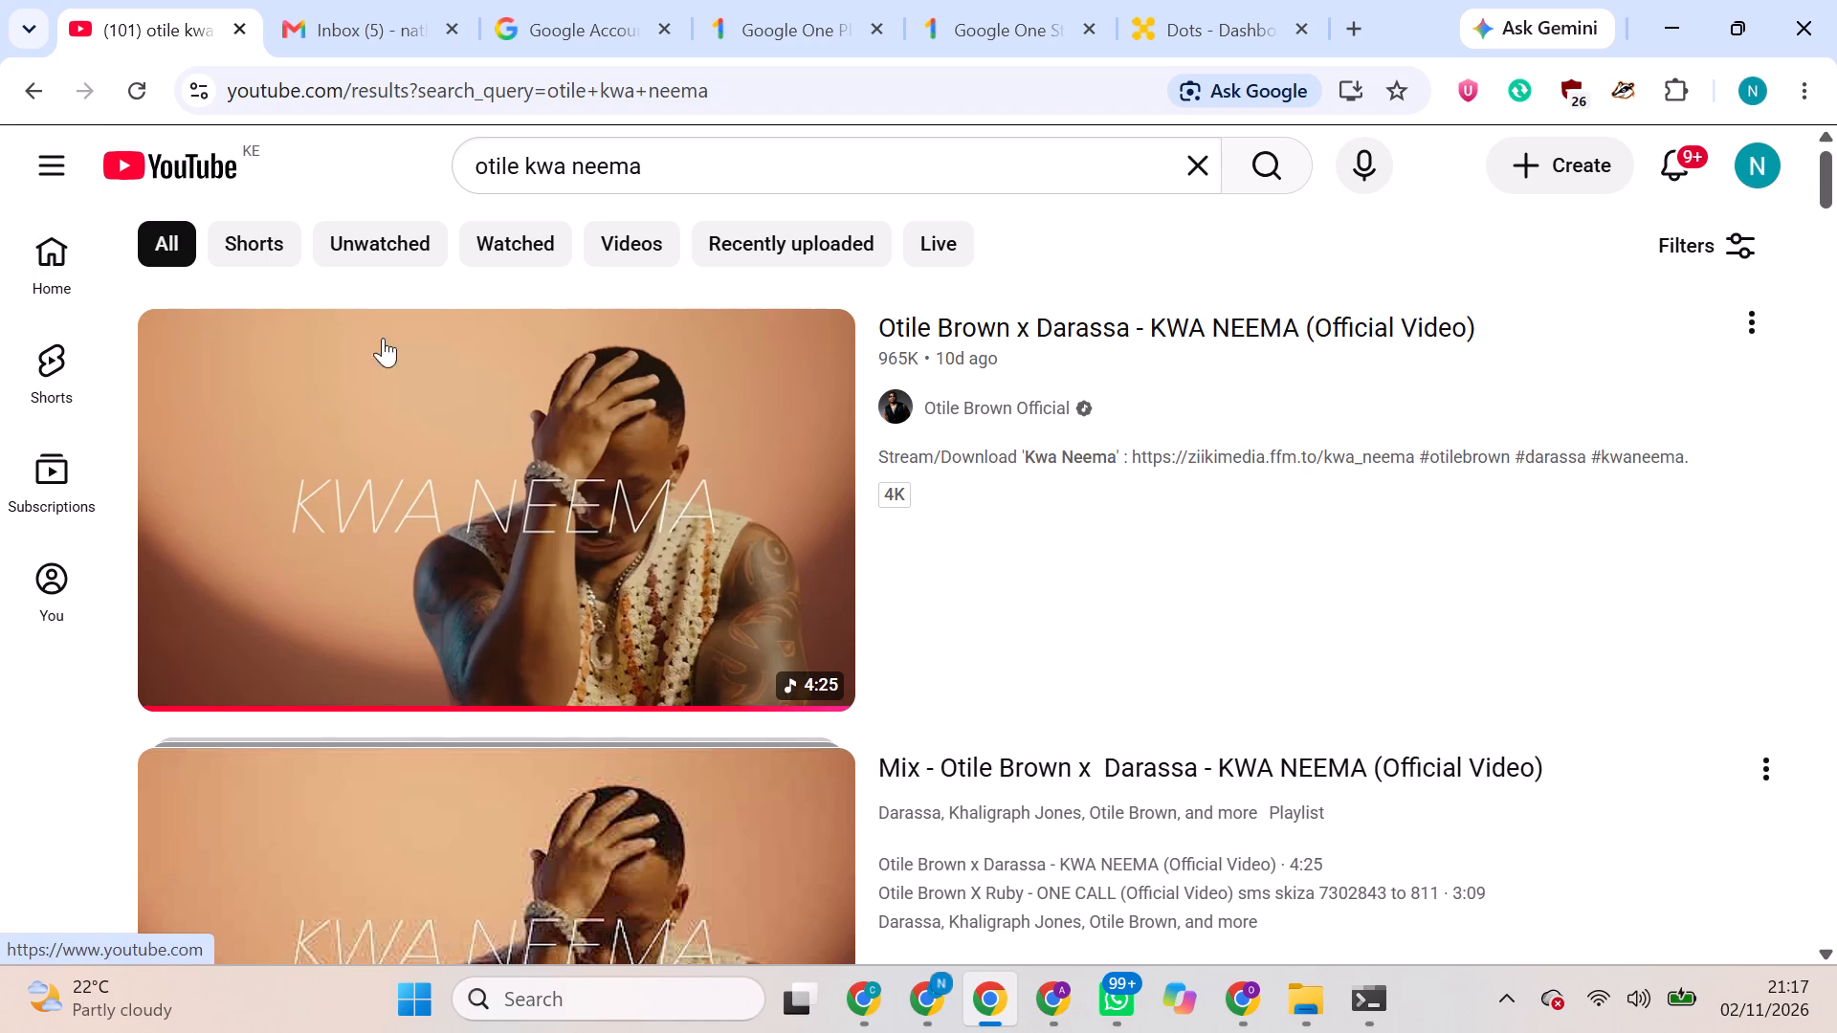
left_click(523, 561)
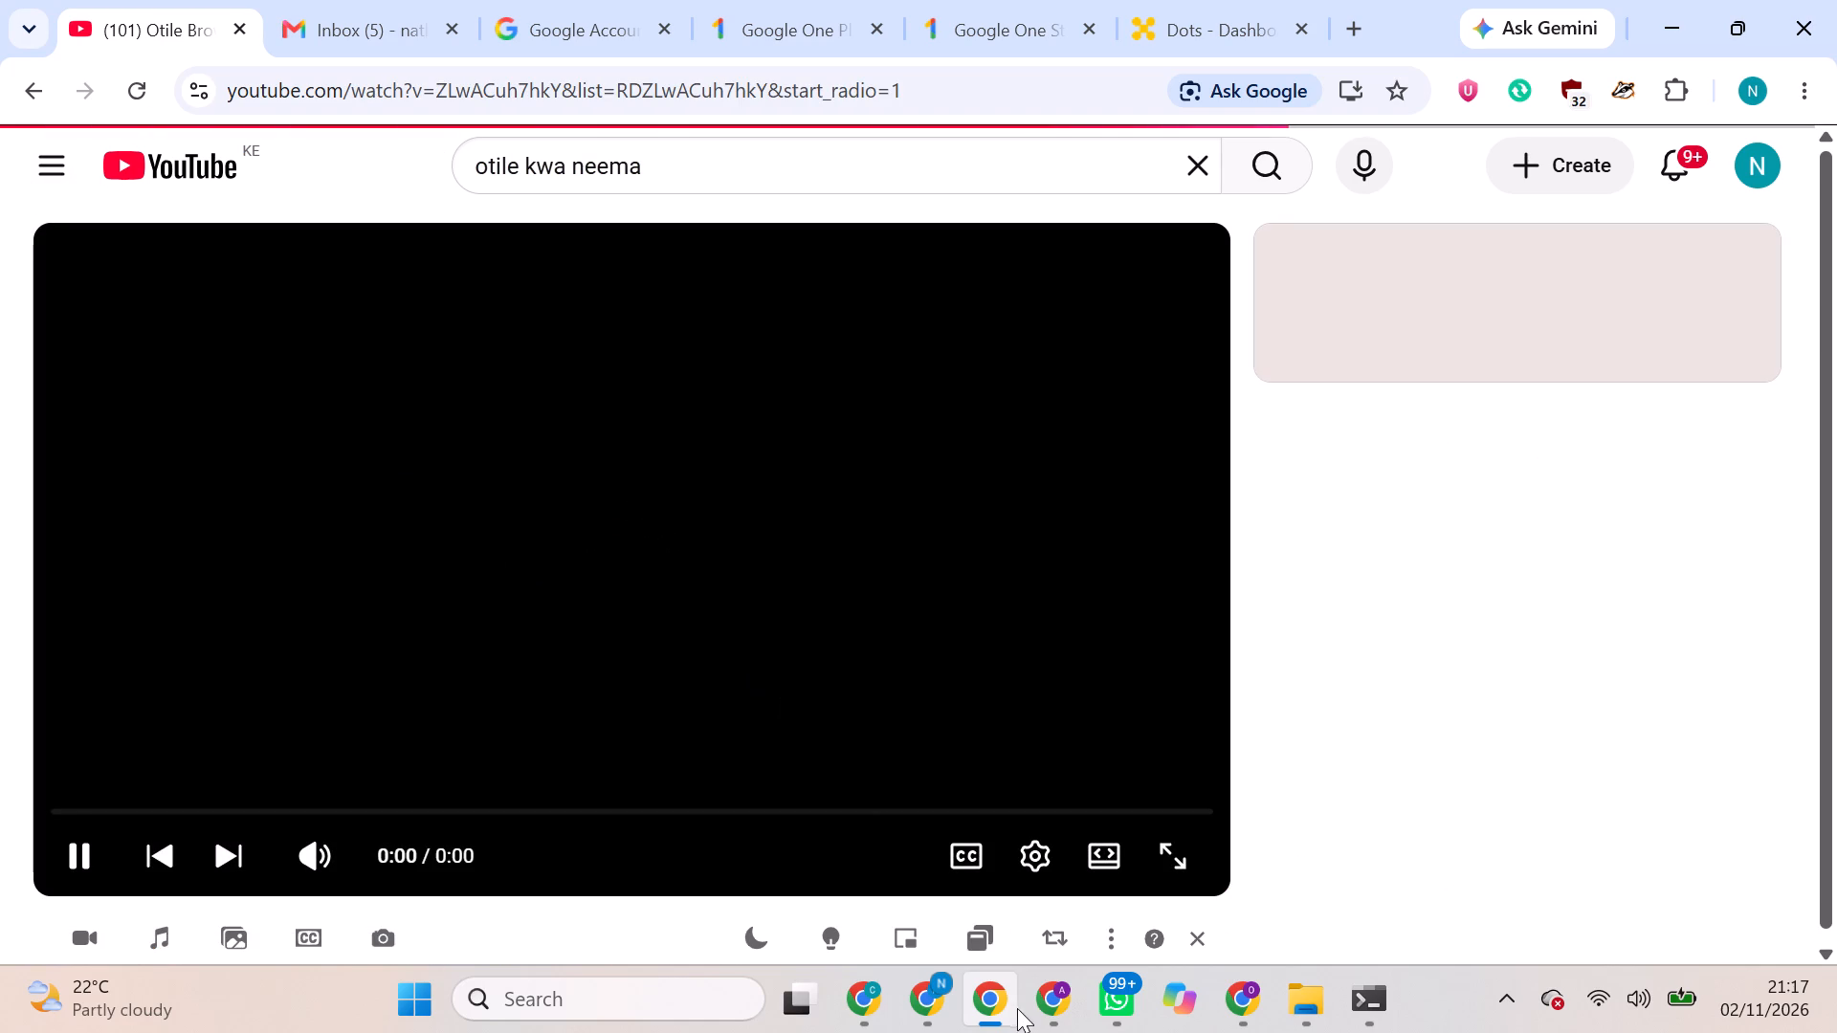
Switch to the two WorldQuant BRAIN browser windows and look over the expressions and testing status of the open simulations.
left_click(928, 978)
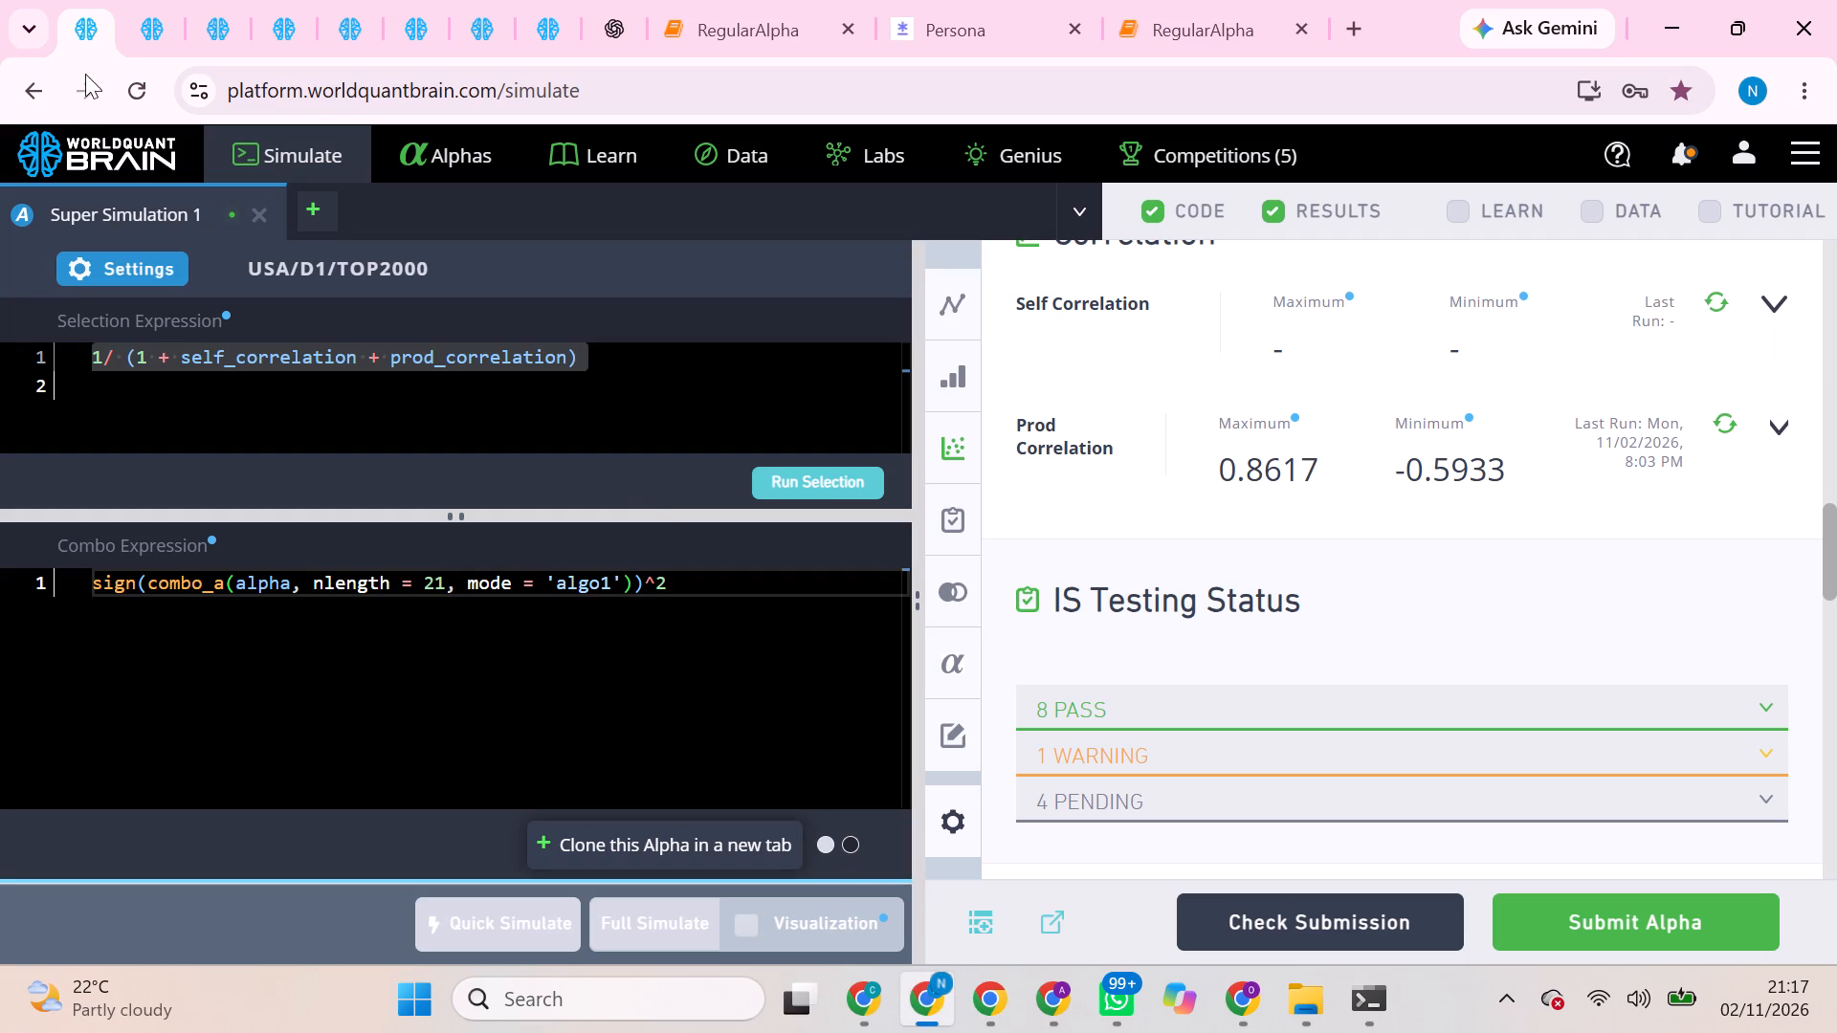
left_click(128, 11)
left_click(104, 11)
left_click(1046, 1003)
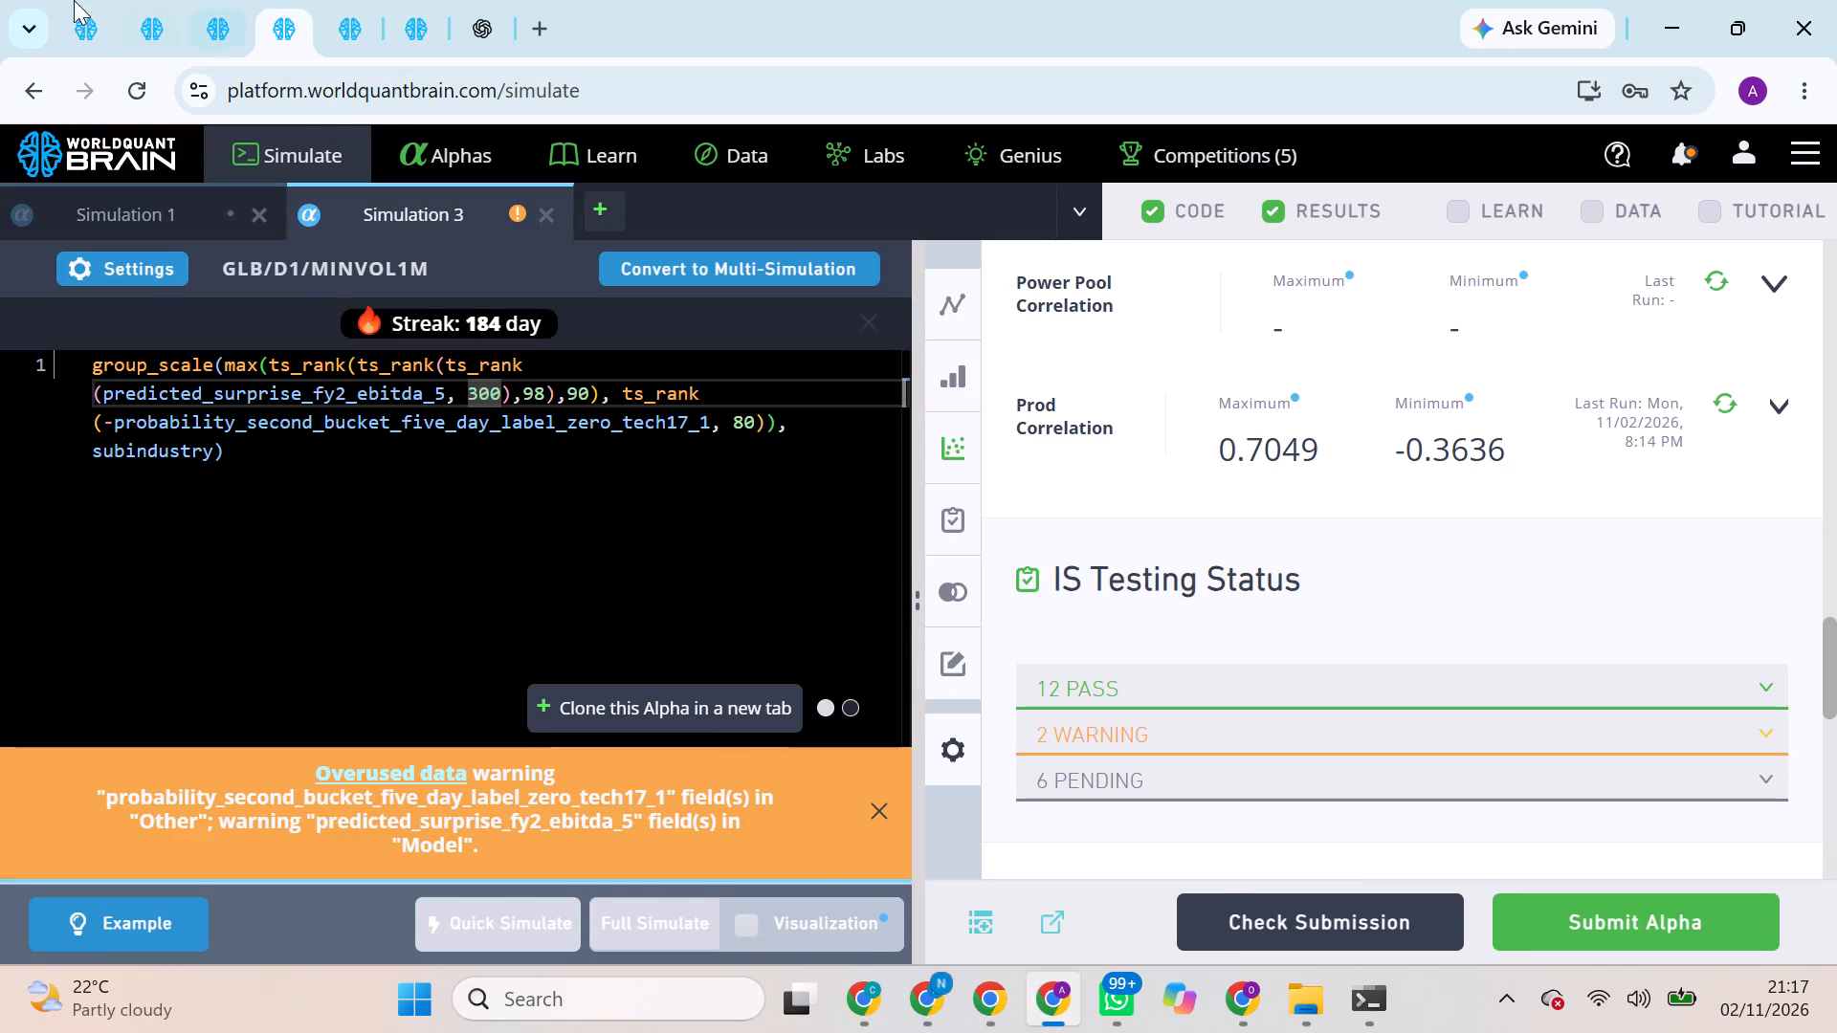
left_click(70, 9)
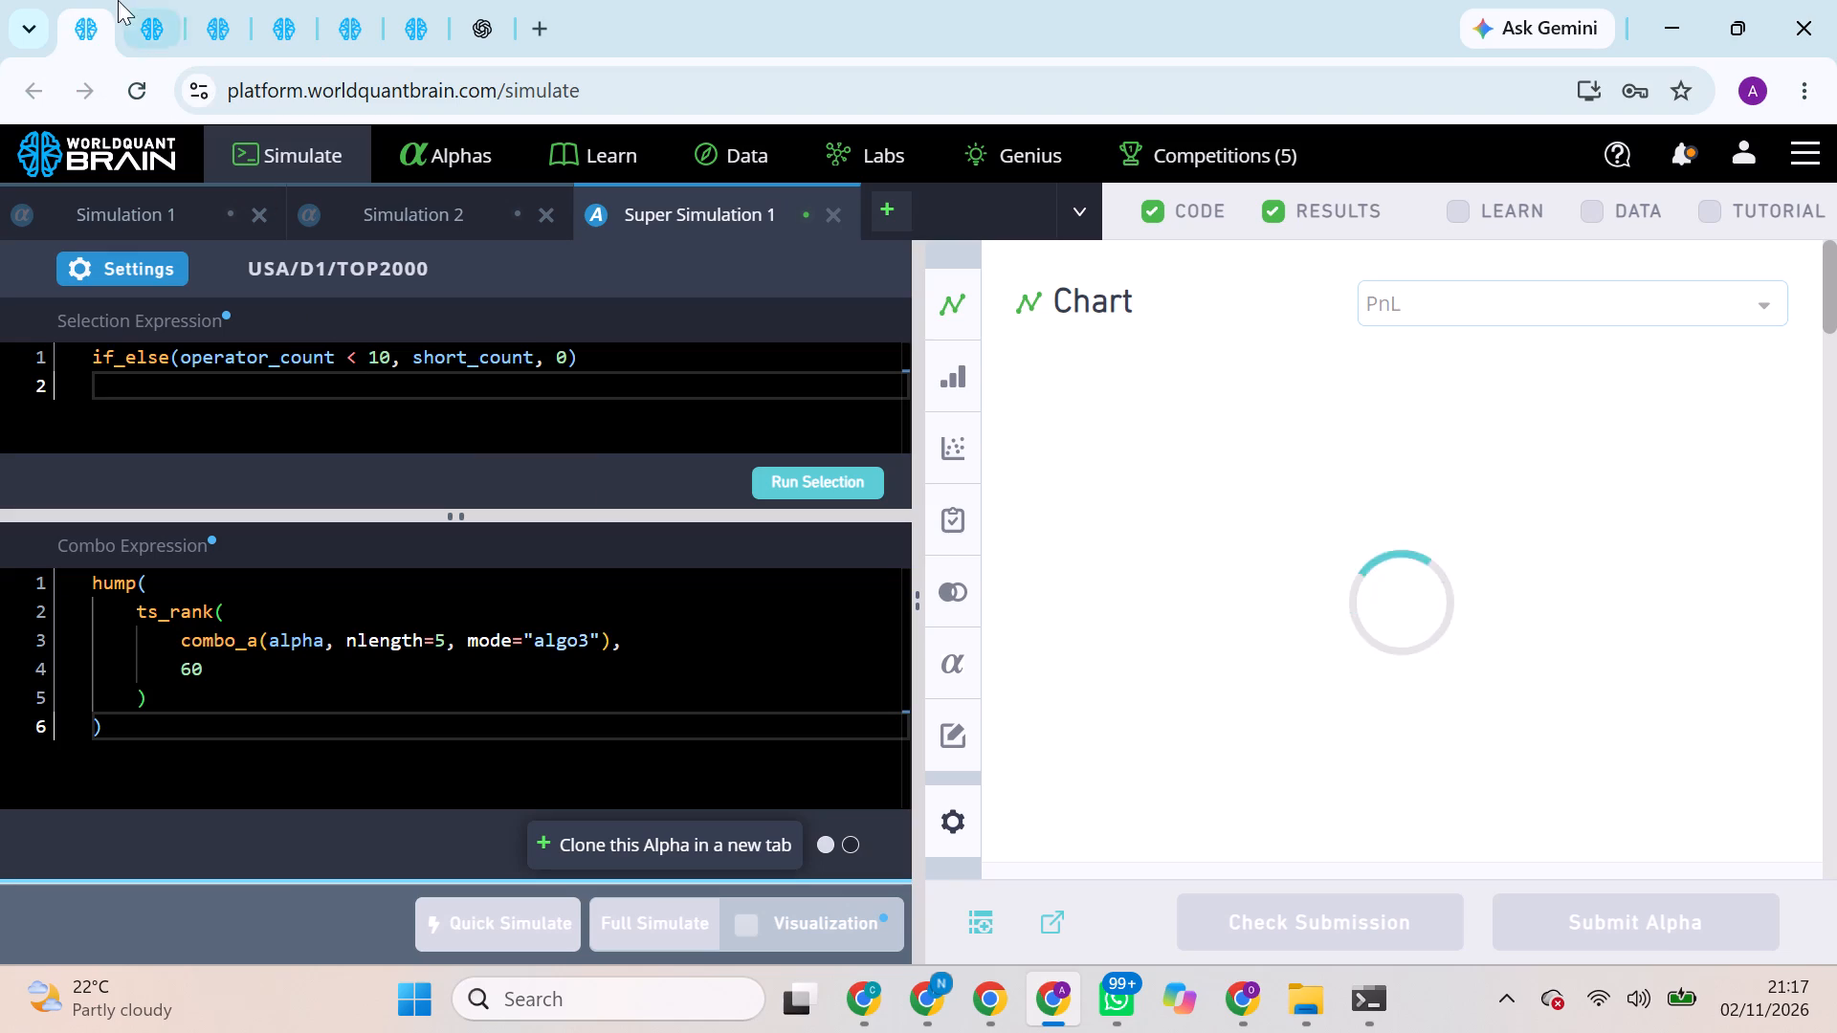
left_click(134, 4)
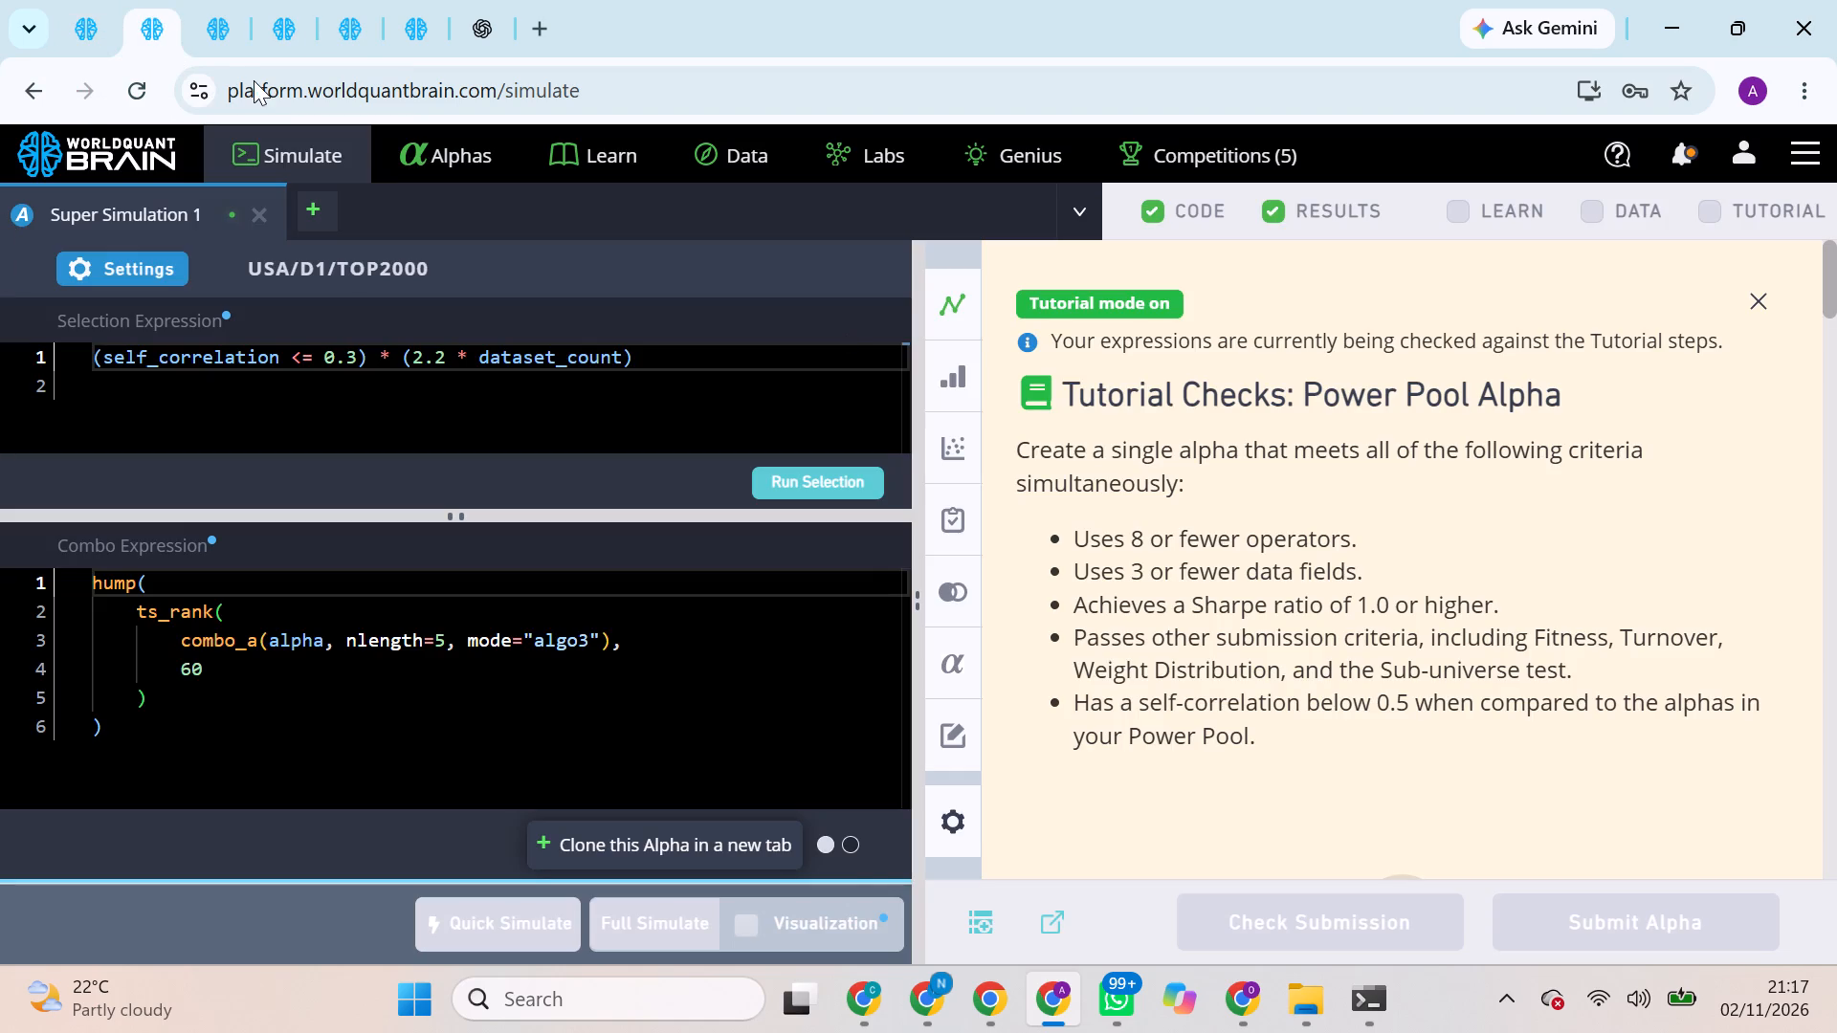
left_click(224, 0)
left_click(299, 0)
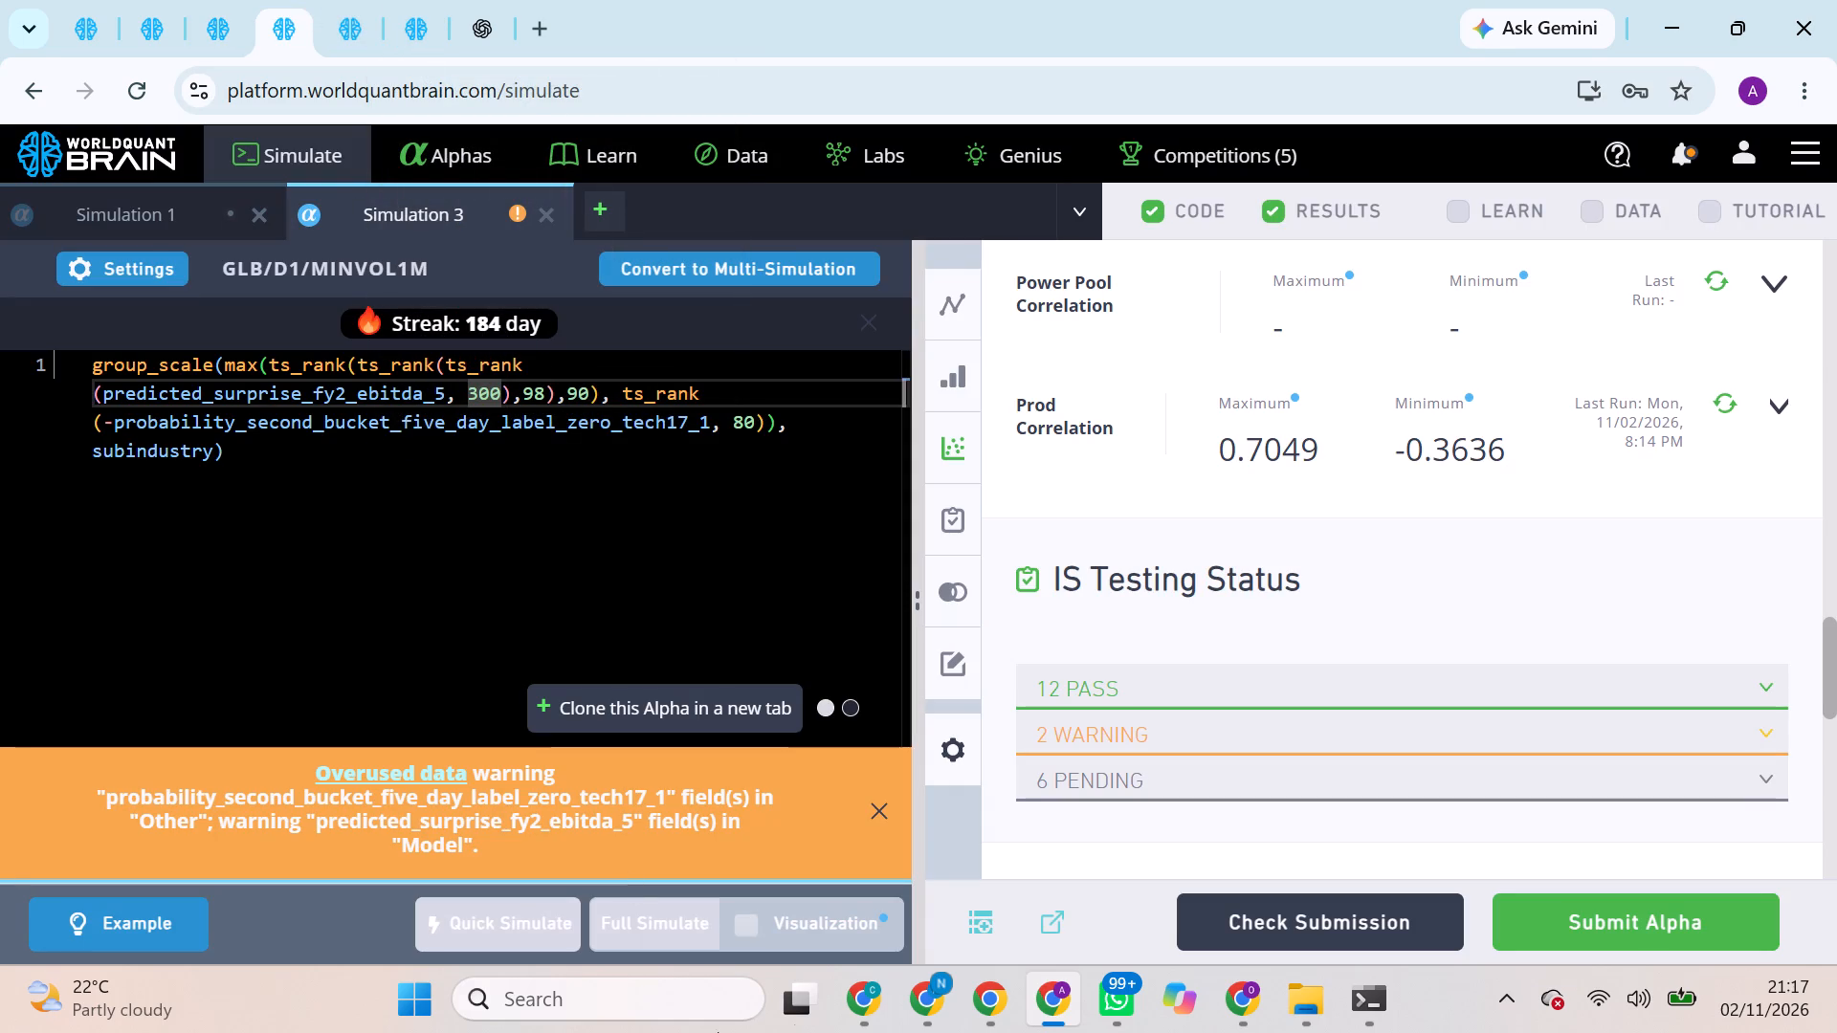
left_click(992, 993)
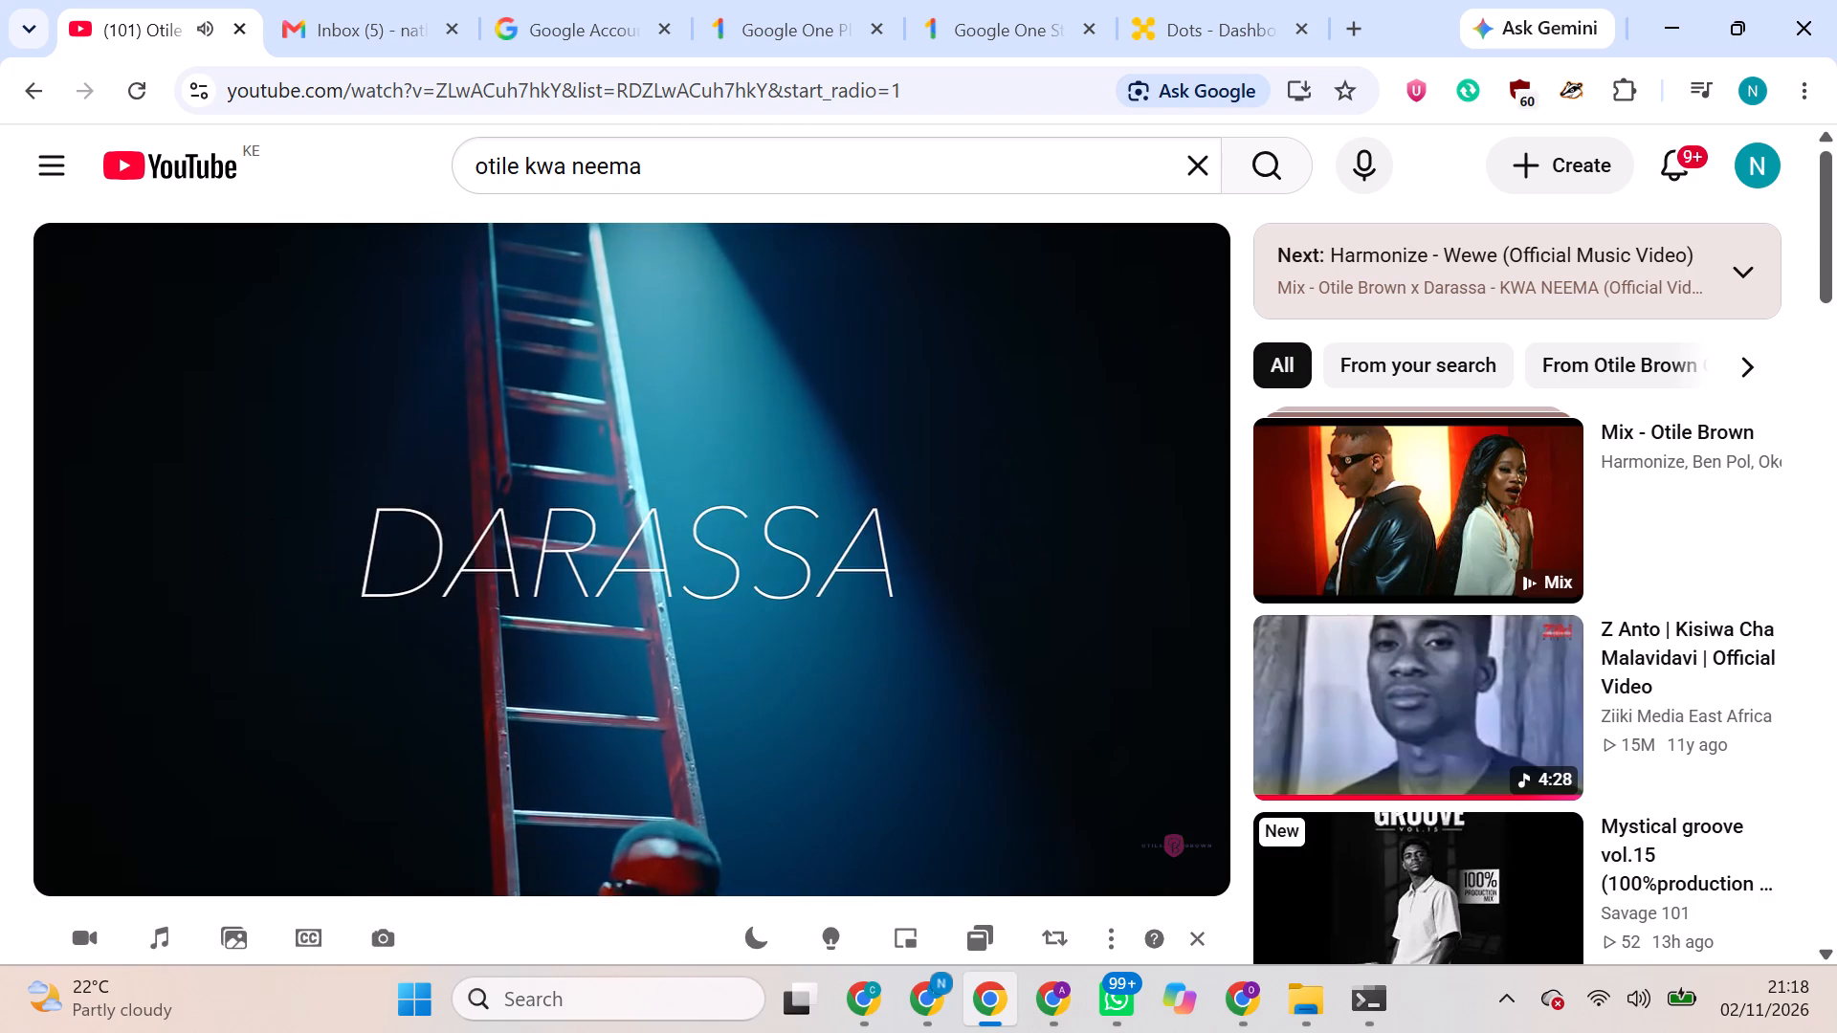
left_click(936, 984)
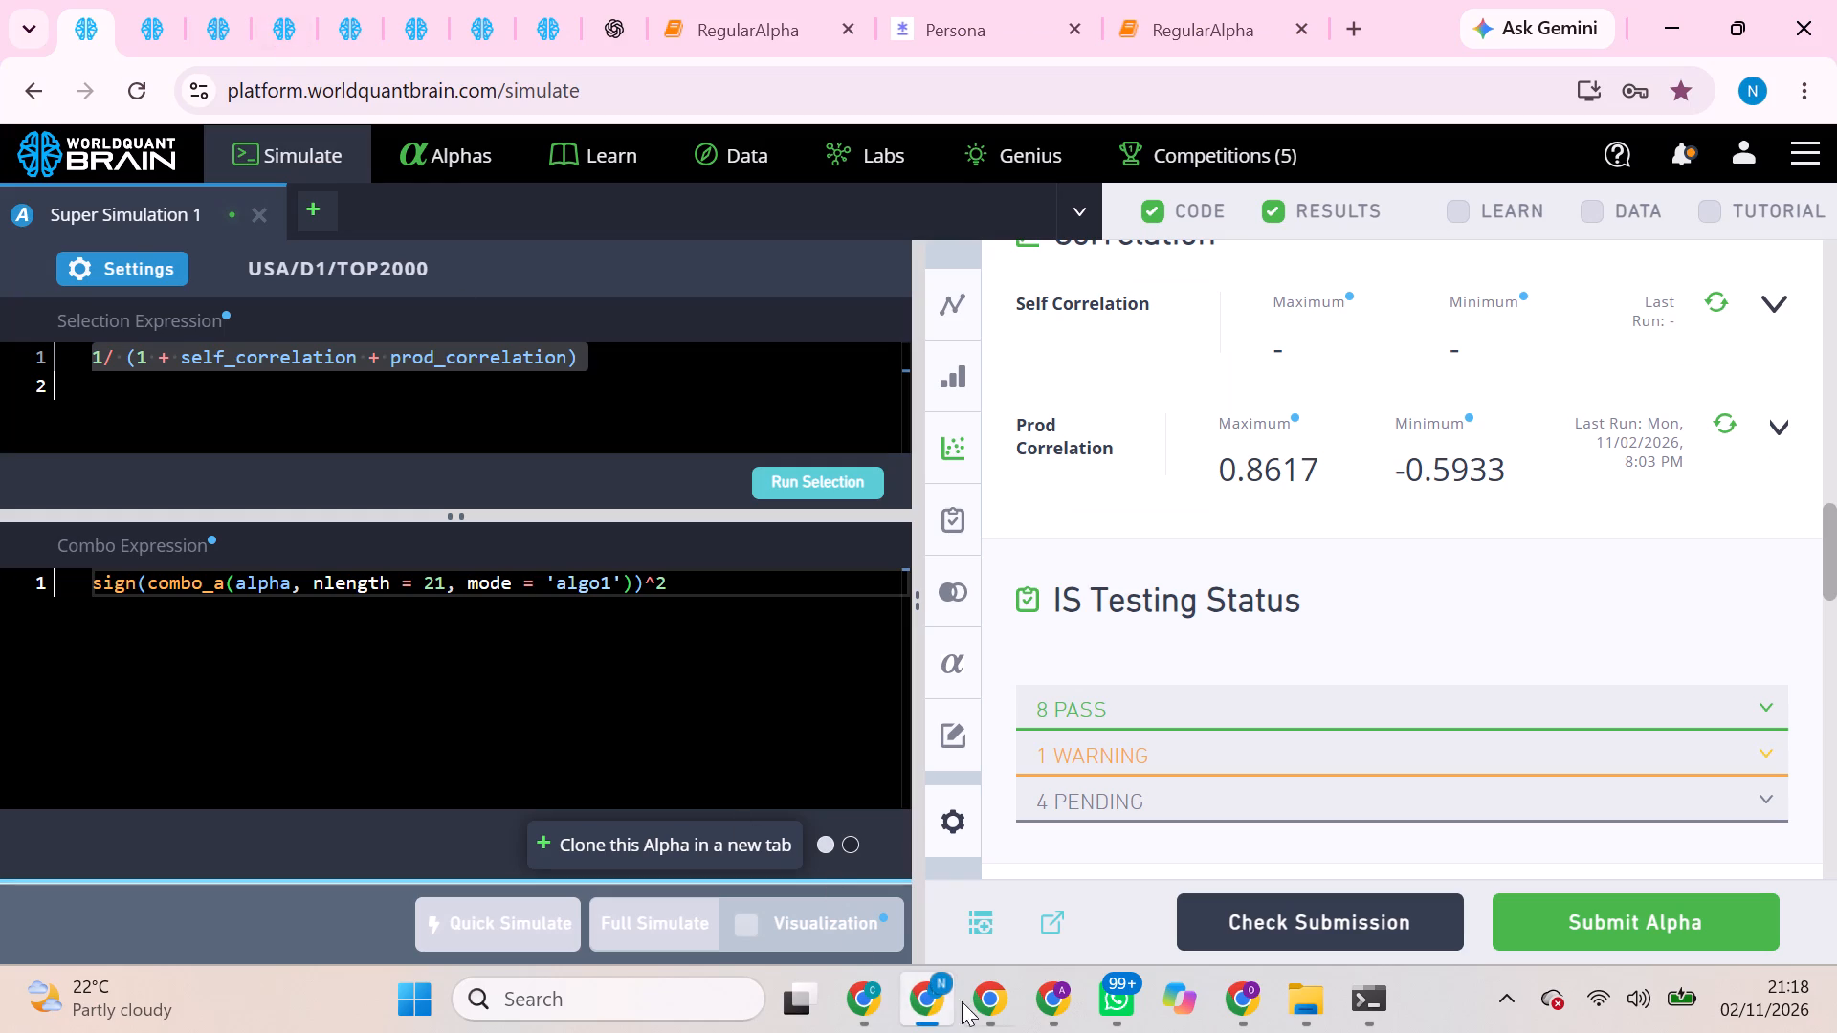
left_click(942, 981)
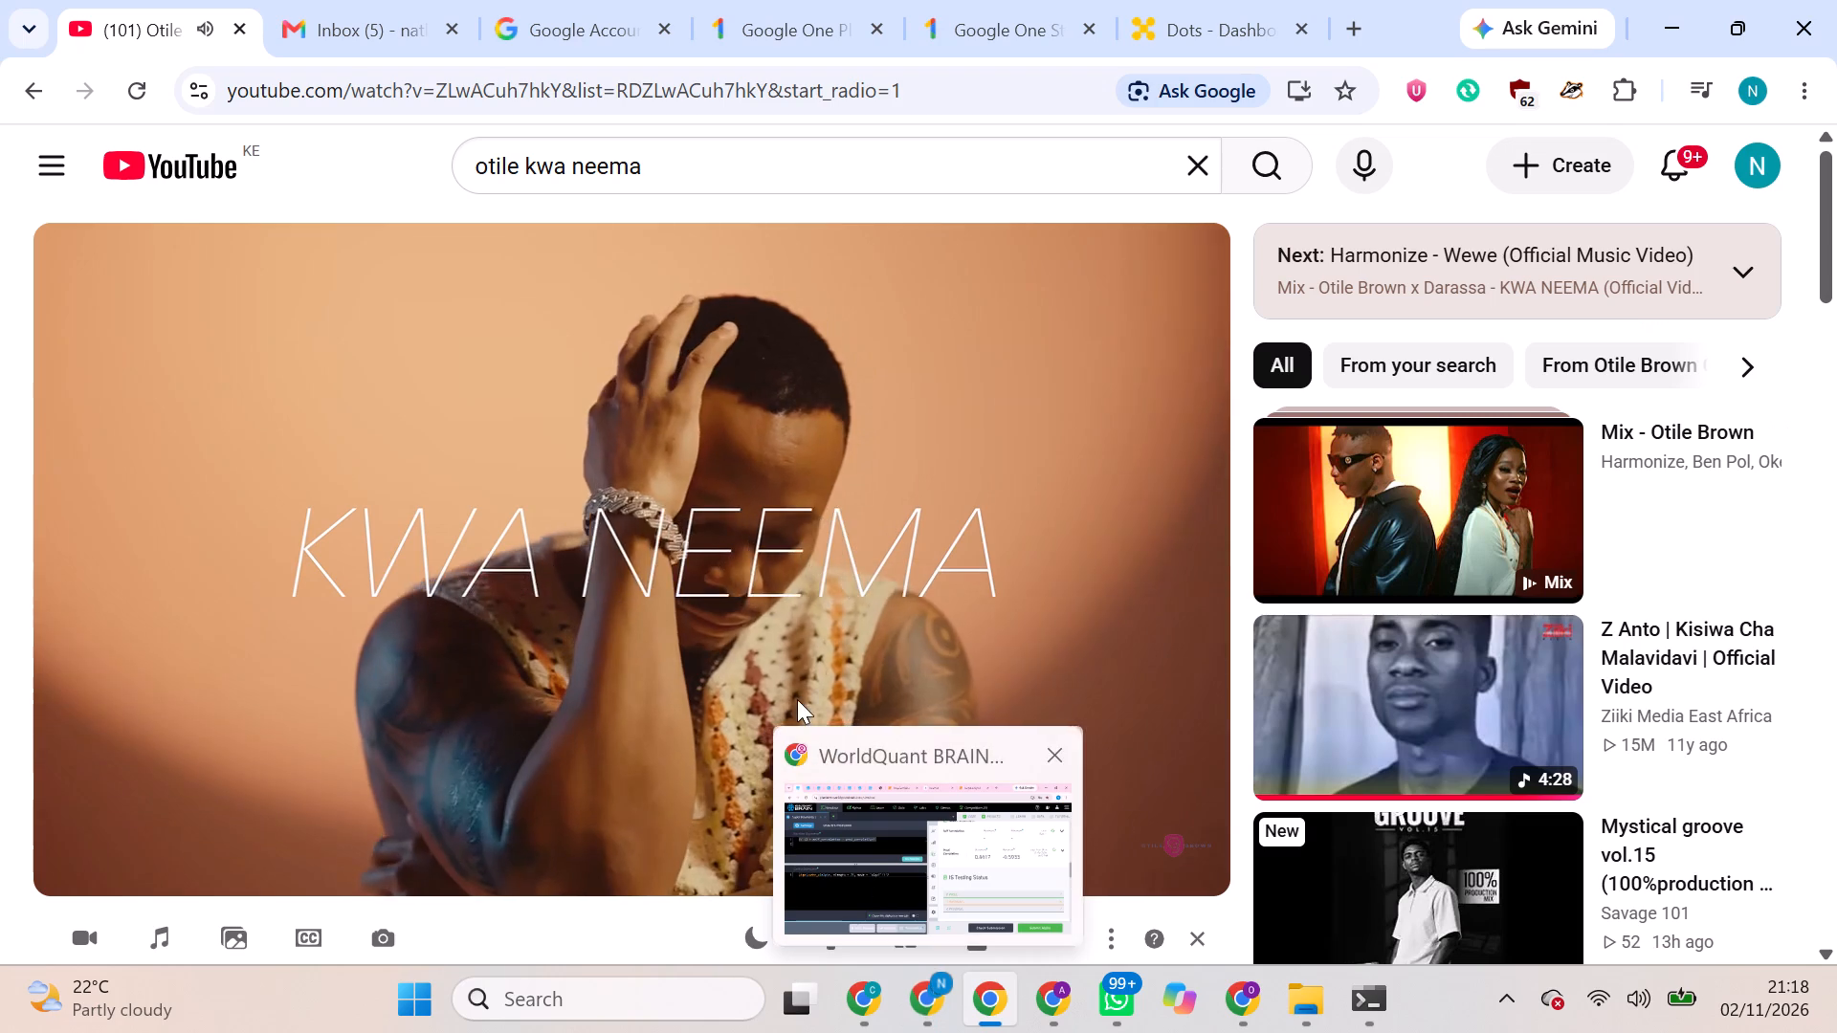
Switch to the WorldQuant BRAIN window with the notebooks and go back from the earnings3 dataset description to the main Data search page.
left_click(932, 989)
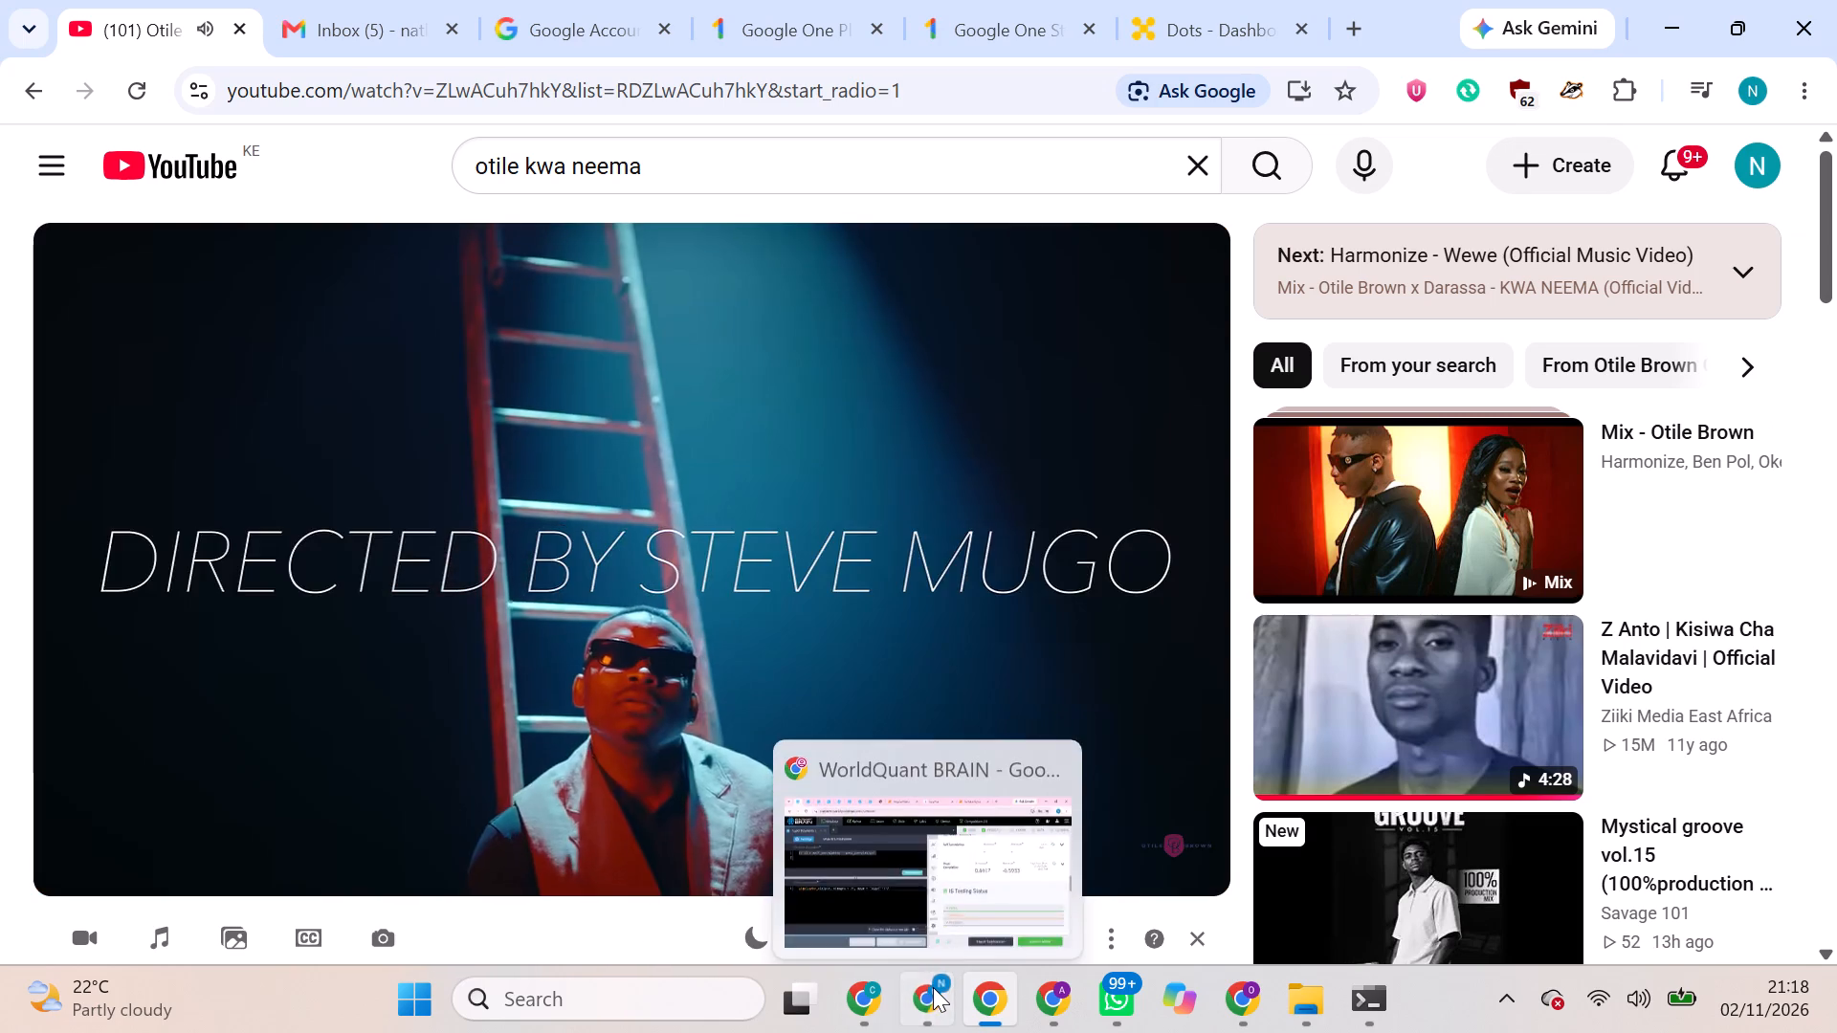
left_click(693, 2)
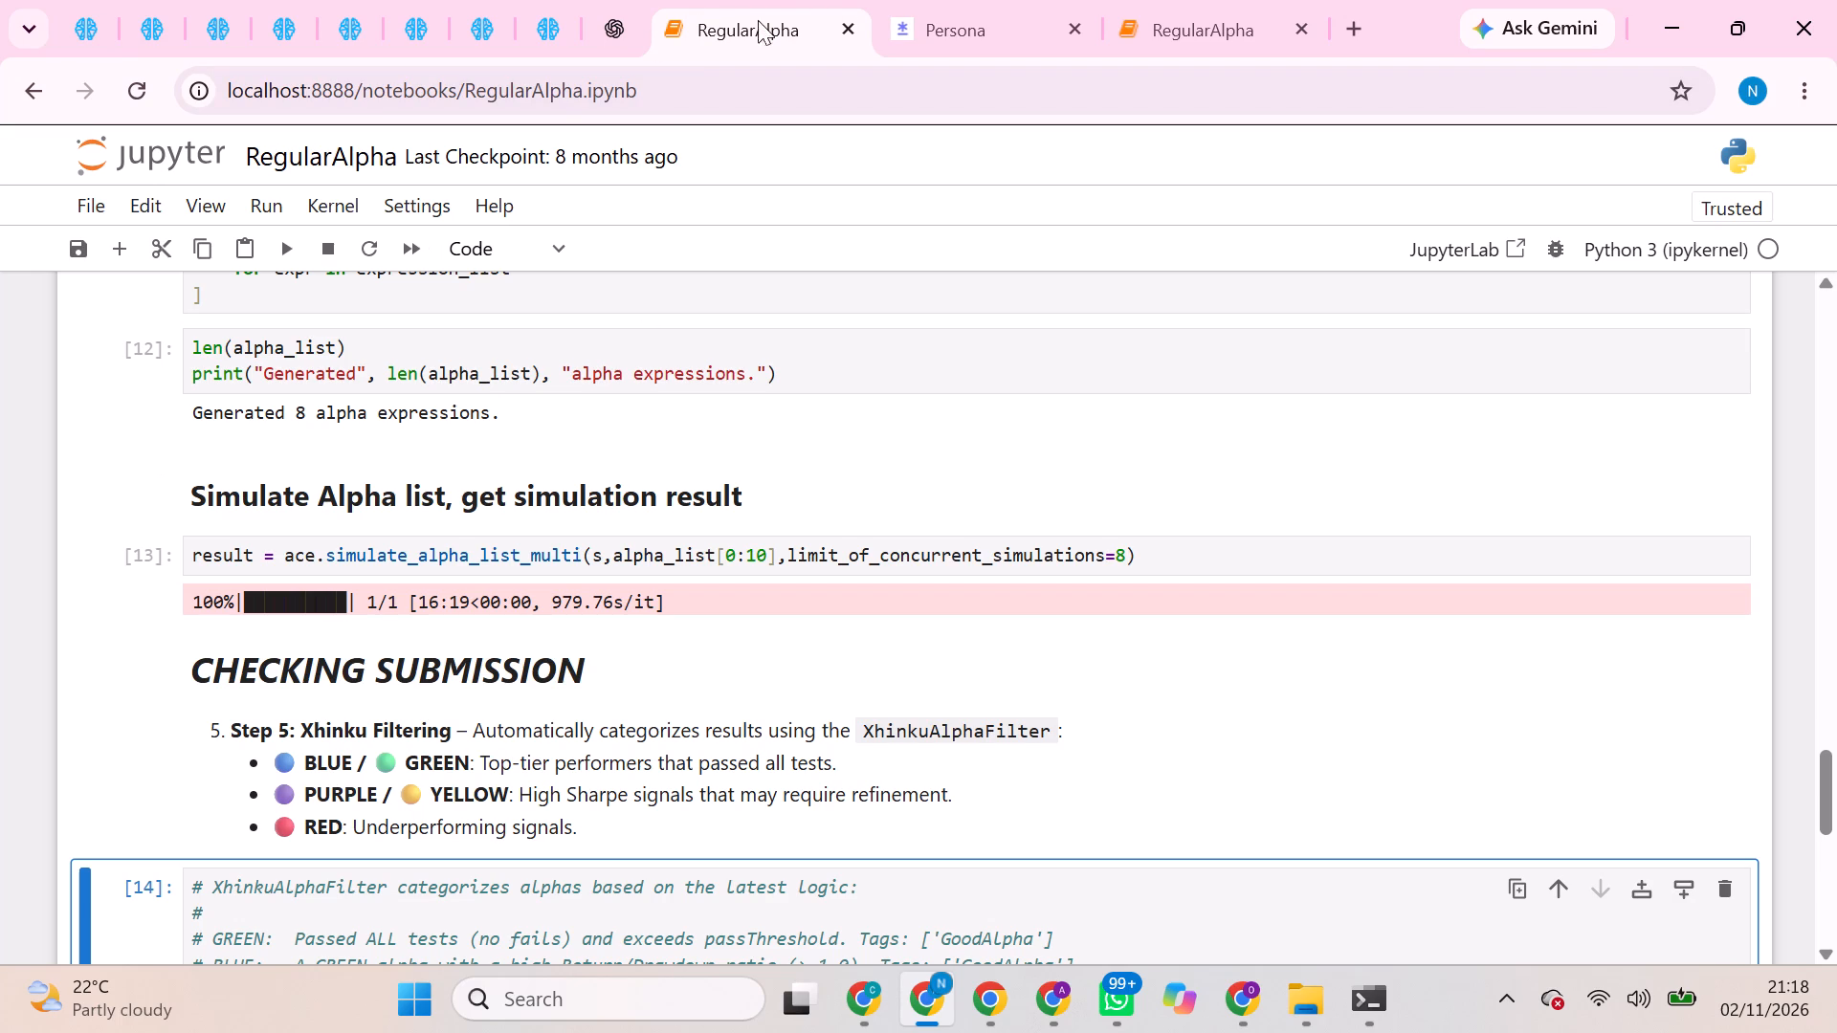
left_click(546, 0)
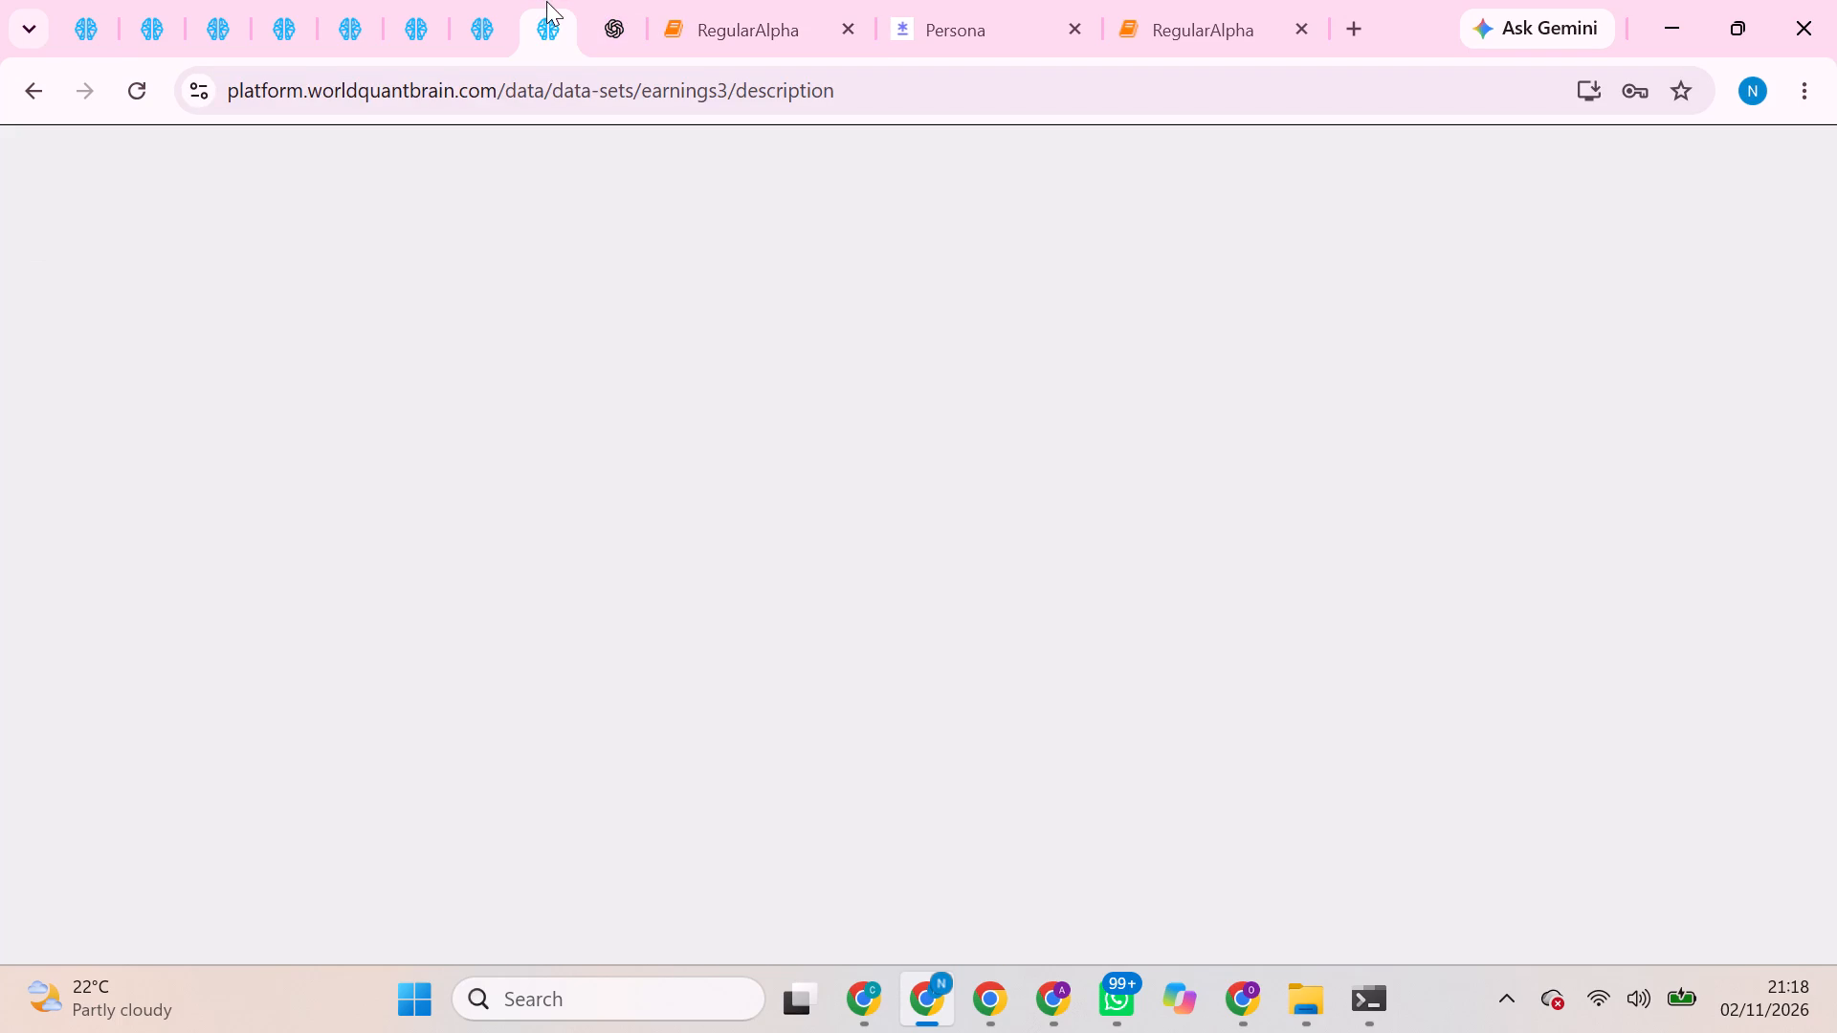
left_click(21, 90)
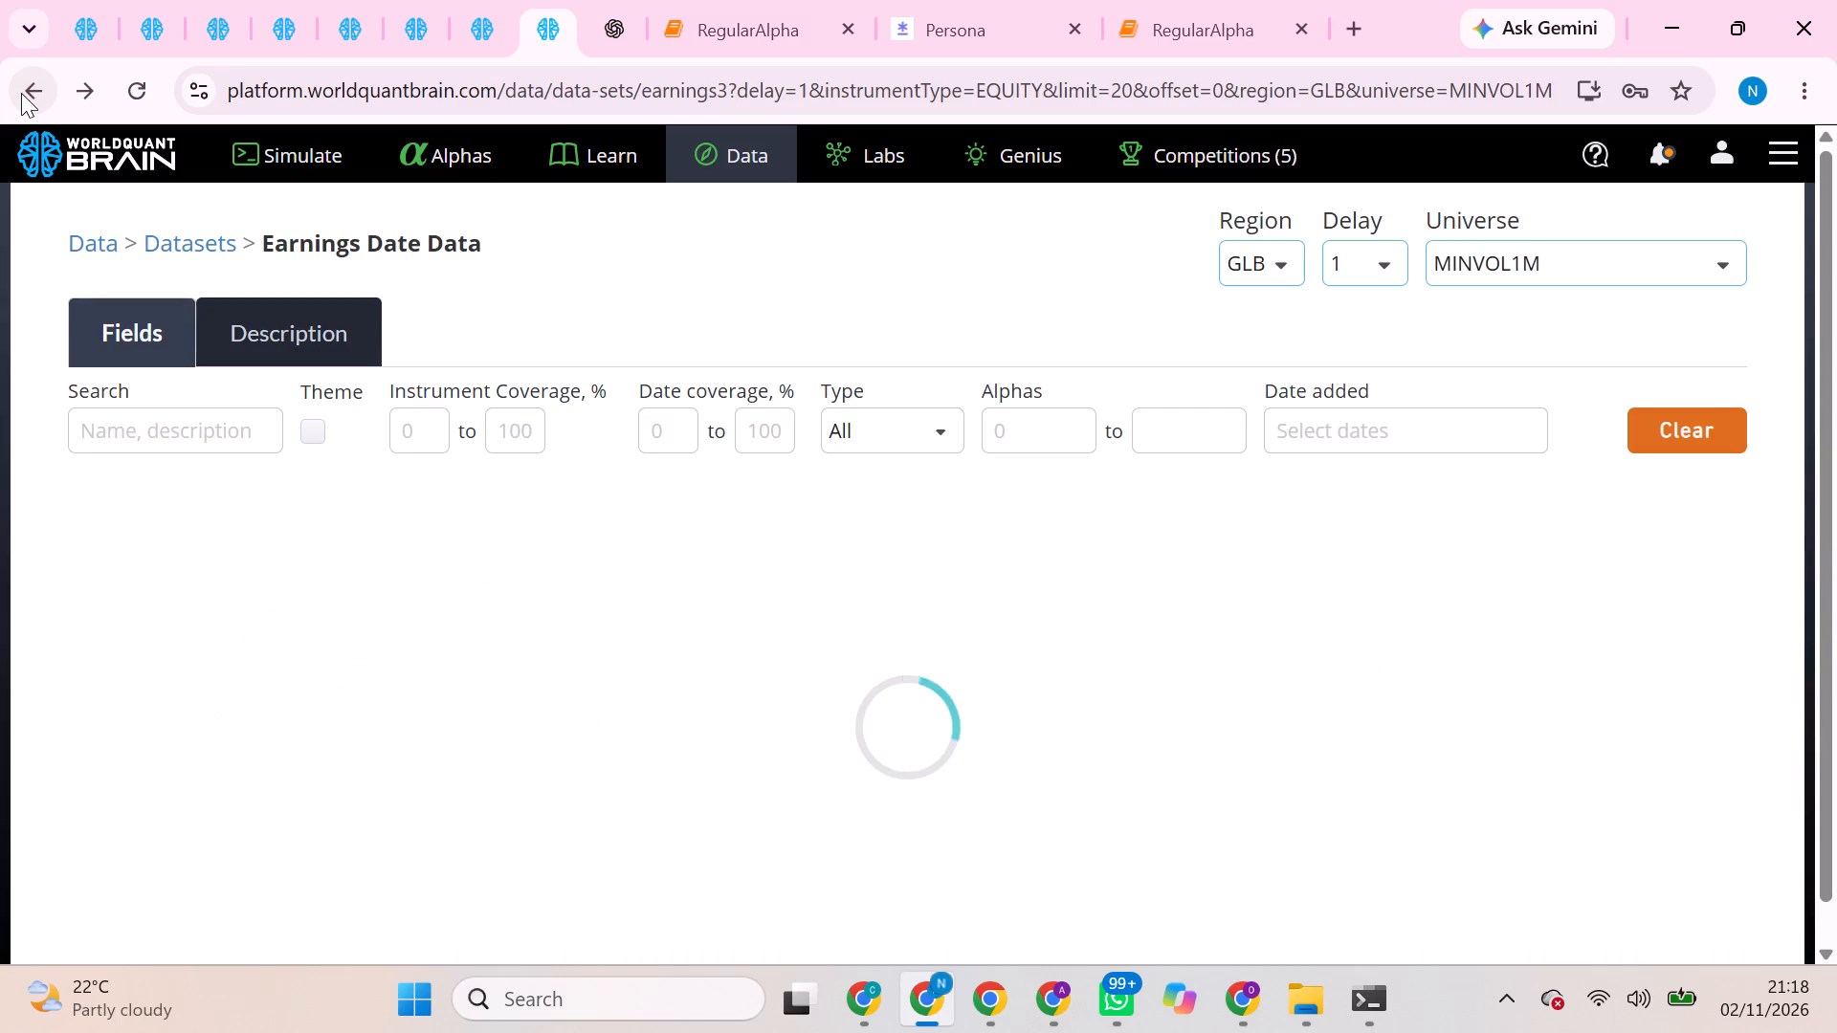
left_click(21, 103)
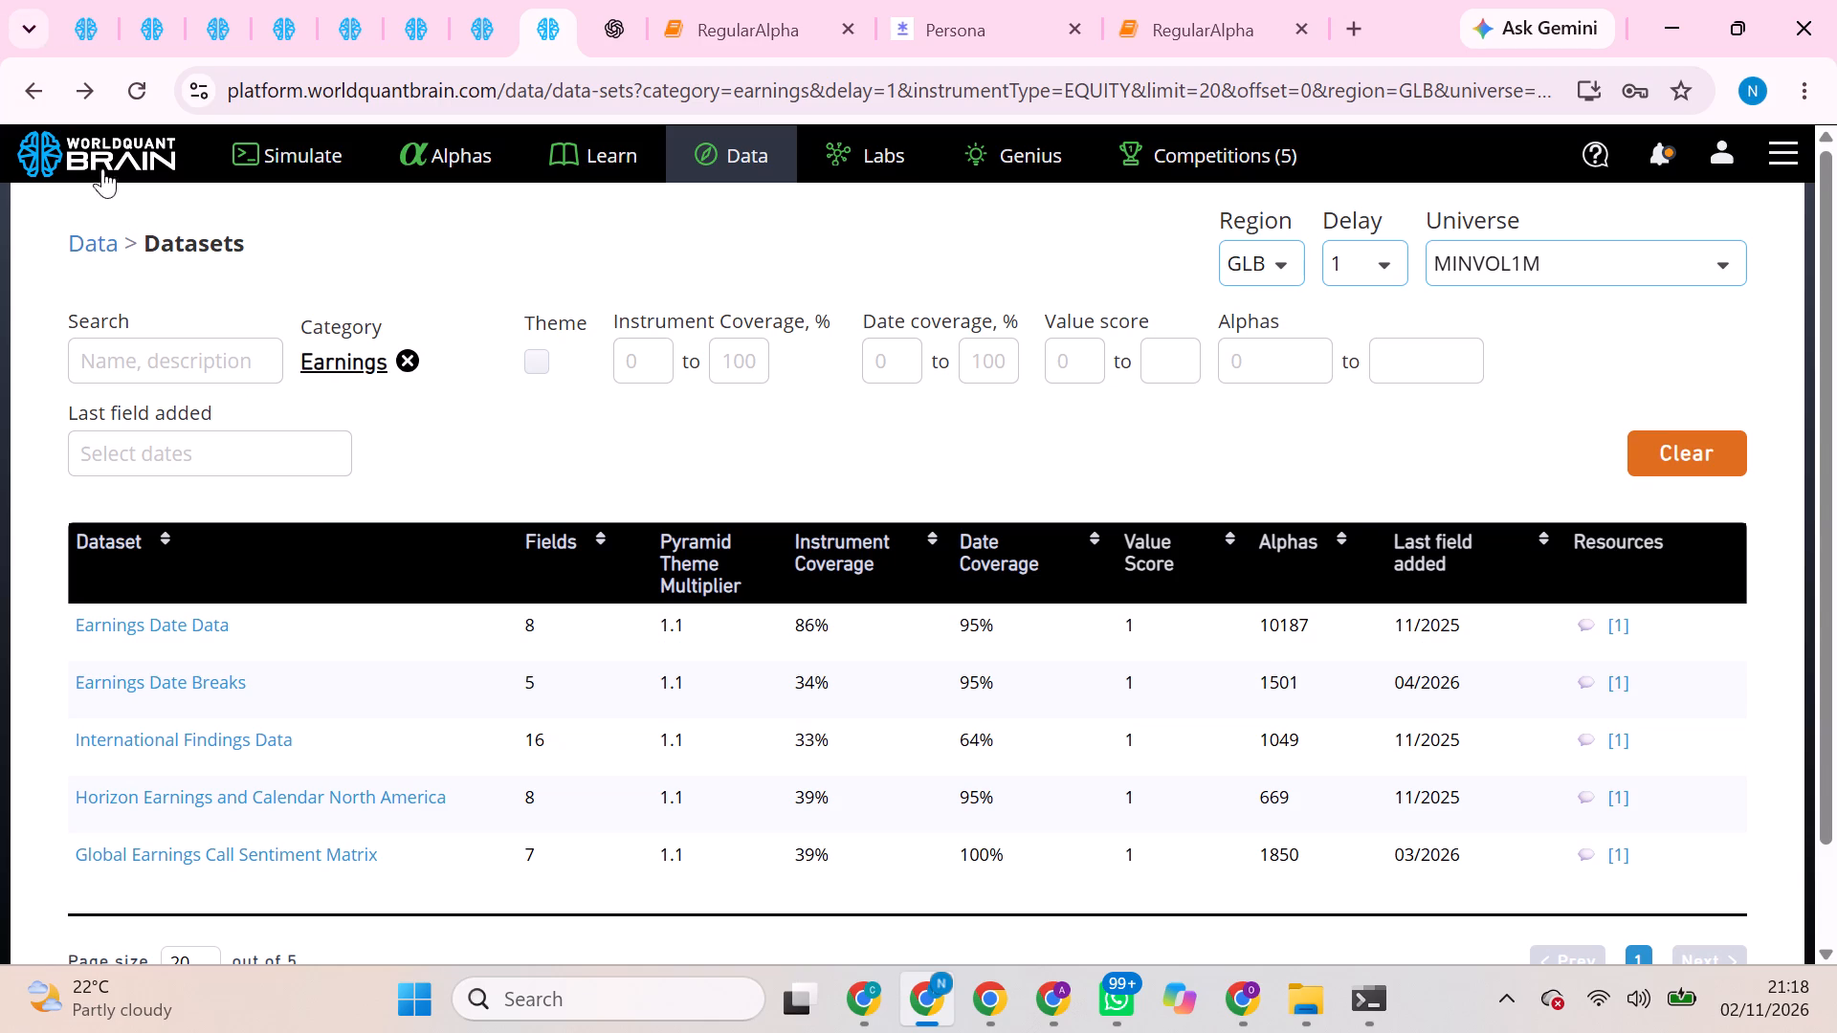
left_click(55, 102)
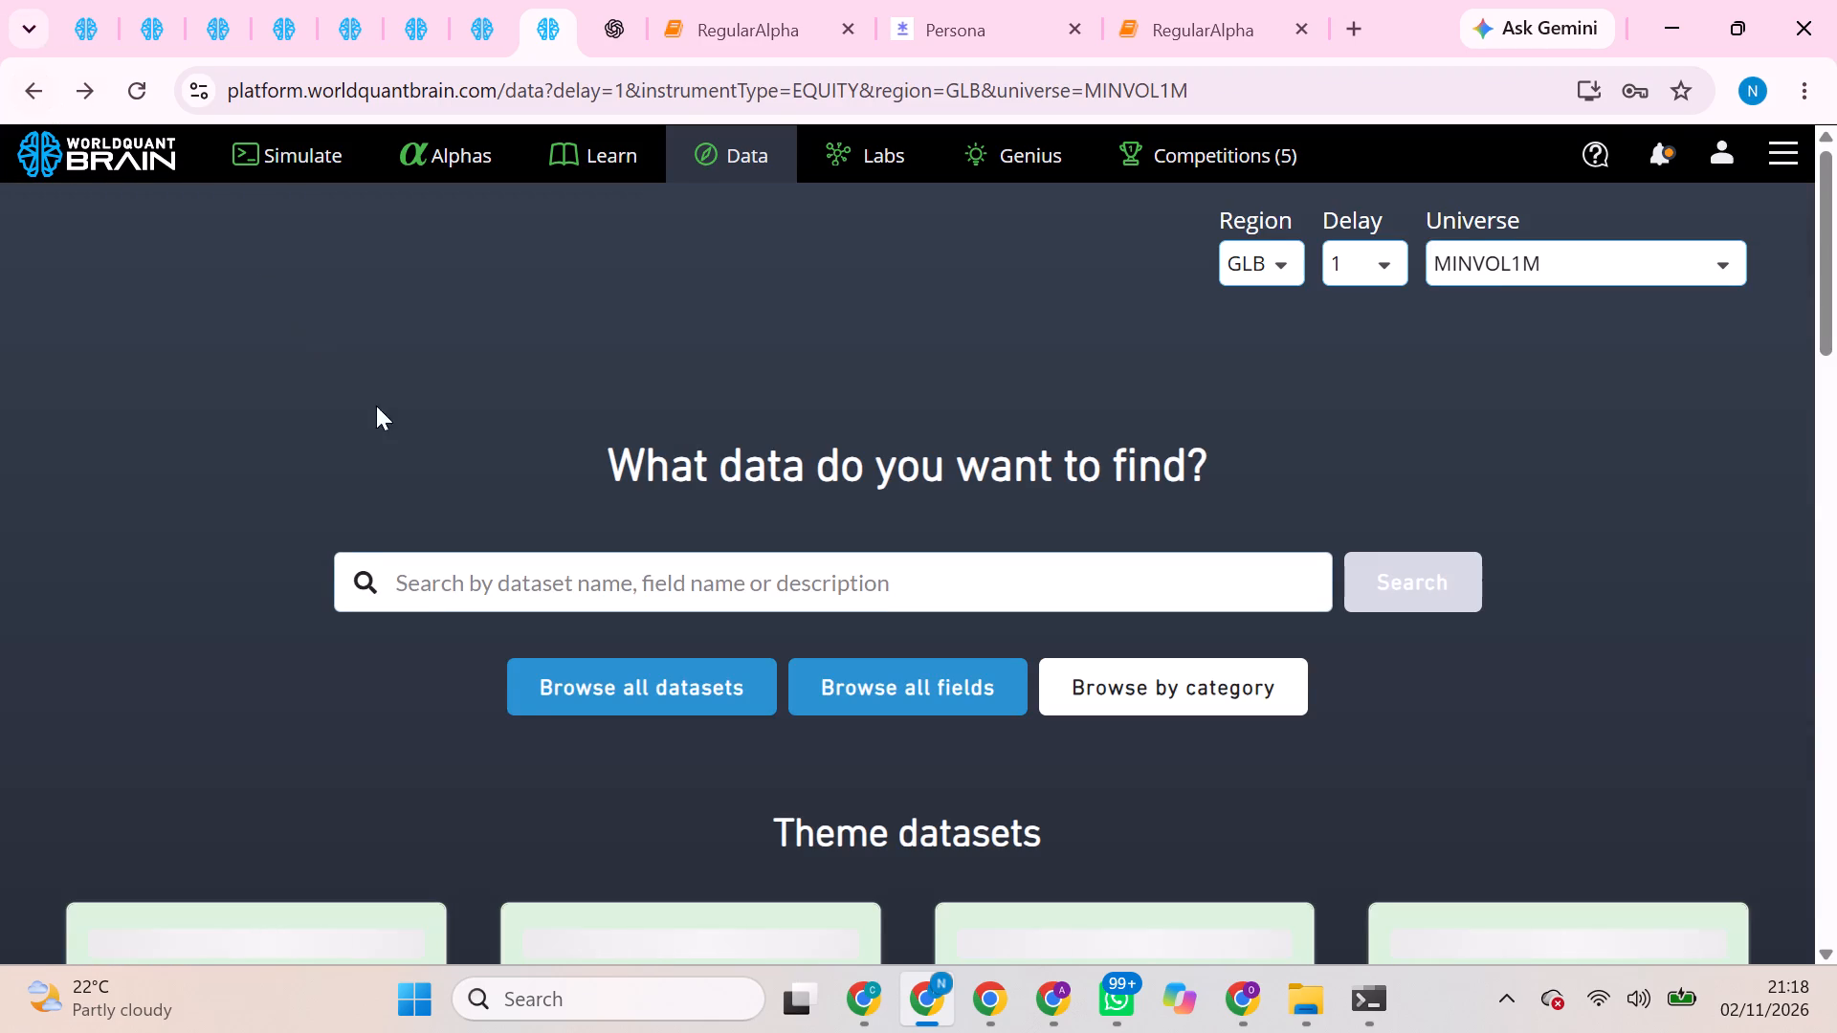
Open the Broker category's user predictions from Minkabu dataset and copy its dataset ID, broker1, from the description.
scroll(474, 515, "down", 2)
scroll(1040, 525, "down", 2)
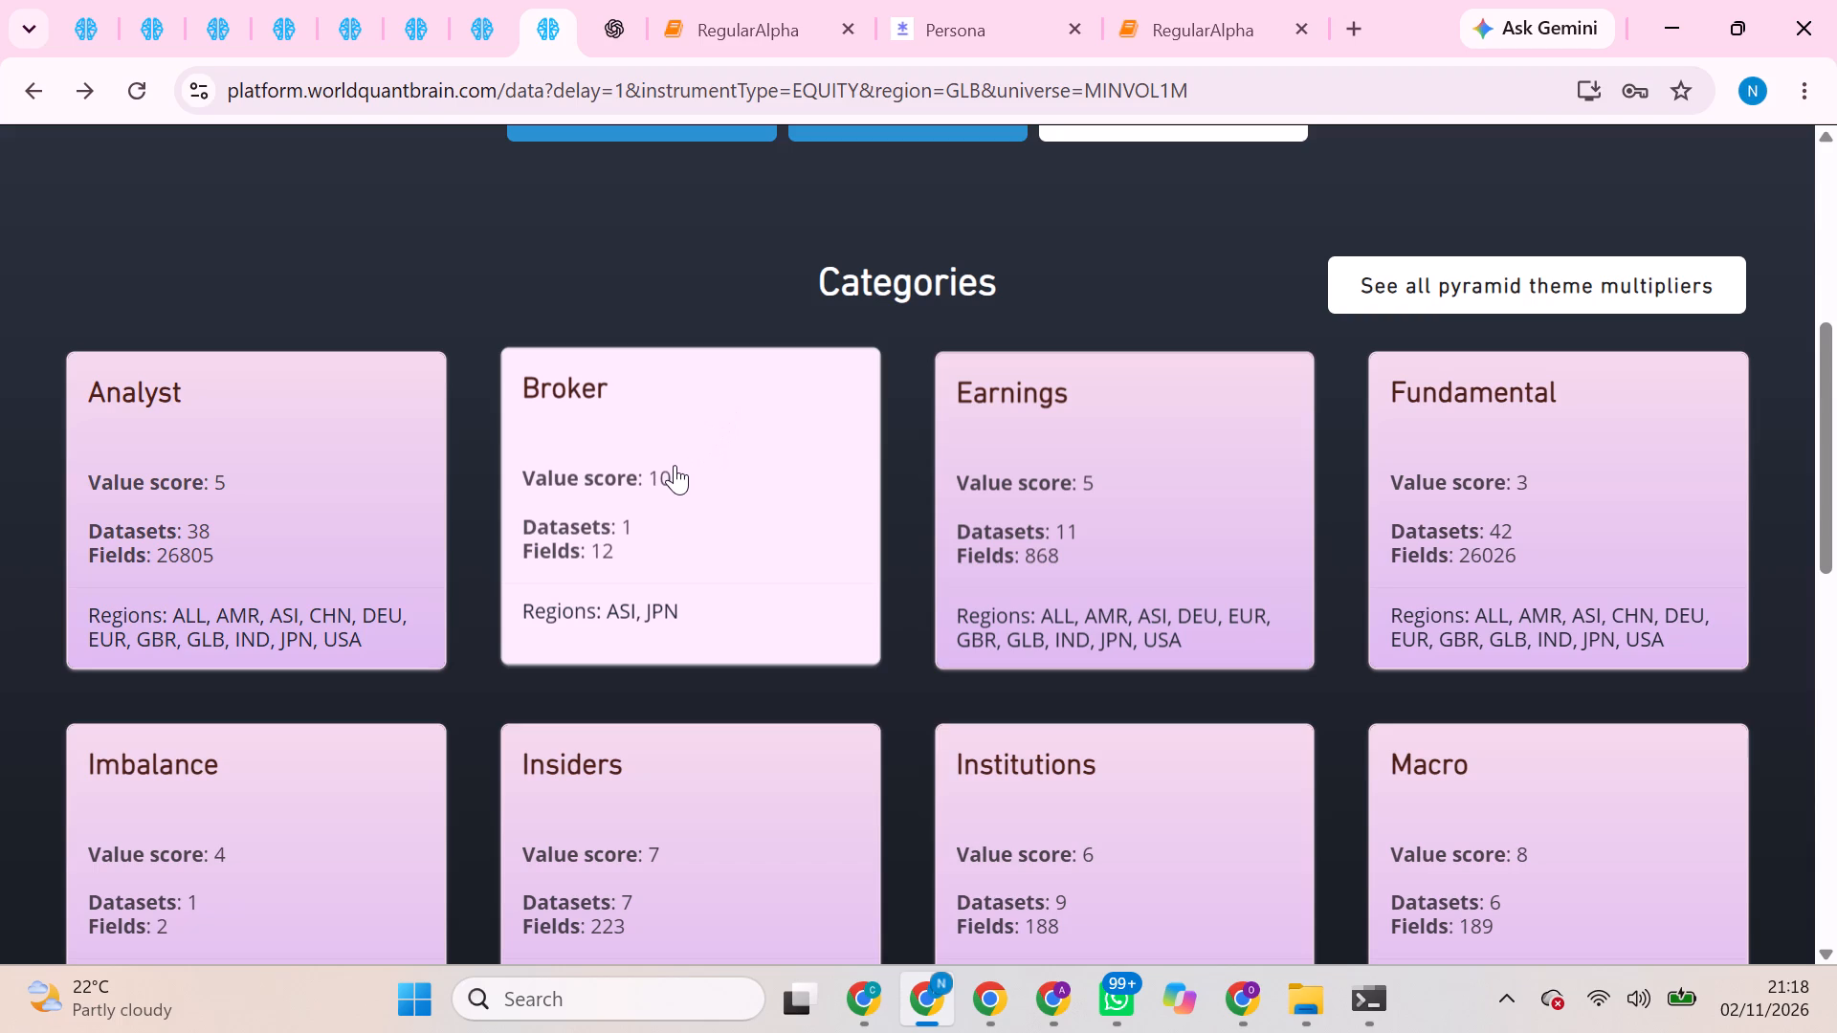
left_click(682, 454)
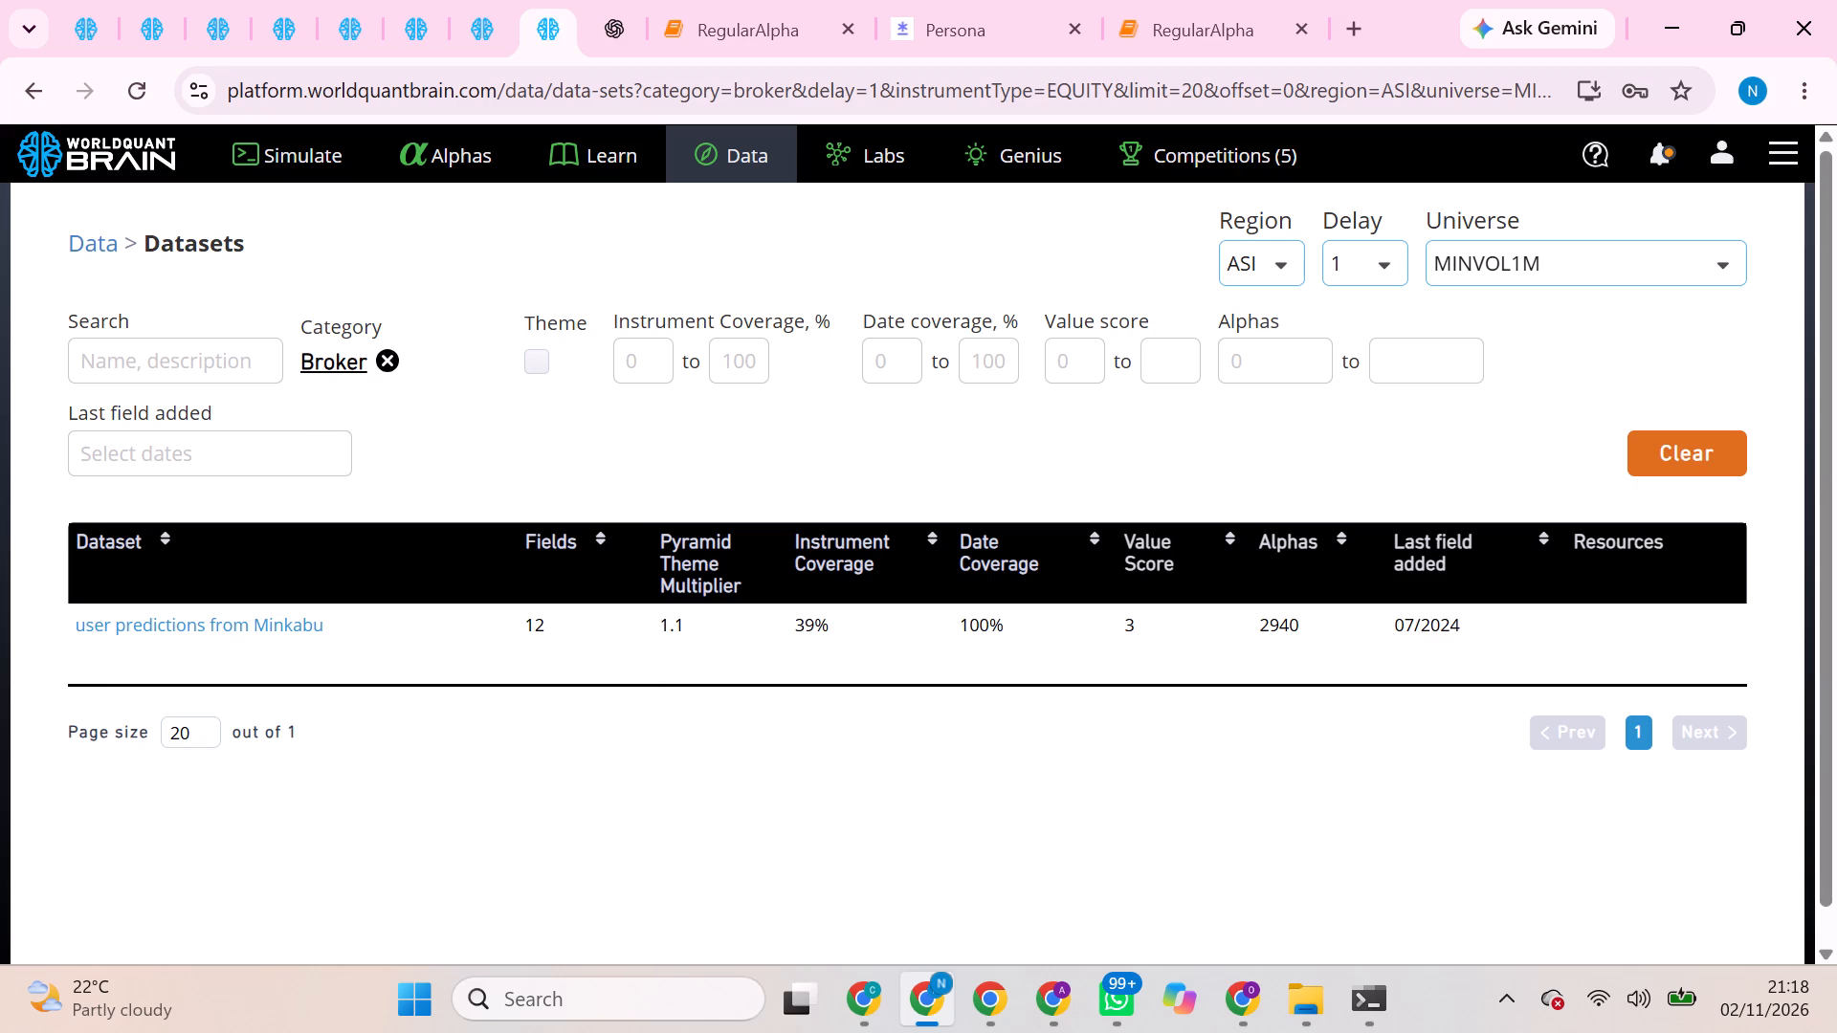
left_click(445, 632)
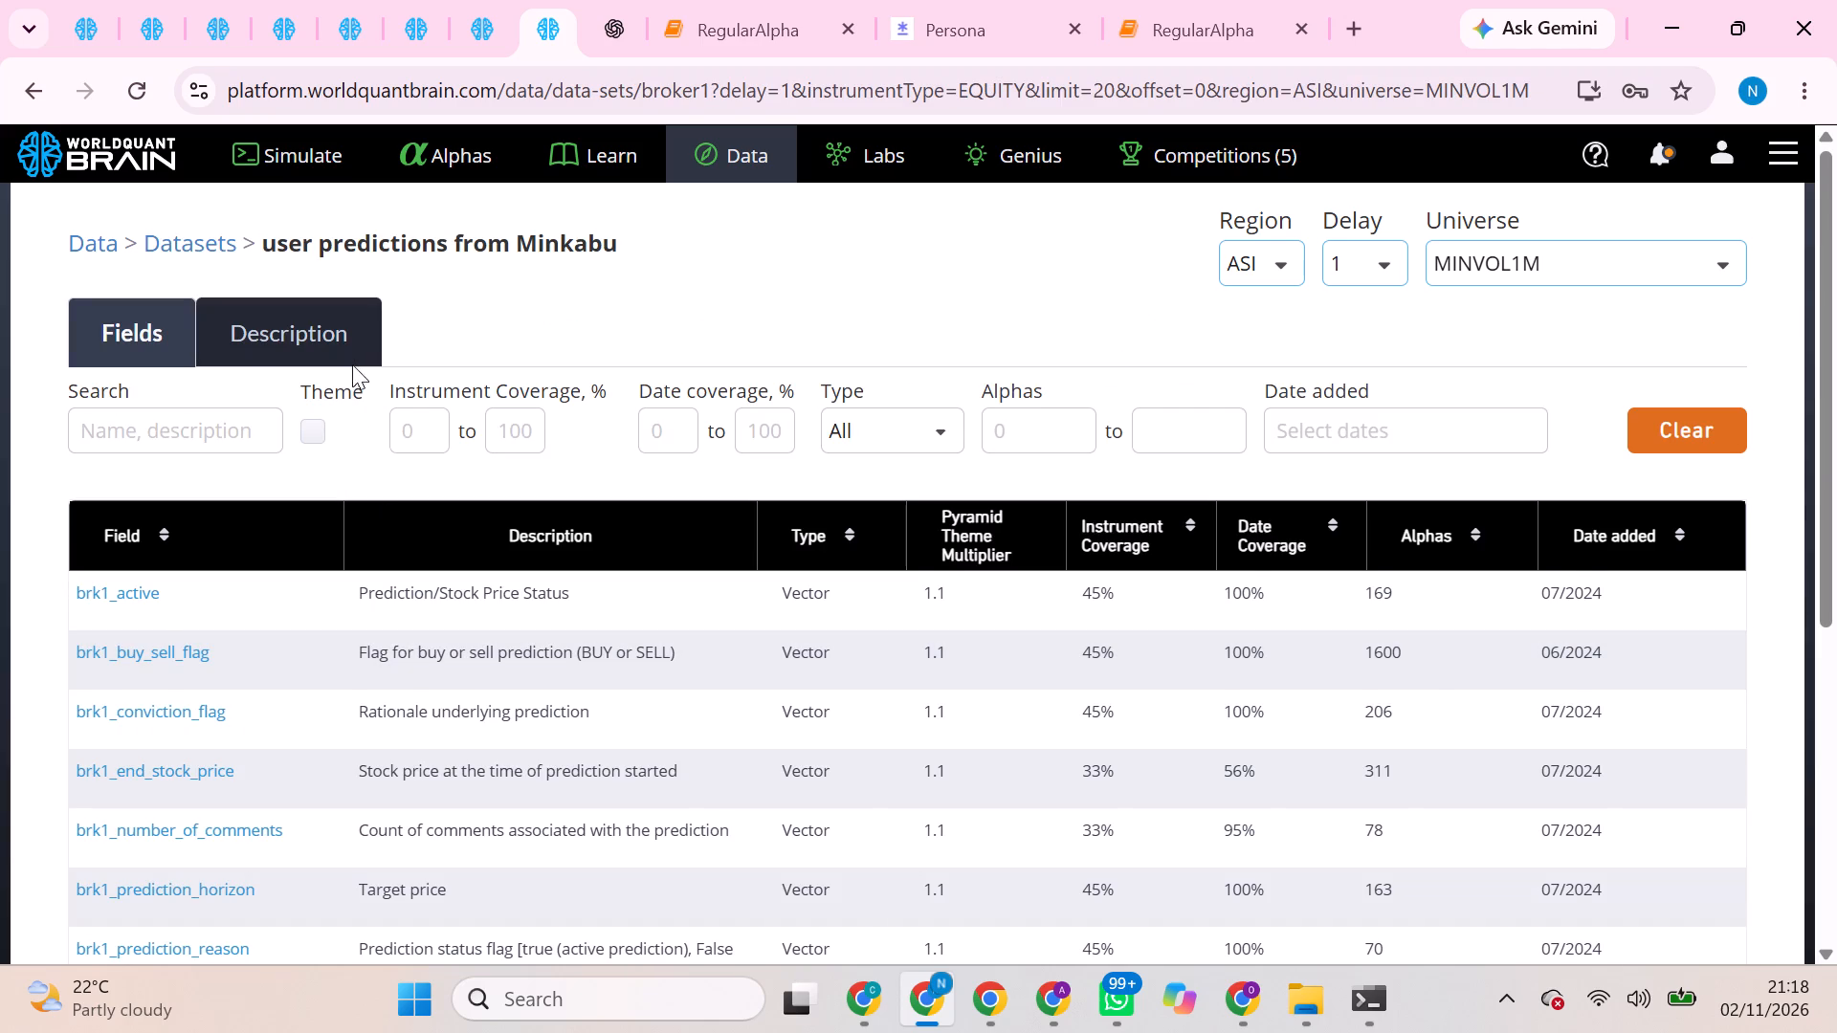
left_click(354, 348)
left_click(305, 534)
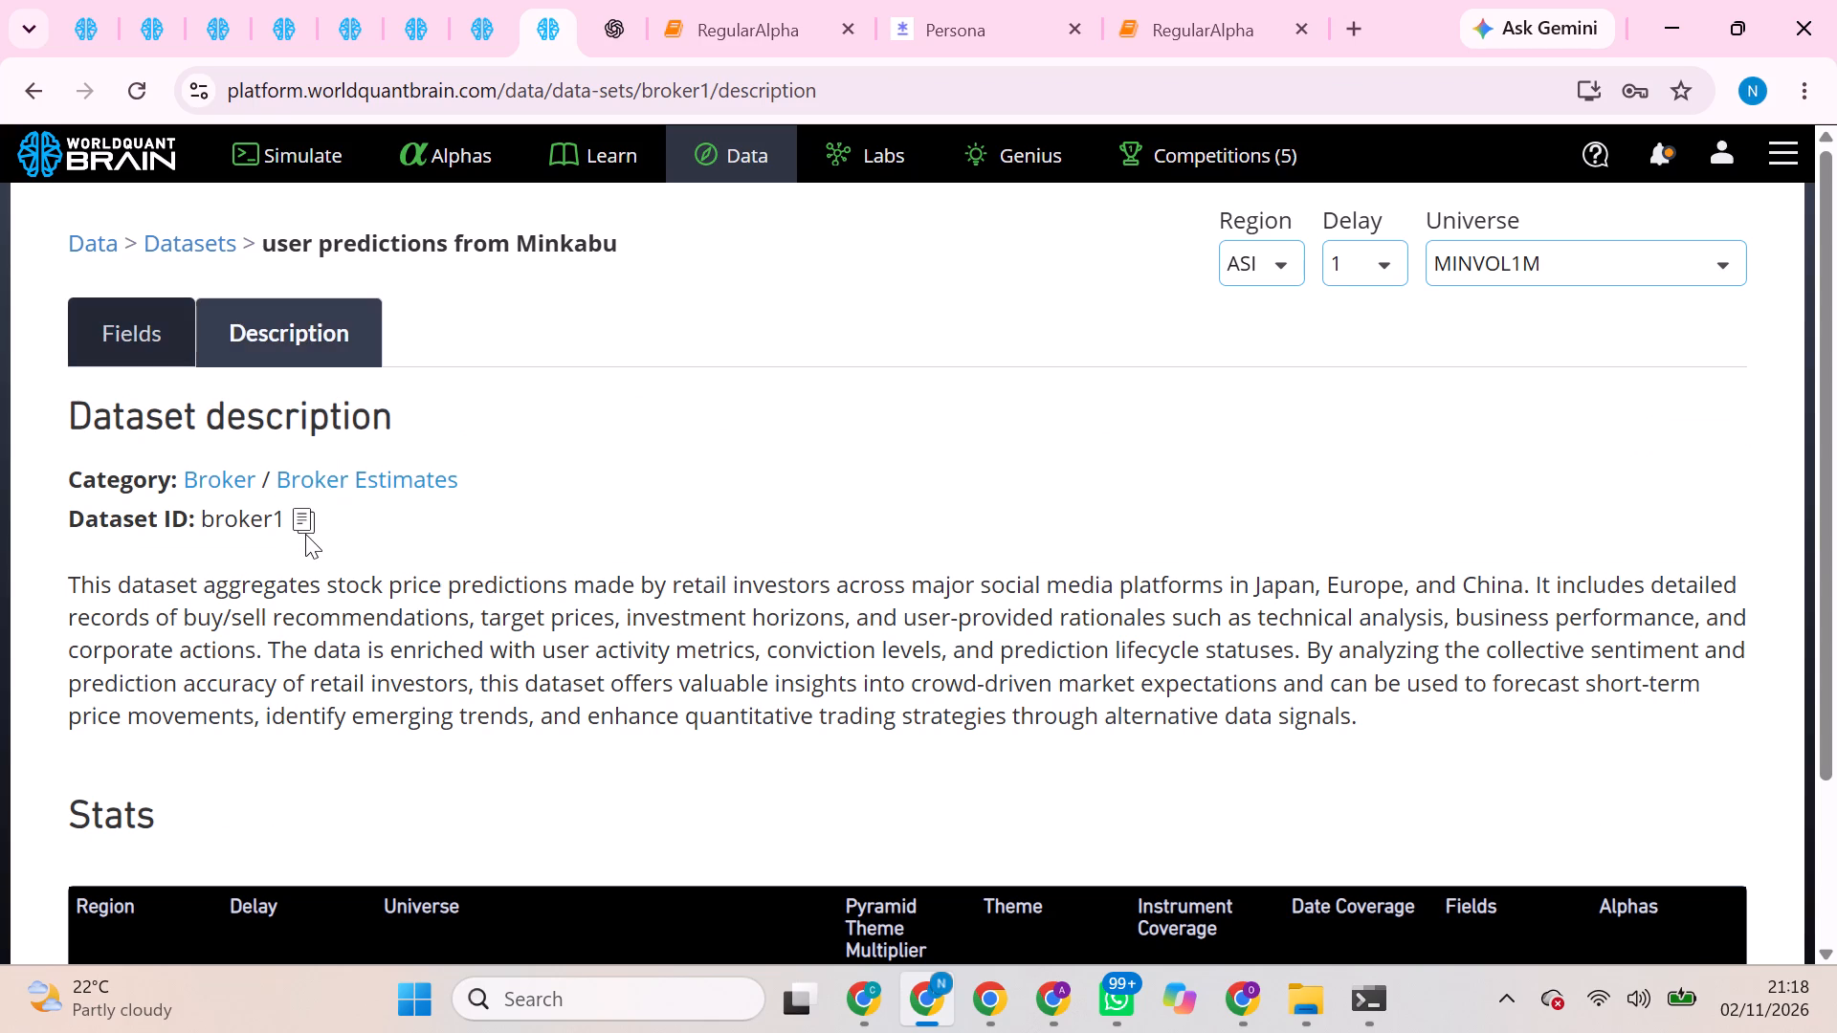
left_click(303, 524)
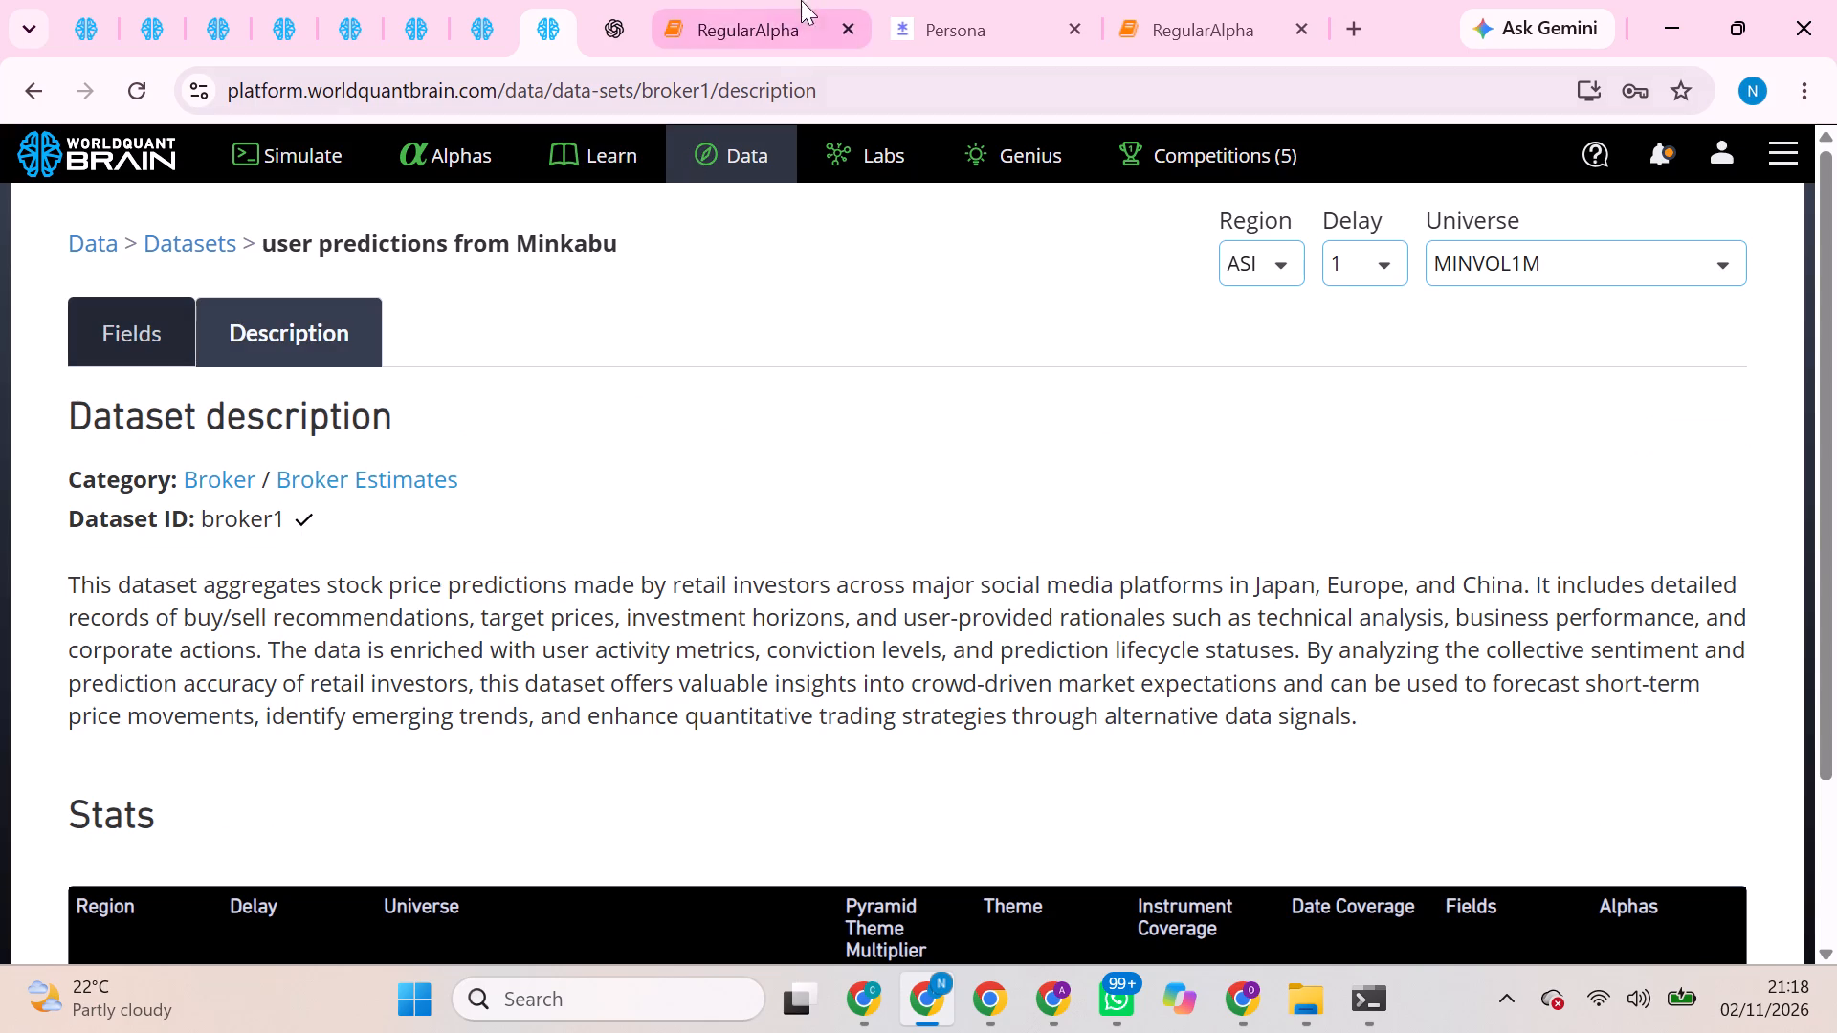
In the first RegularAlpha notebook, set the dataset parameter under Step 1 to 'broker1'.
left_click(711, 0)
scroll(348, 636, "up", 11)
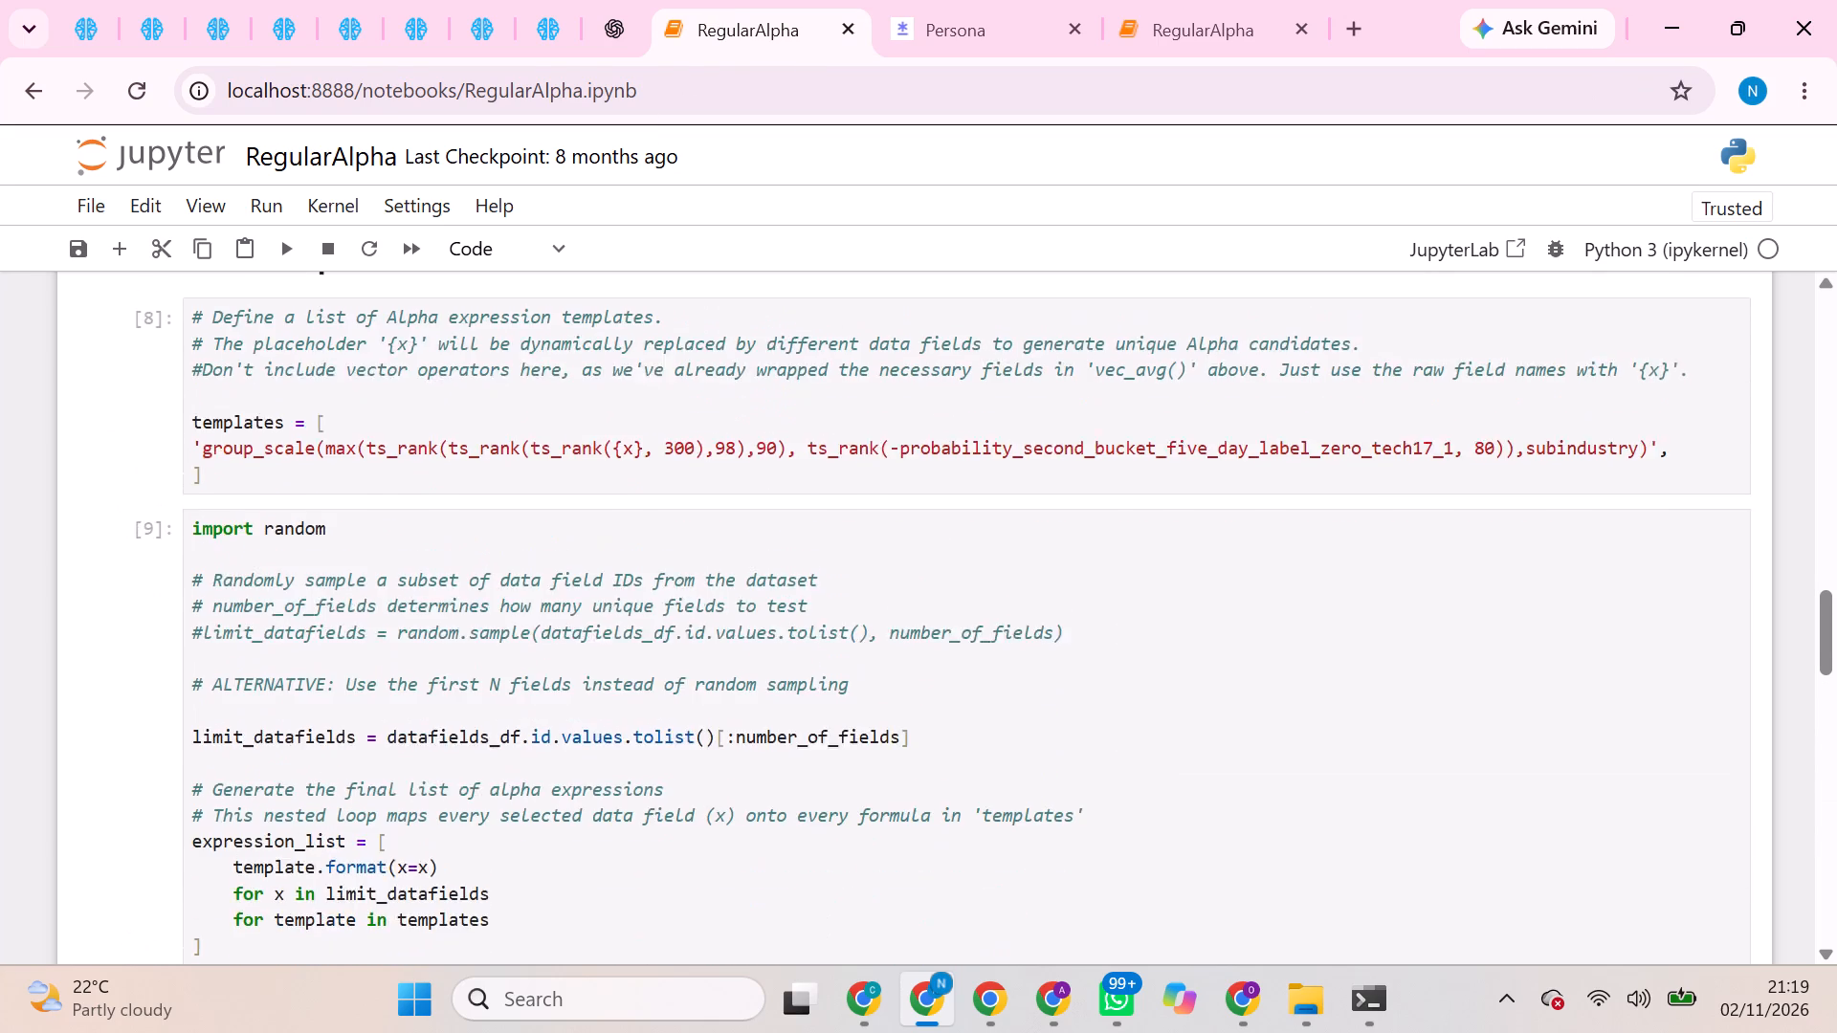
scroll(355, 620, "up", 7)
scroll(450, 672, "up", 4)
scroll(407, 736, "down", 2)
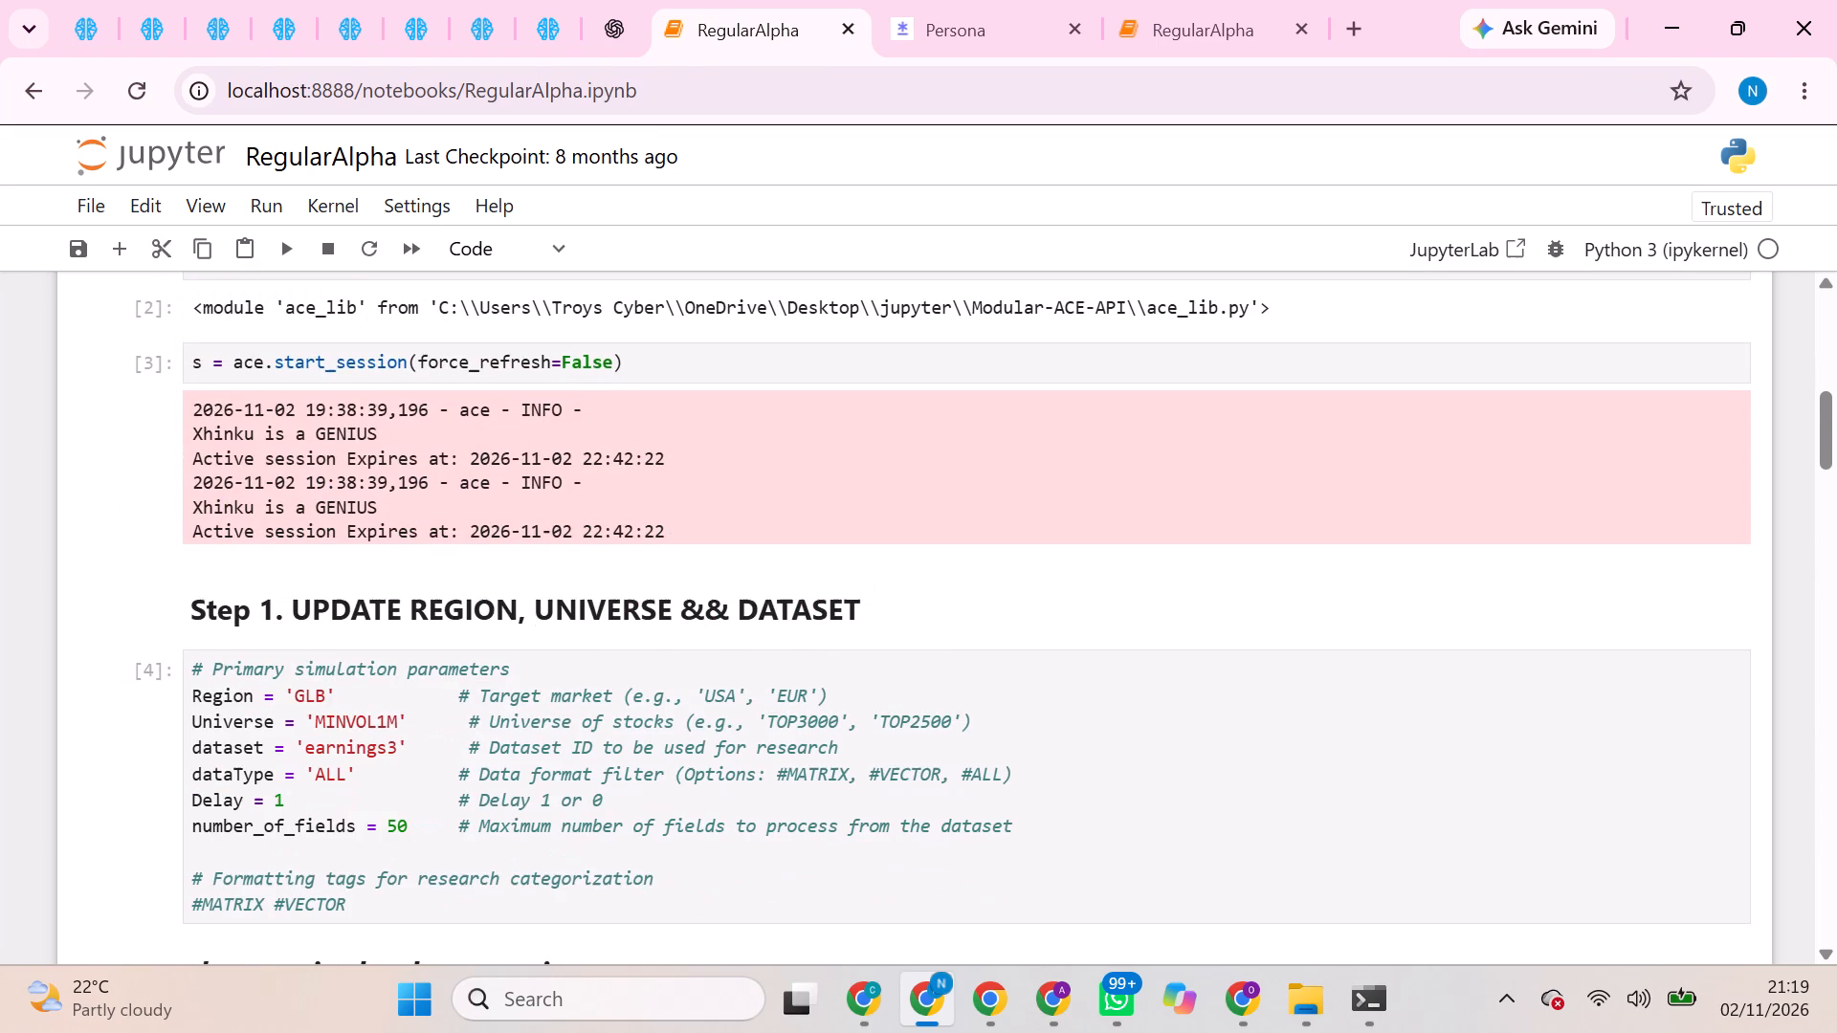
left_click(383, 742)
double_click(383, 742)
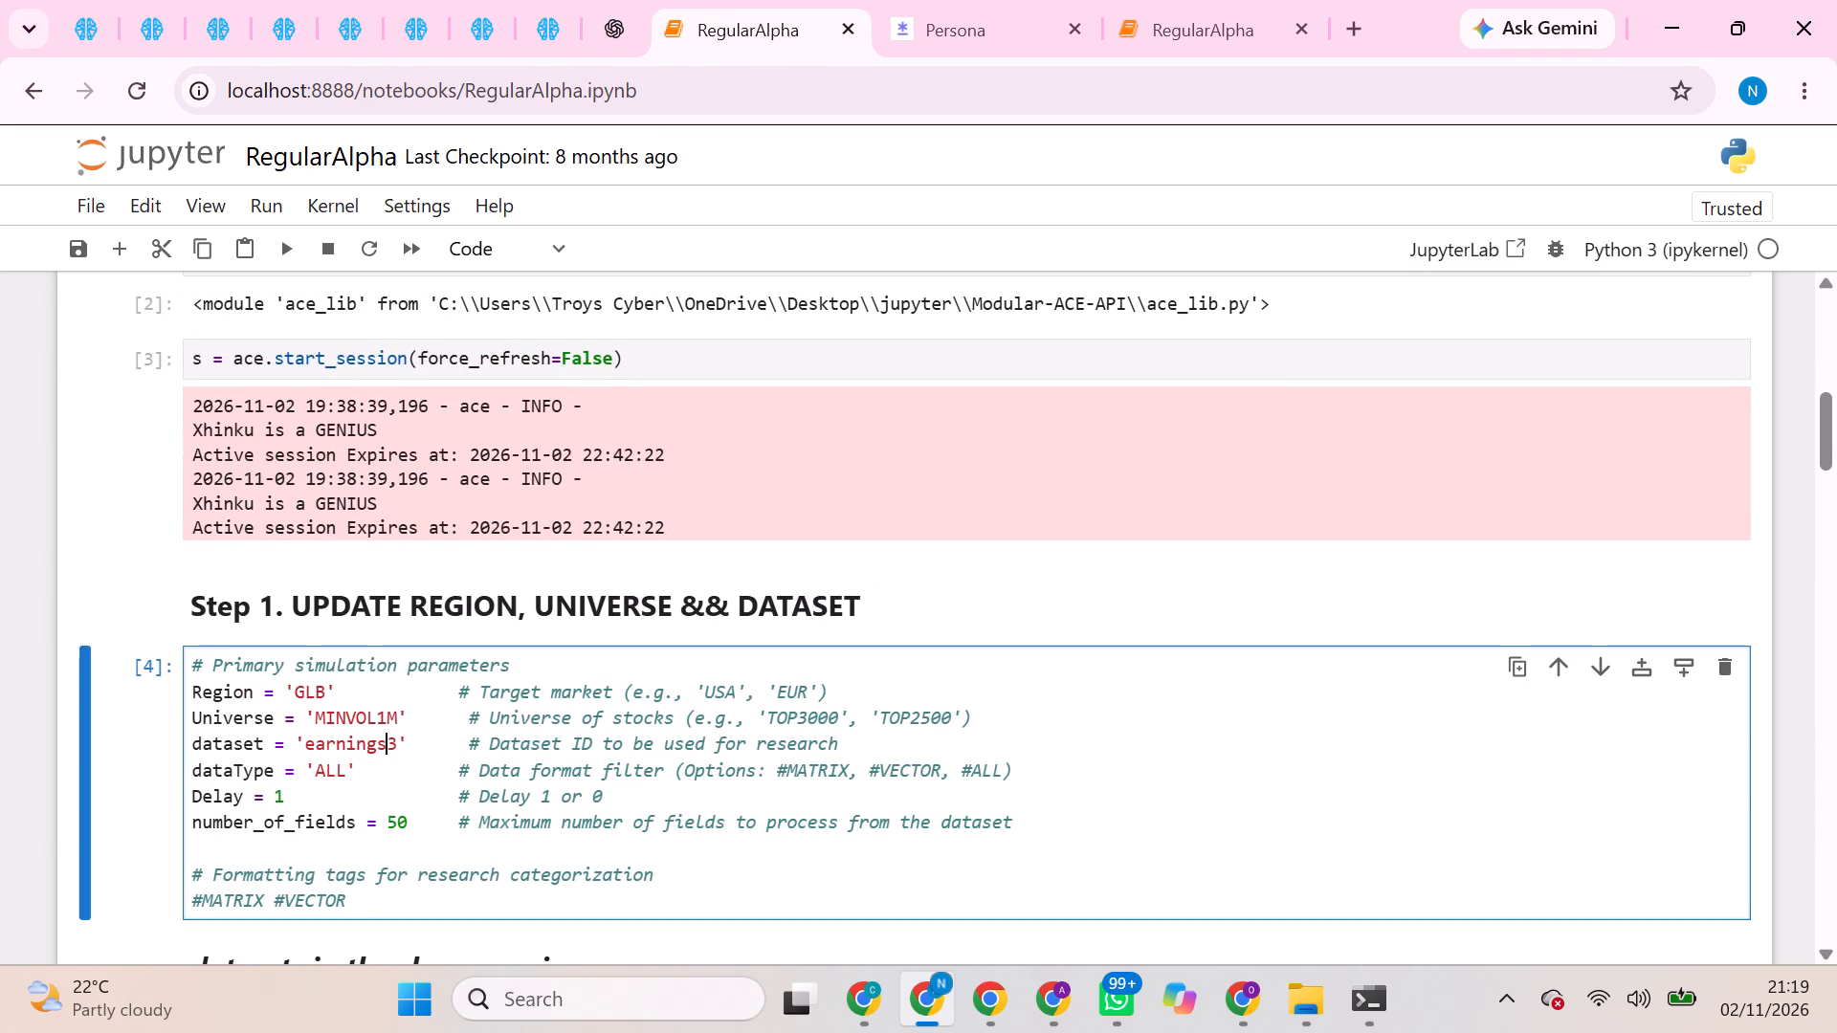
key("ctrl+v")
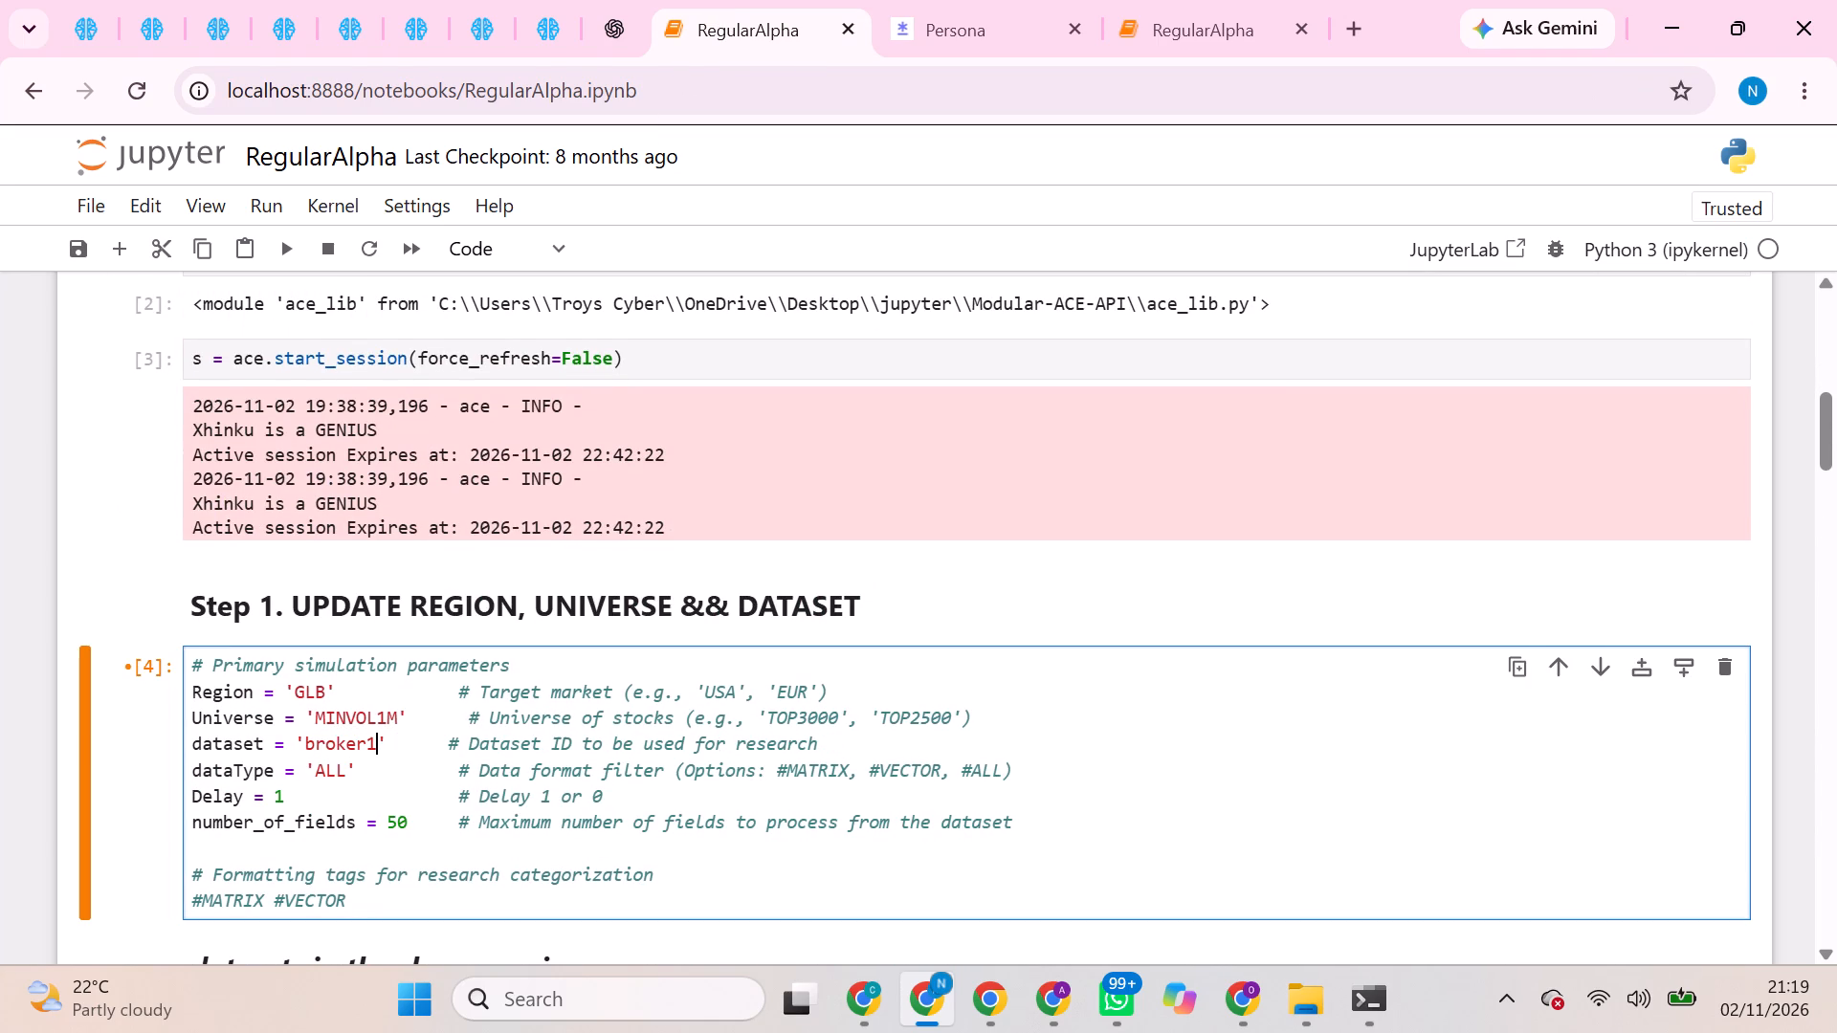
Review the notebook's vector wrapping, expression templates, simulation settings and simulation cells.
scroll(398, 689, "down", 9)
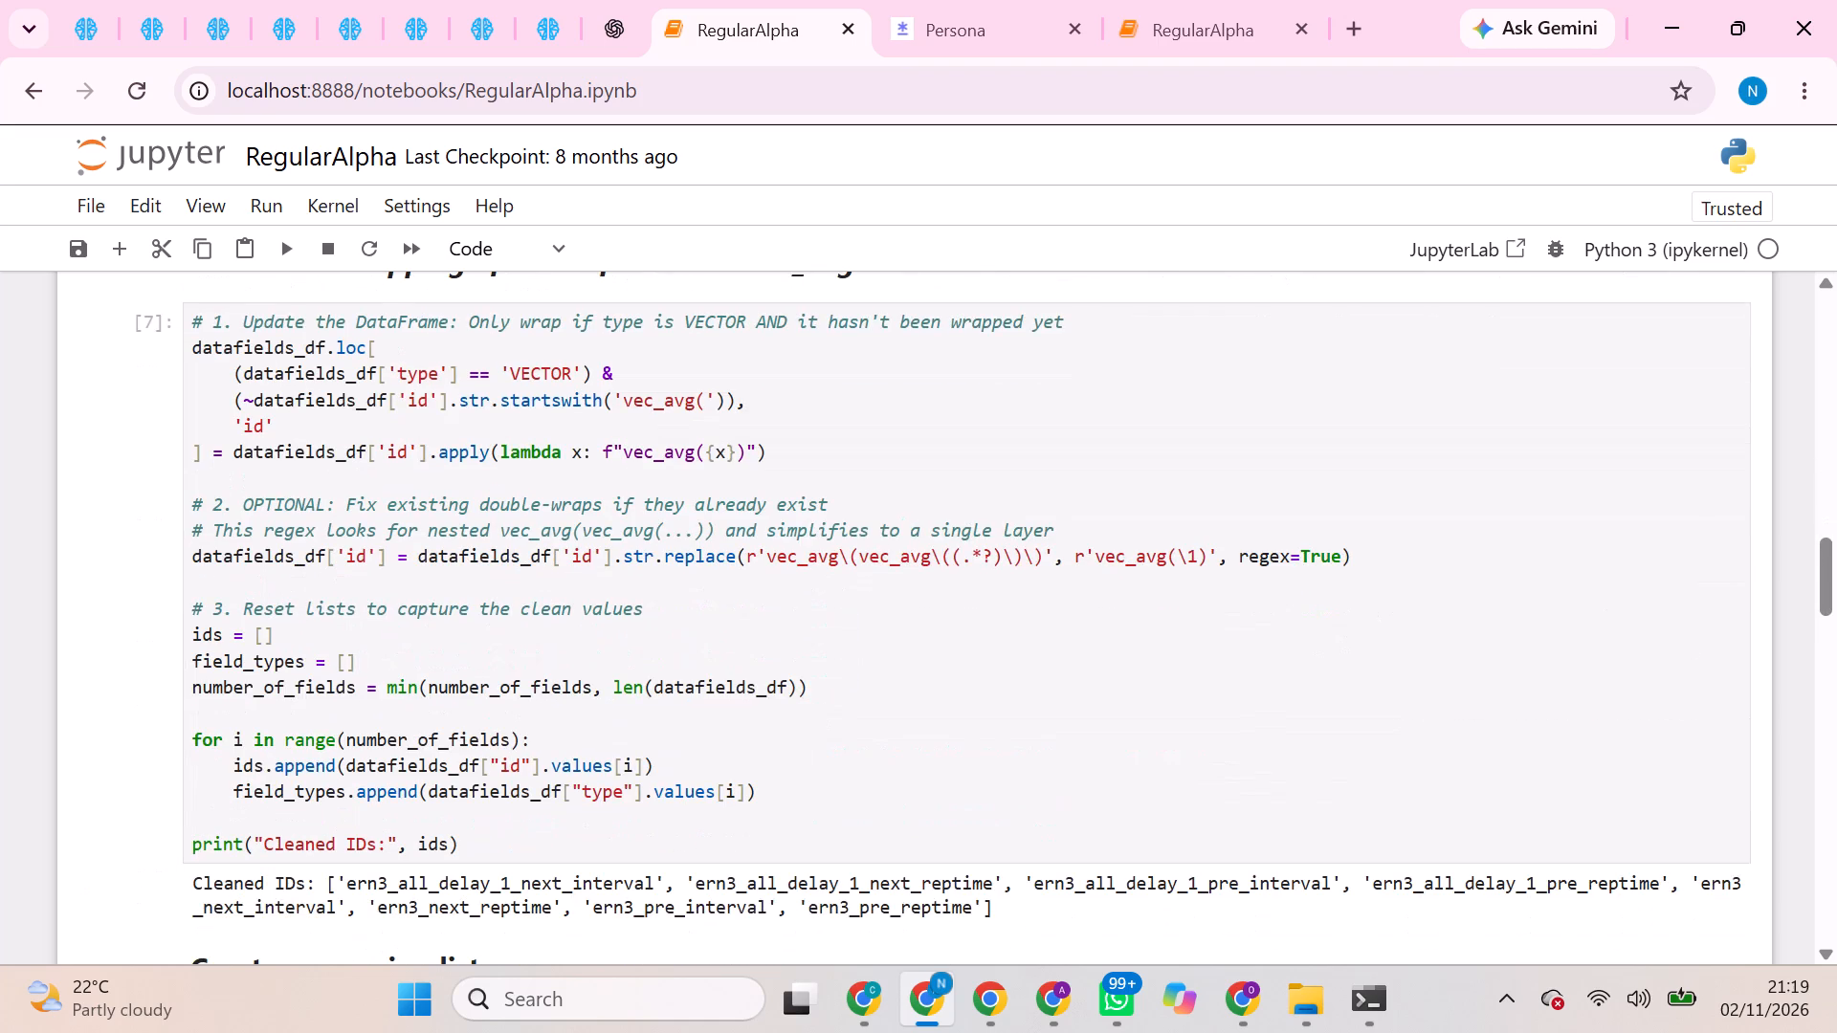
scroll(402, 714, "up", 1)
scroll(402, 714, "down", 5)
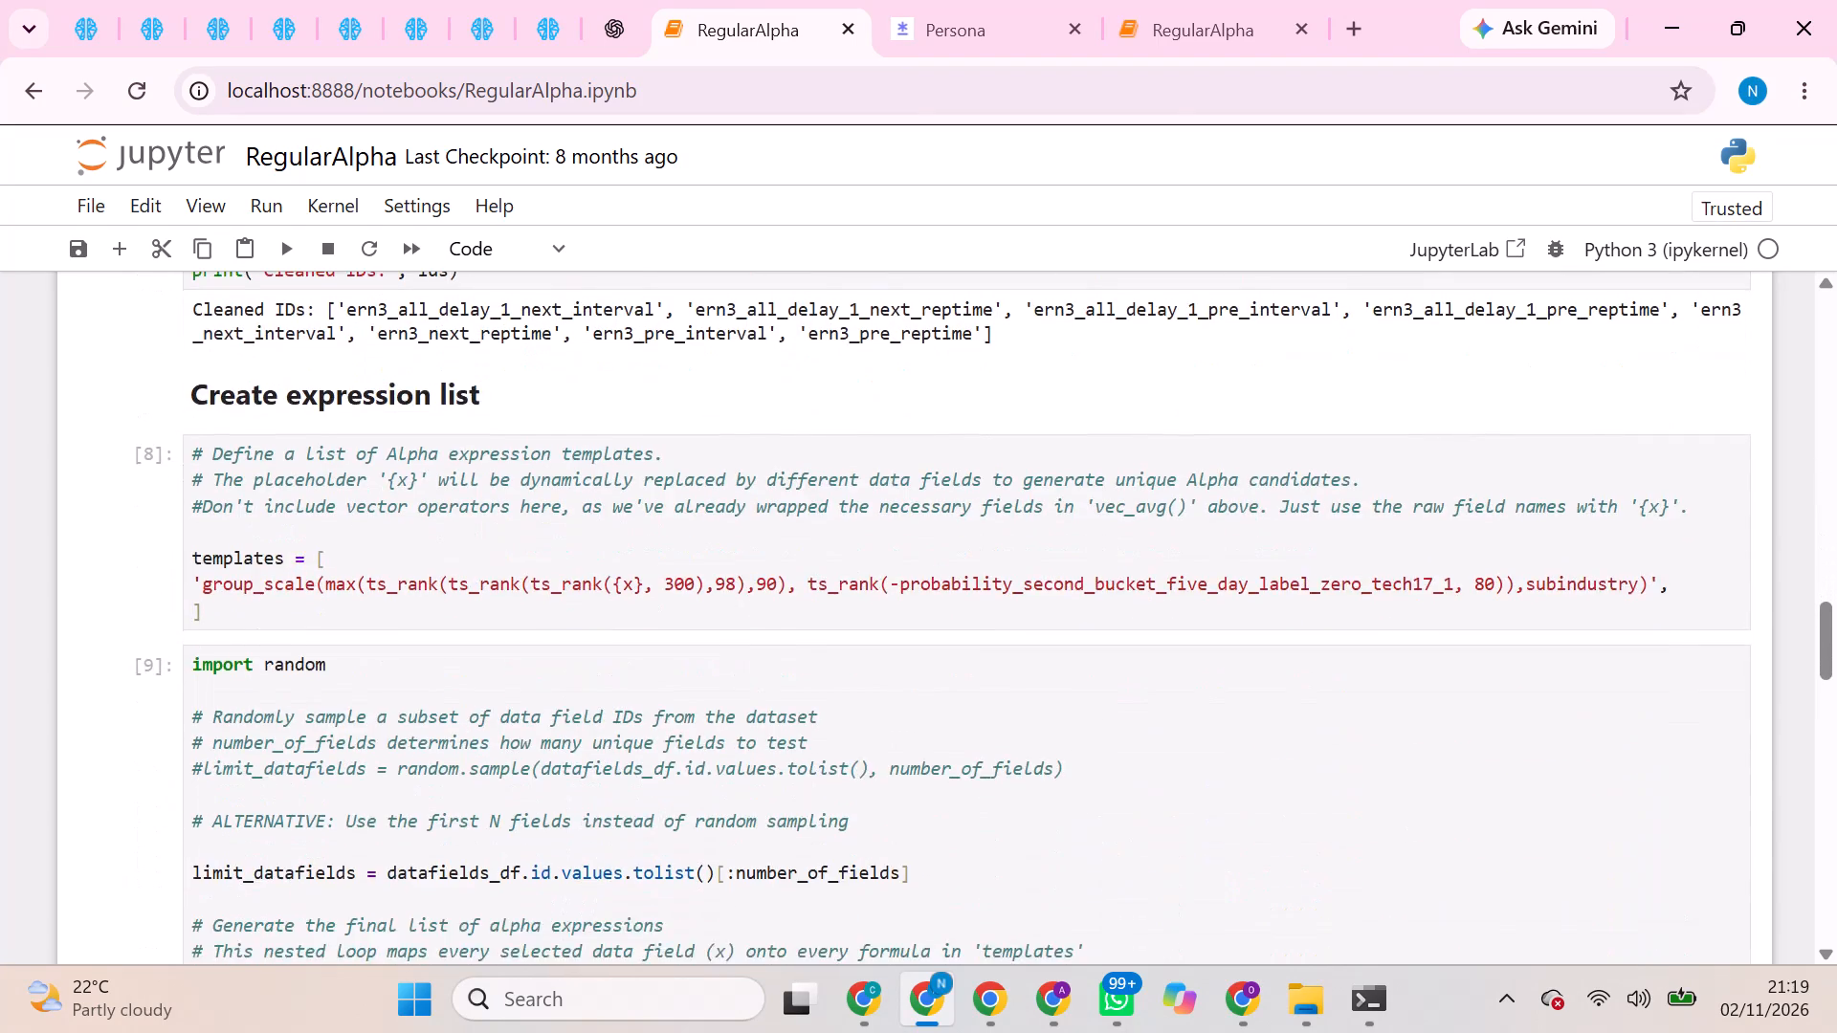
scroll(402, 713, "down", 9)
scroll(402, 713, "up", 1)
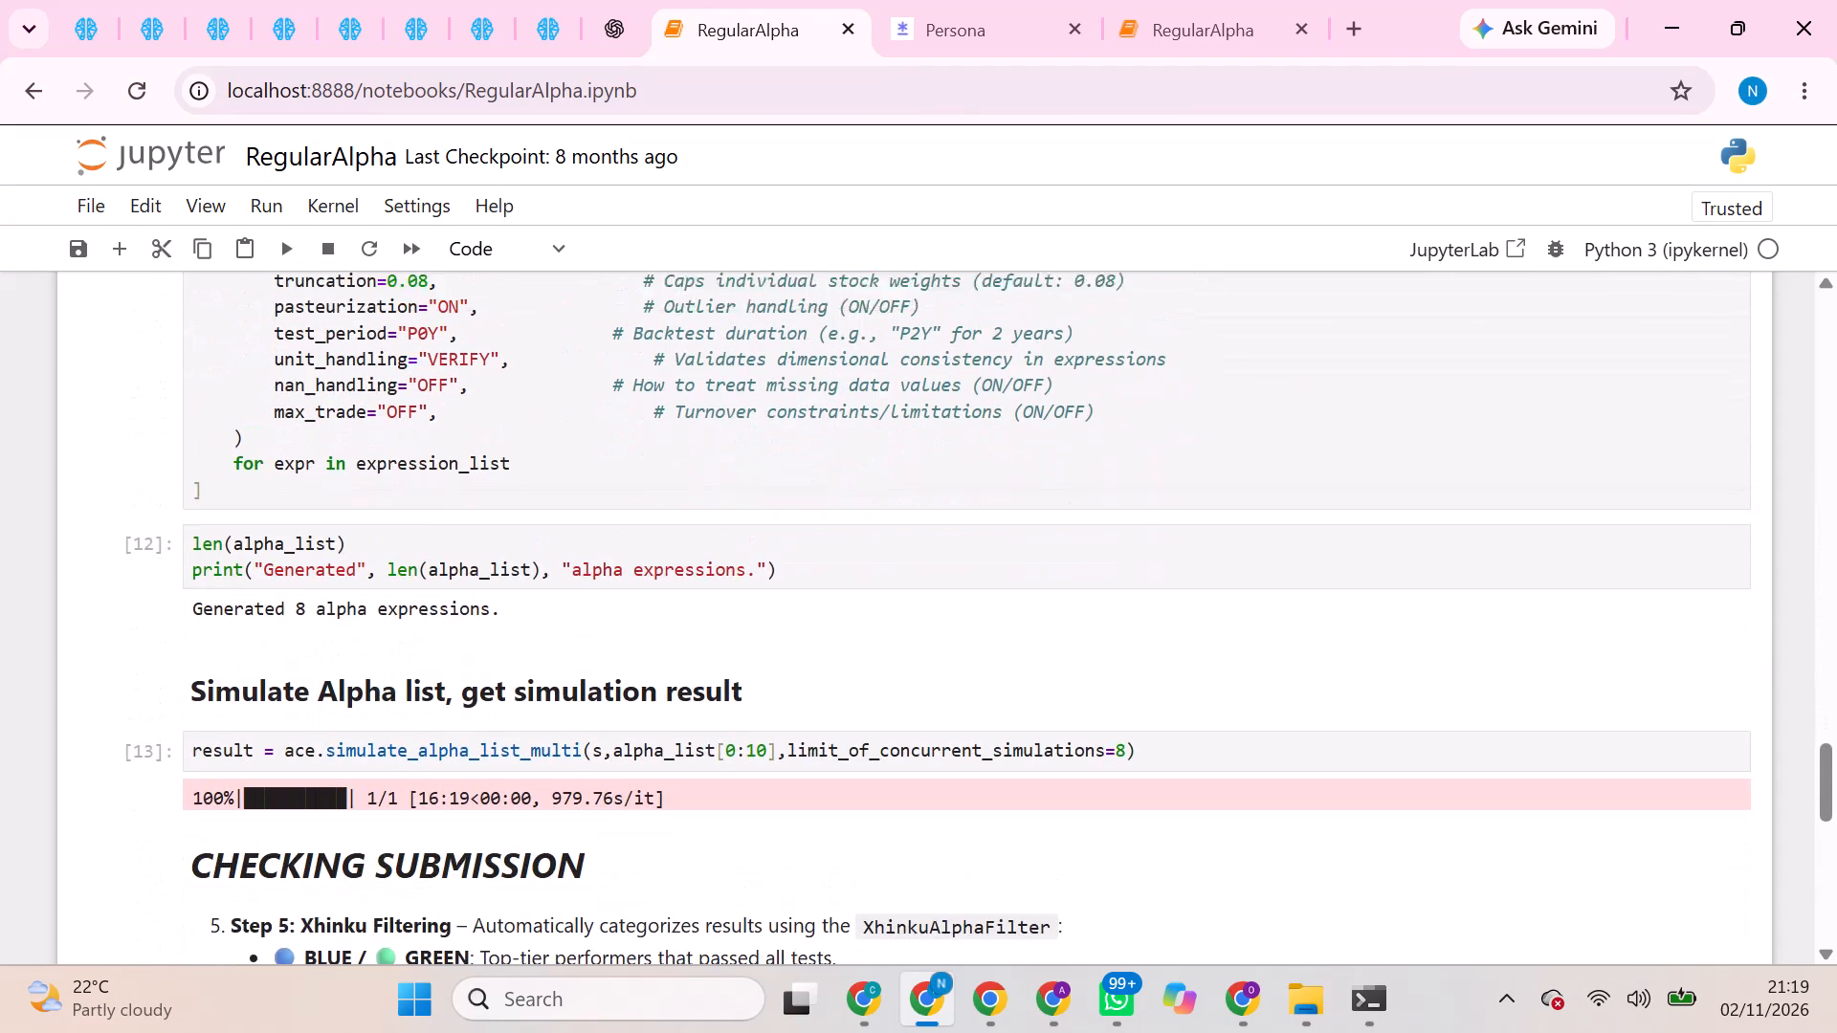
scroll(402, 713, "up", 1)
scroll(402, 713, "down", 3)
scroll(402, 713, "up", 2)
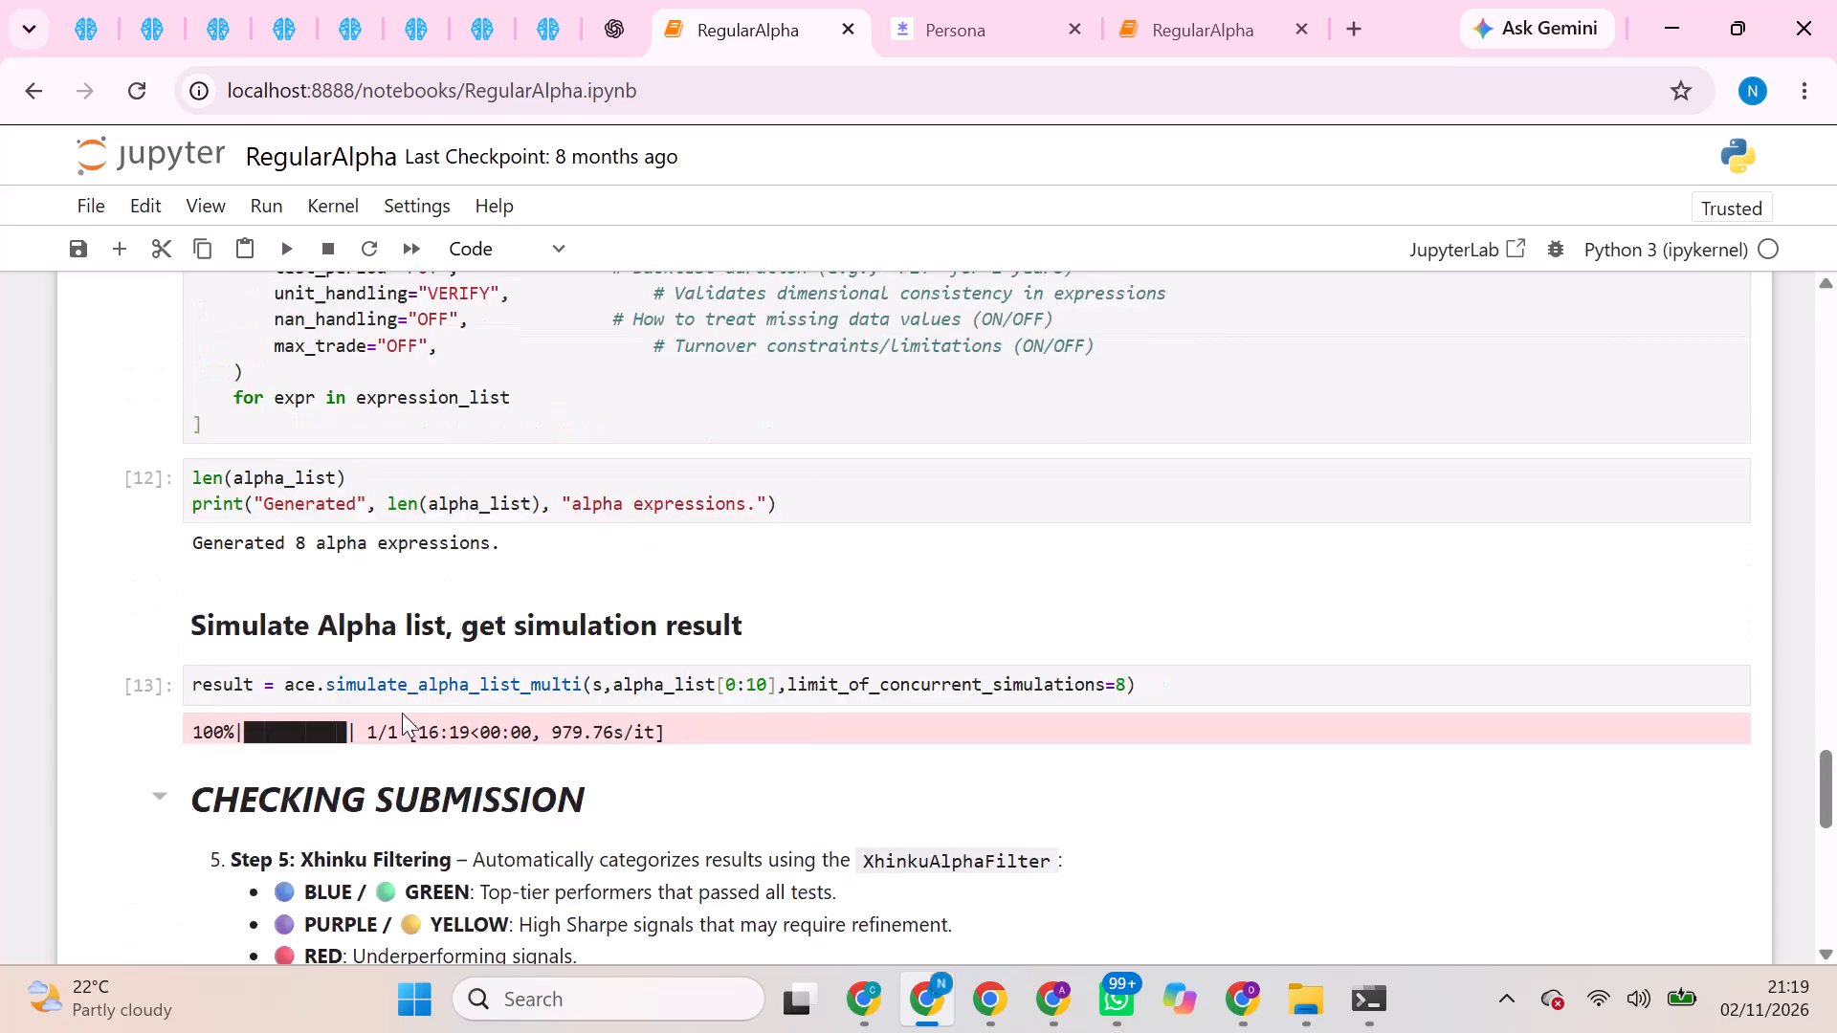
scroll(402, 713, "up", 2)
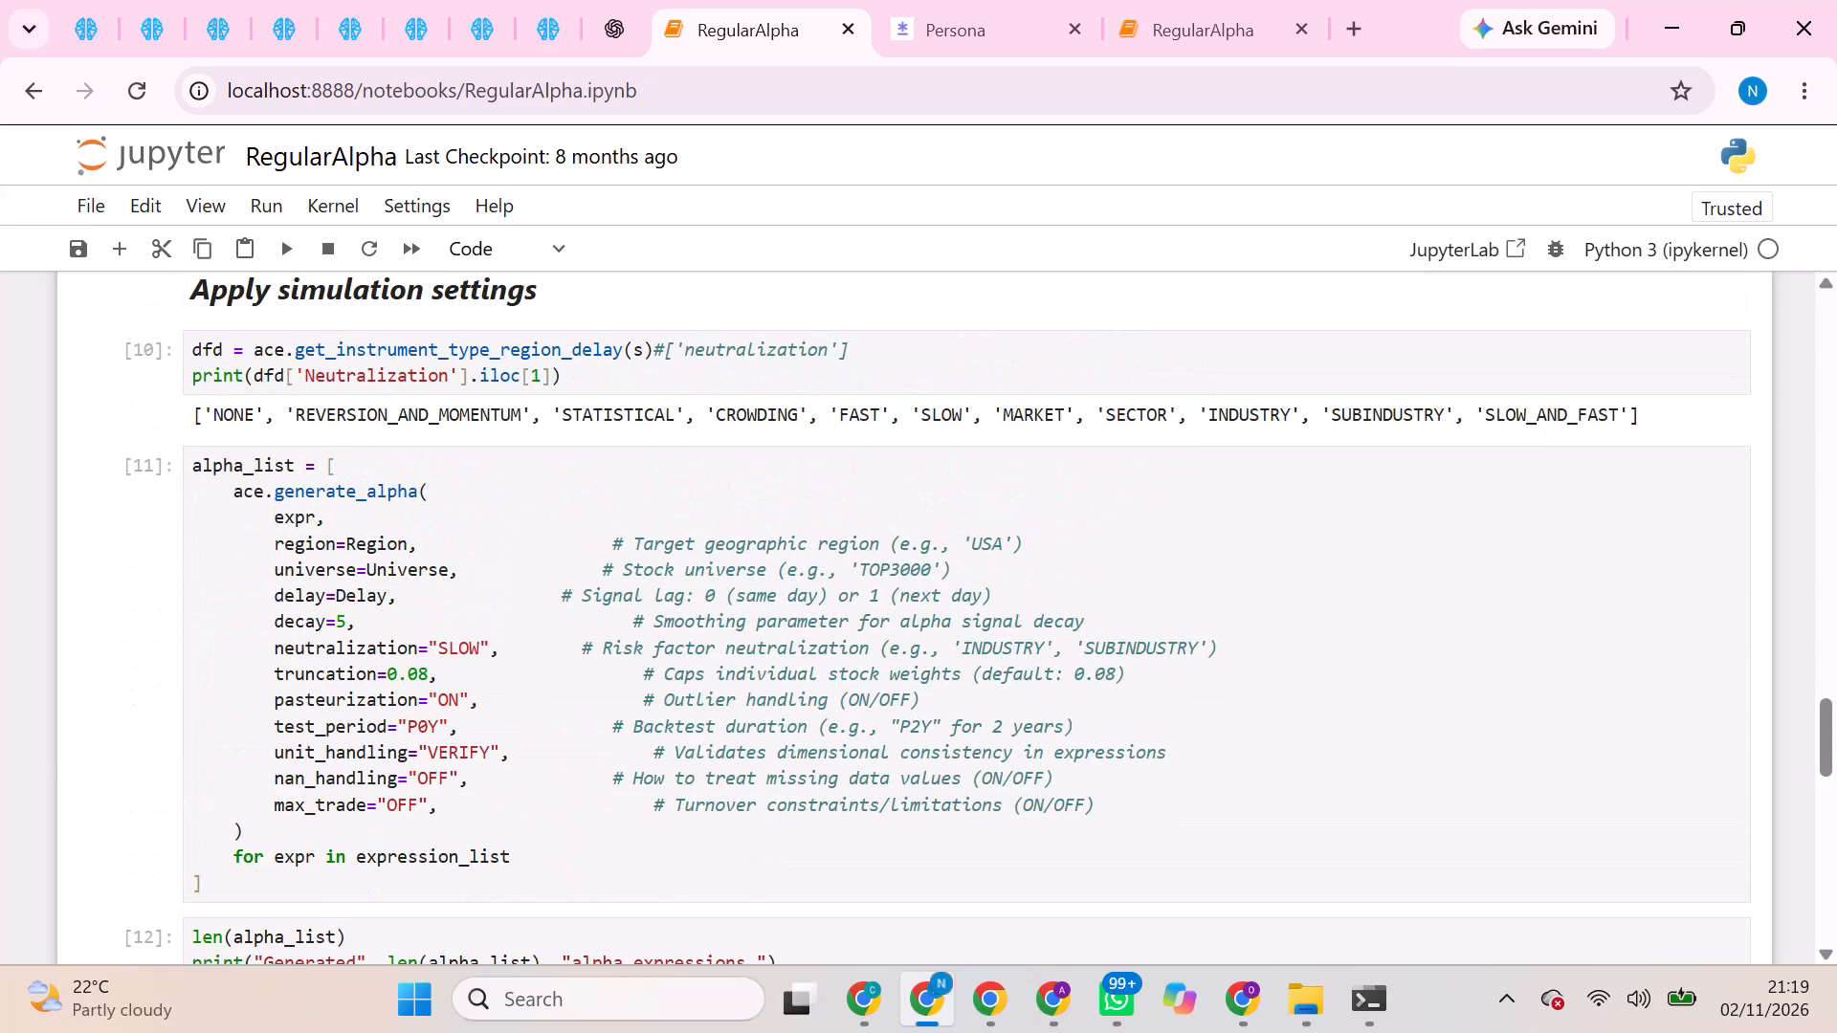
scroll(405, 612, "up", 1)
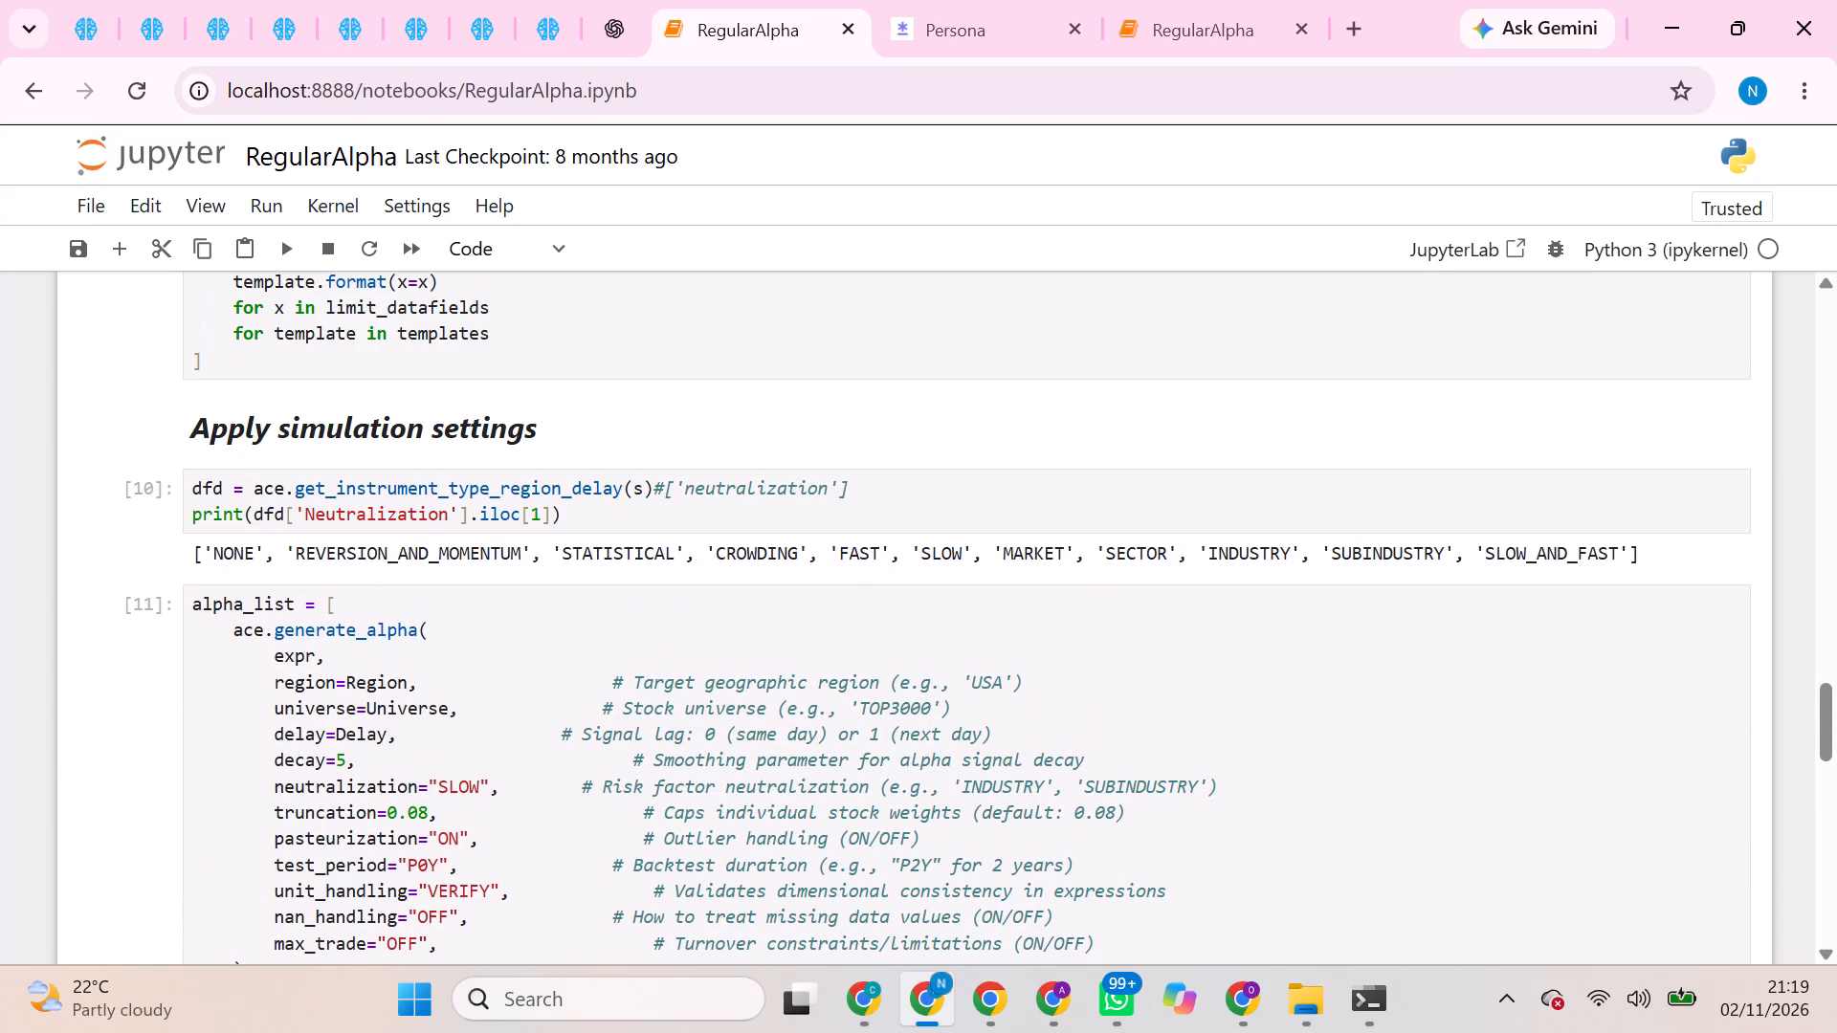
Restart the RegularAlpha notebook's kernel and run all cells.
left_click(331, 194)
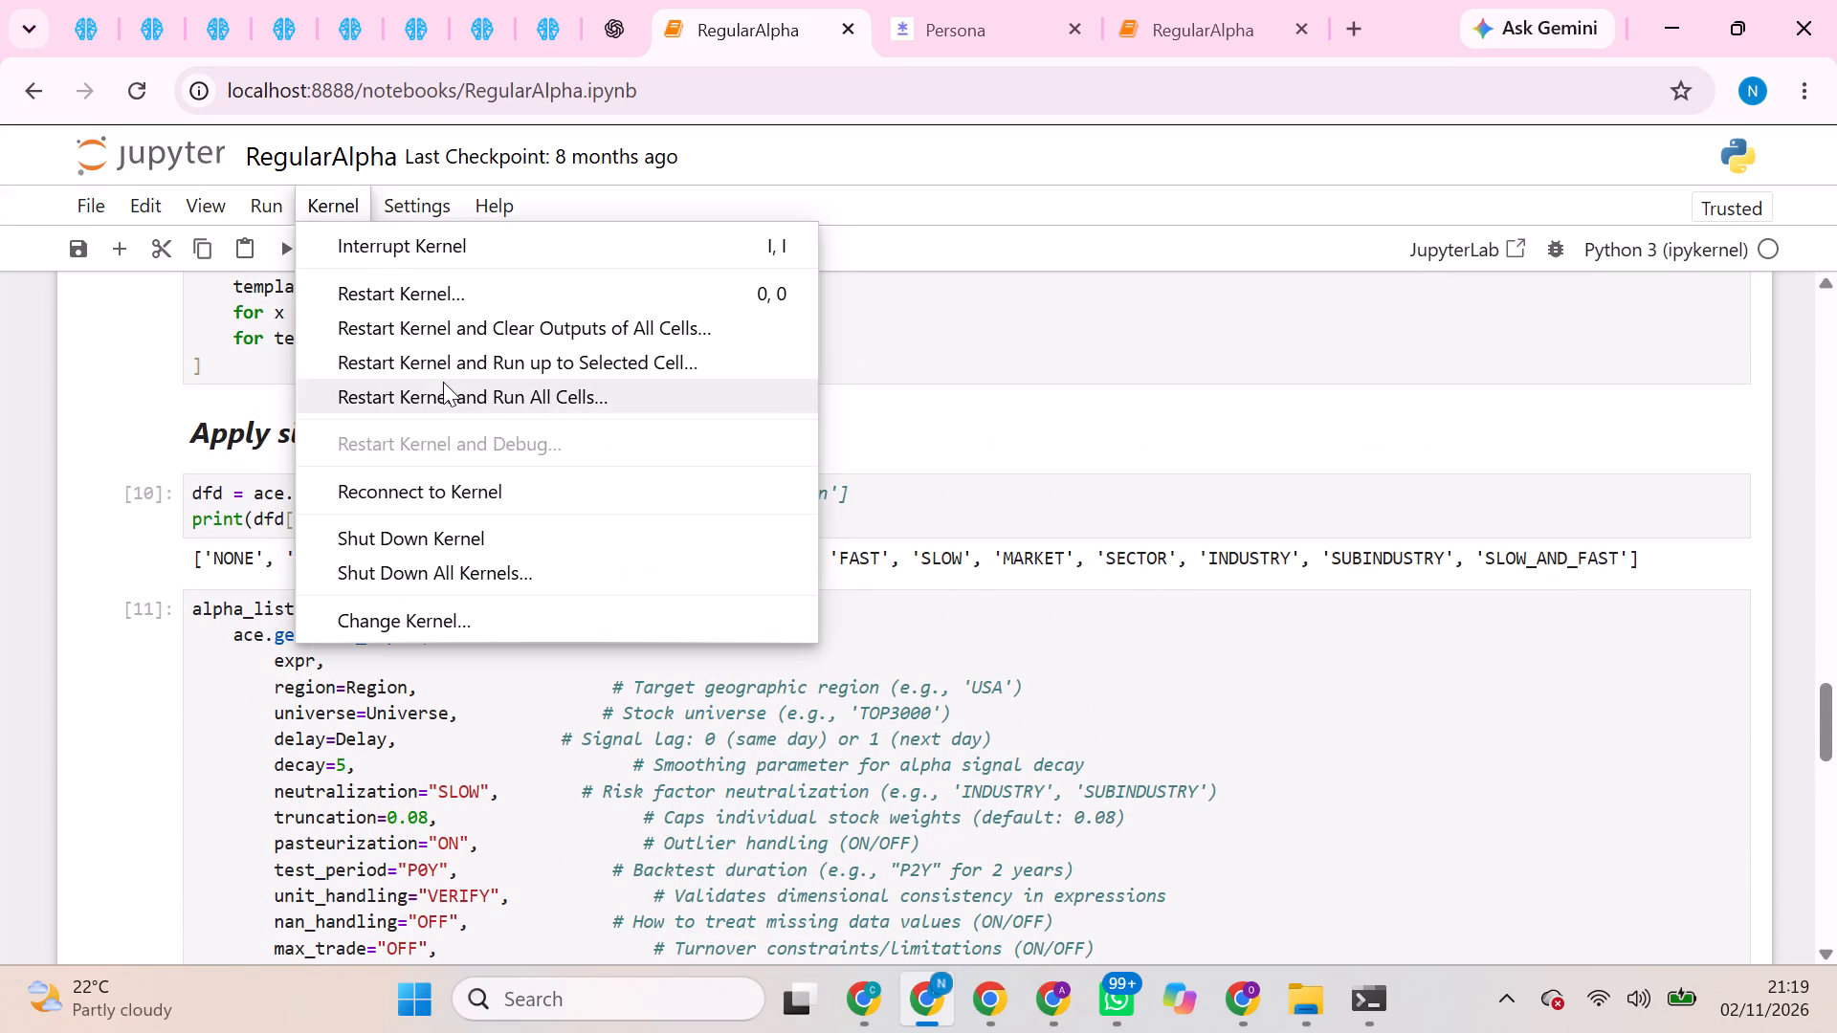
left_click(472, 399)
left_click(1231, 647)
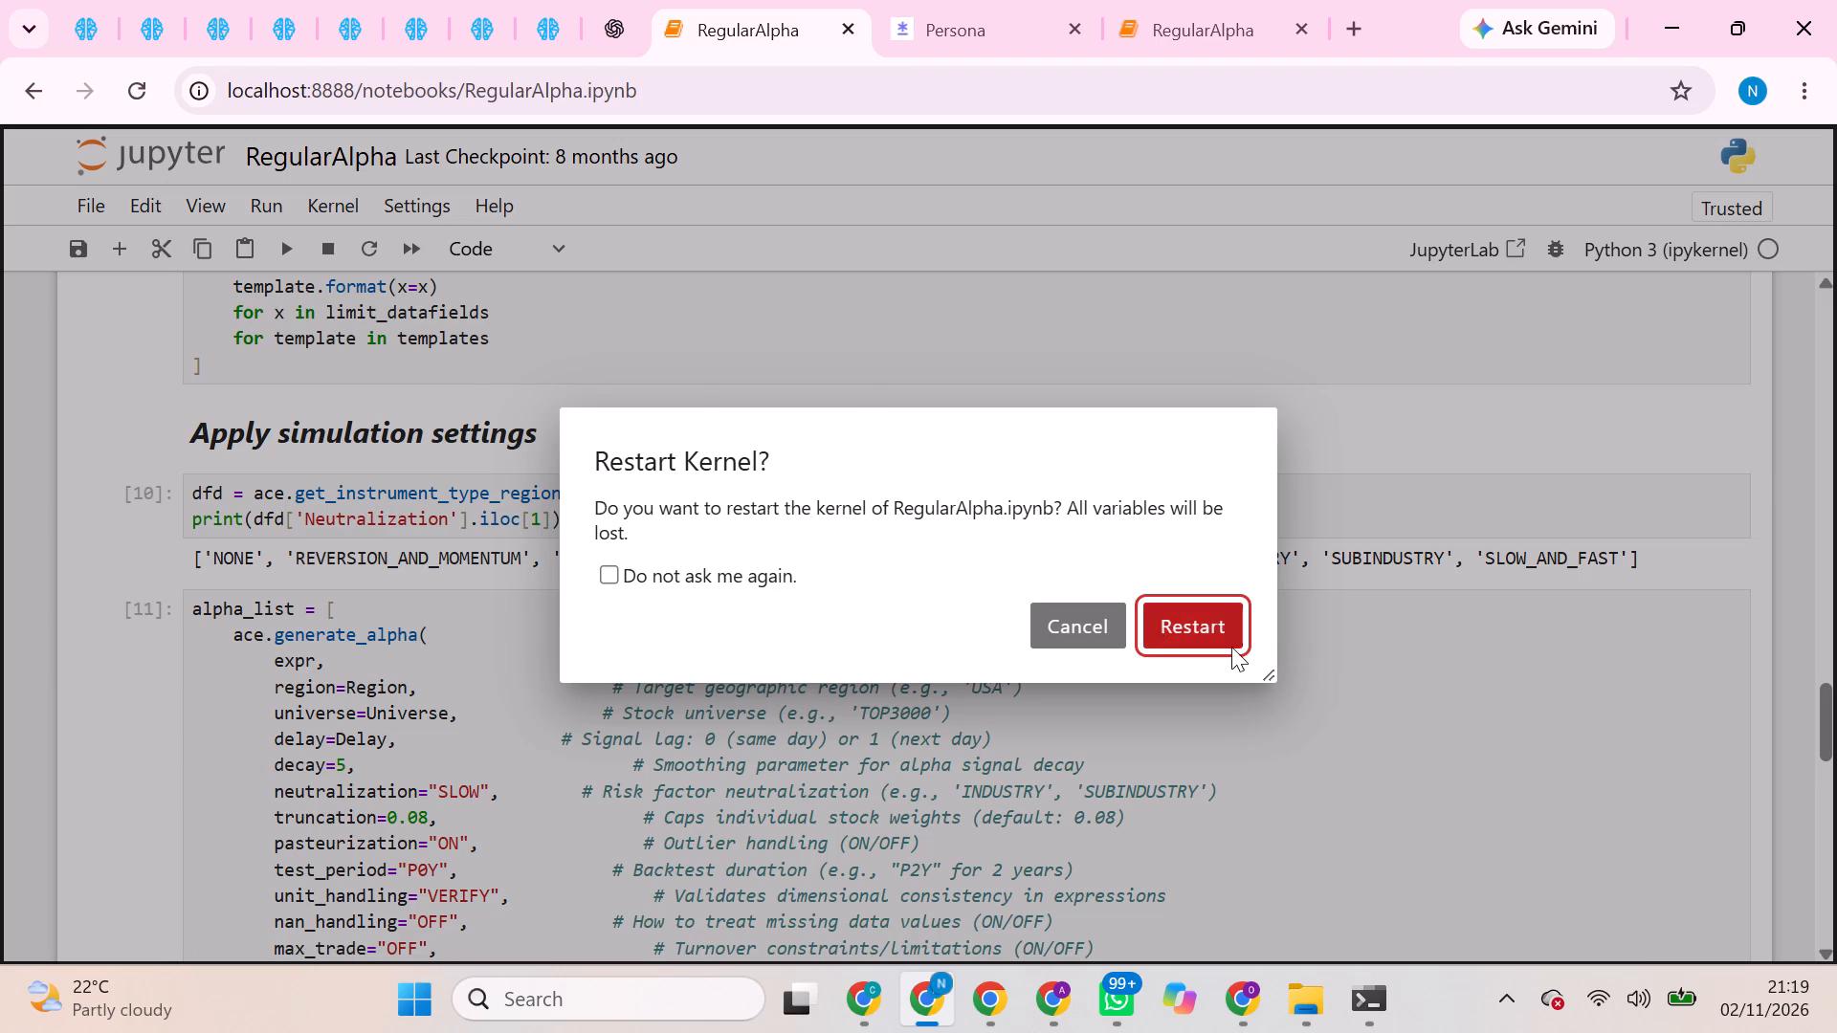
Switch to the other WorldQuant BRAIN window and look through its simulations, submitted alphas and the Predictive Analyst-Company Signal Set fields.
left_click(1059, 997)
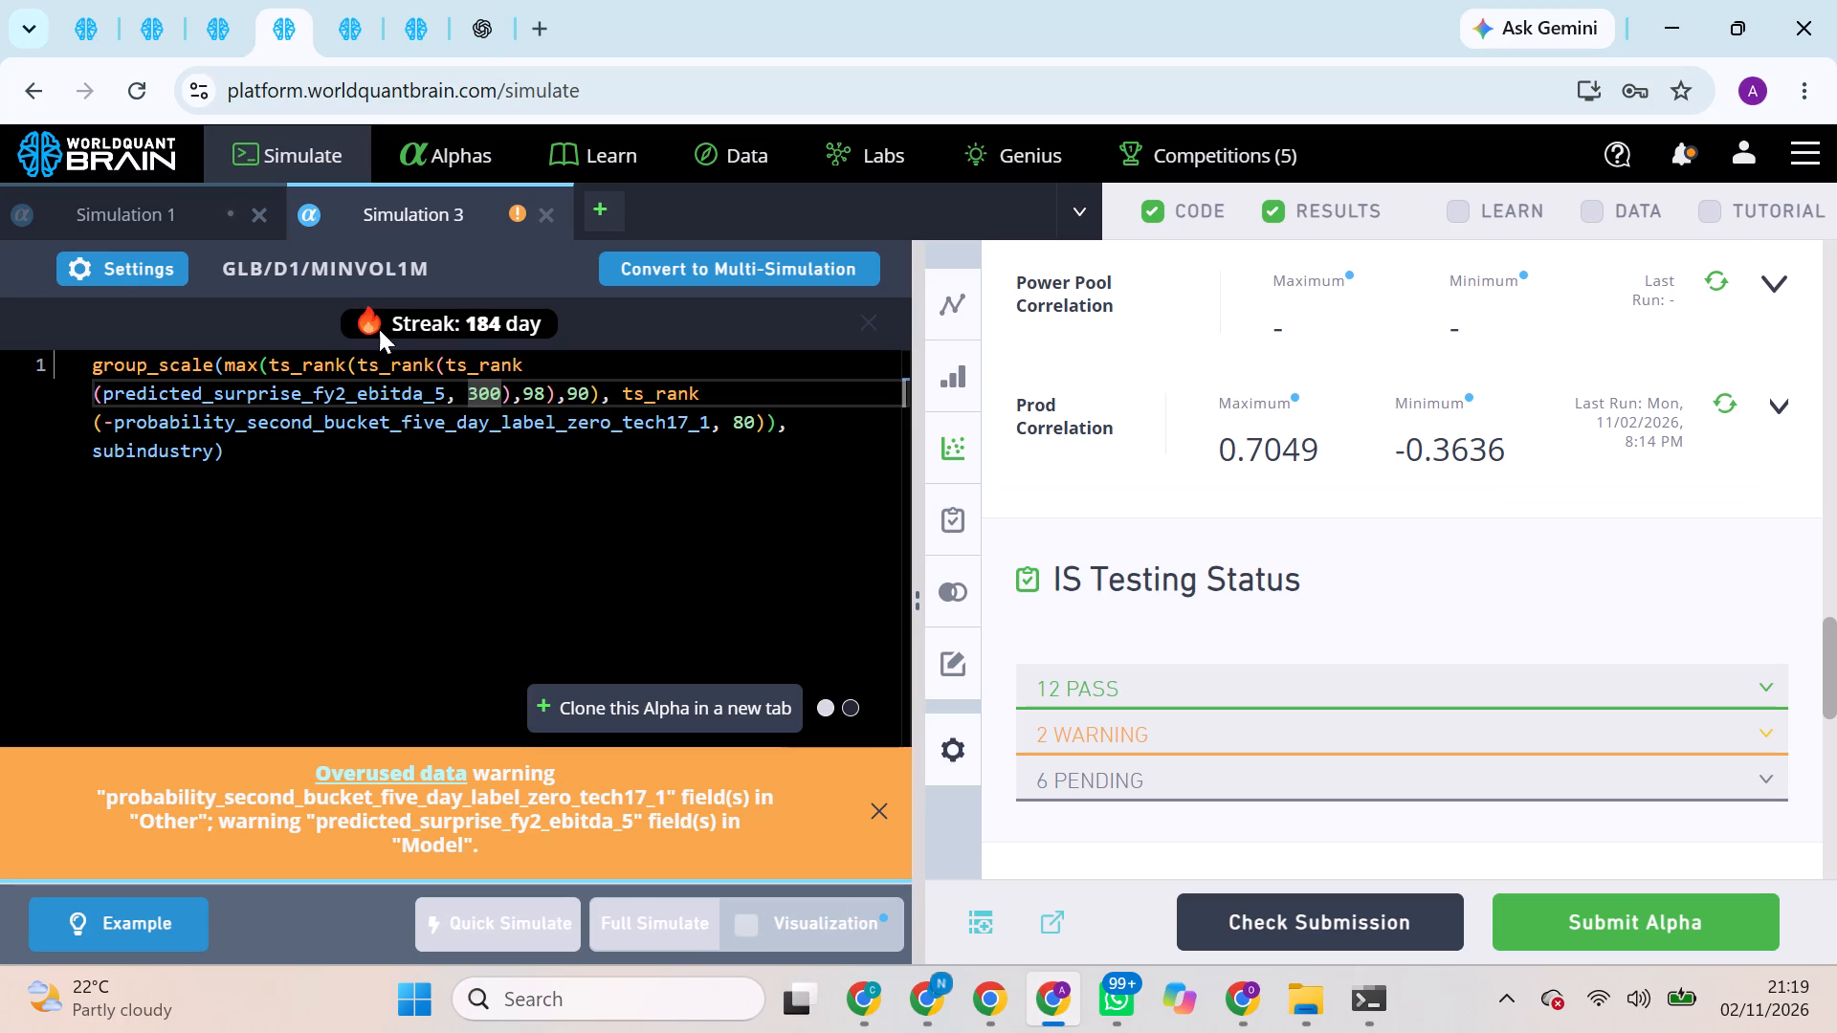
left_click(84, 6)
left_click(137, 4)
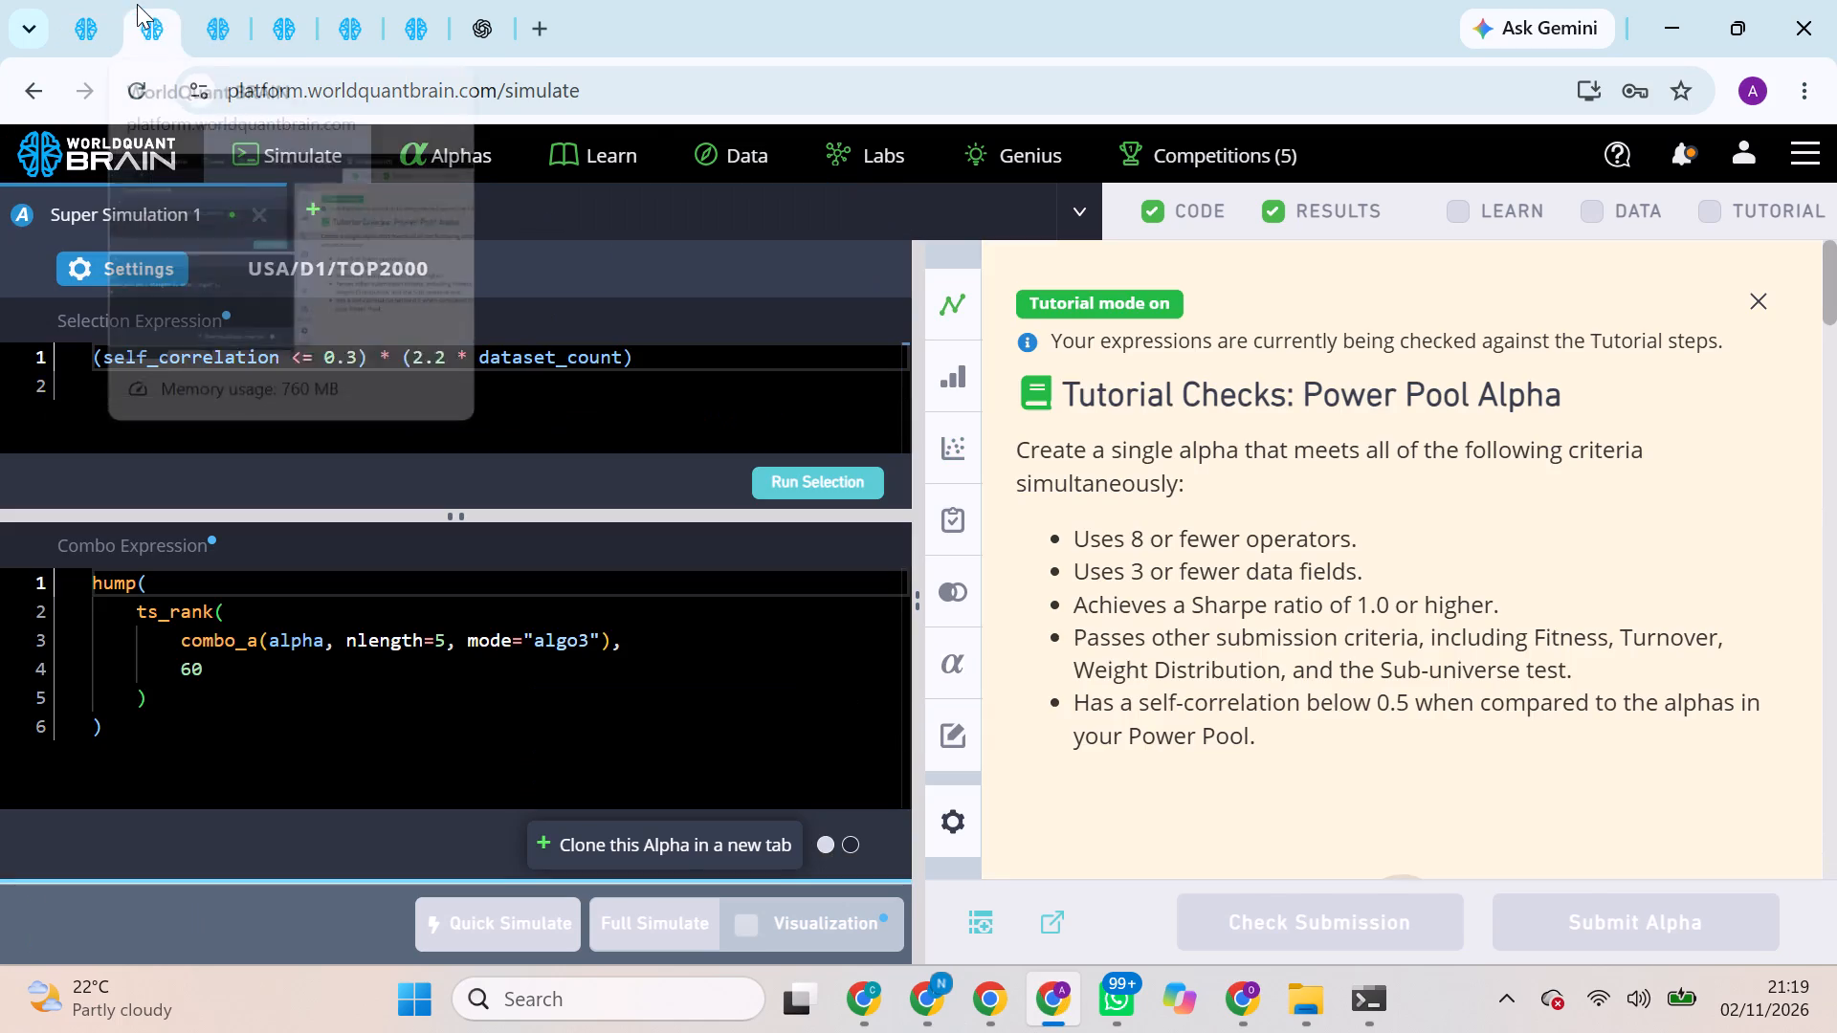
left_click(185, 6)
left_click(191, 11)
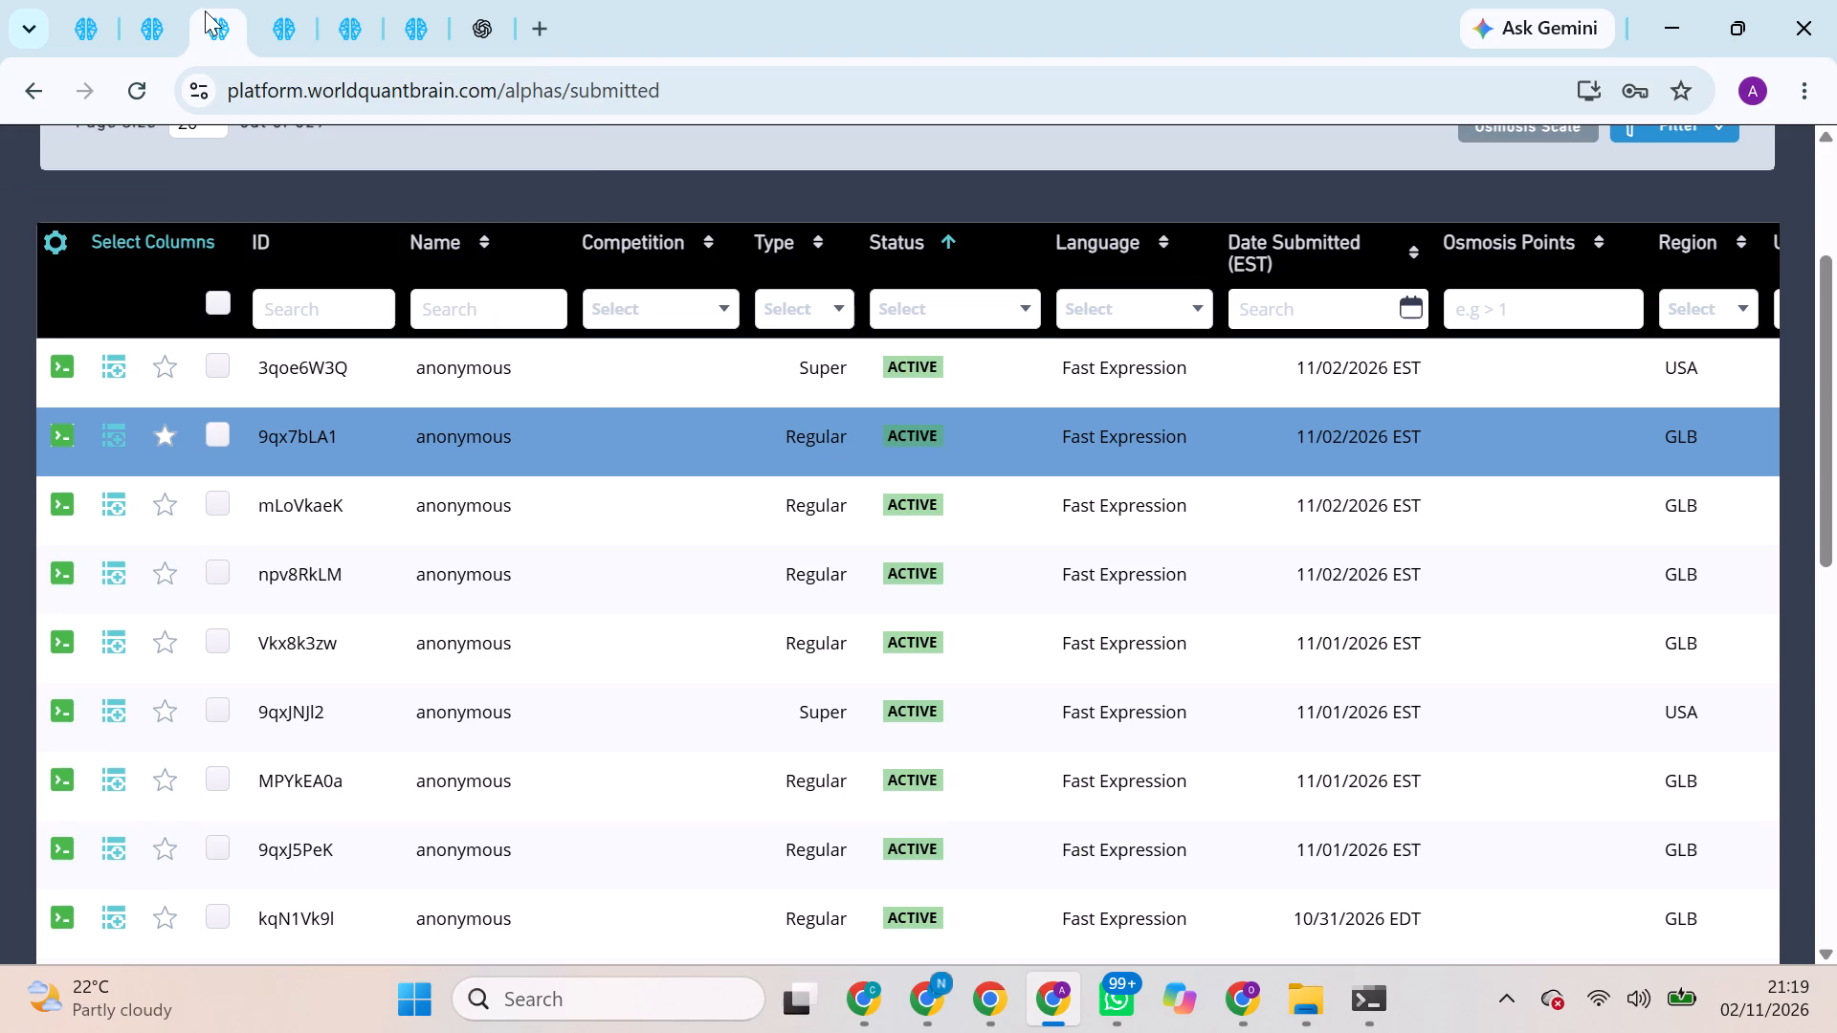
left_click(299, 0)
left_click(333, 8)
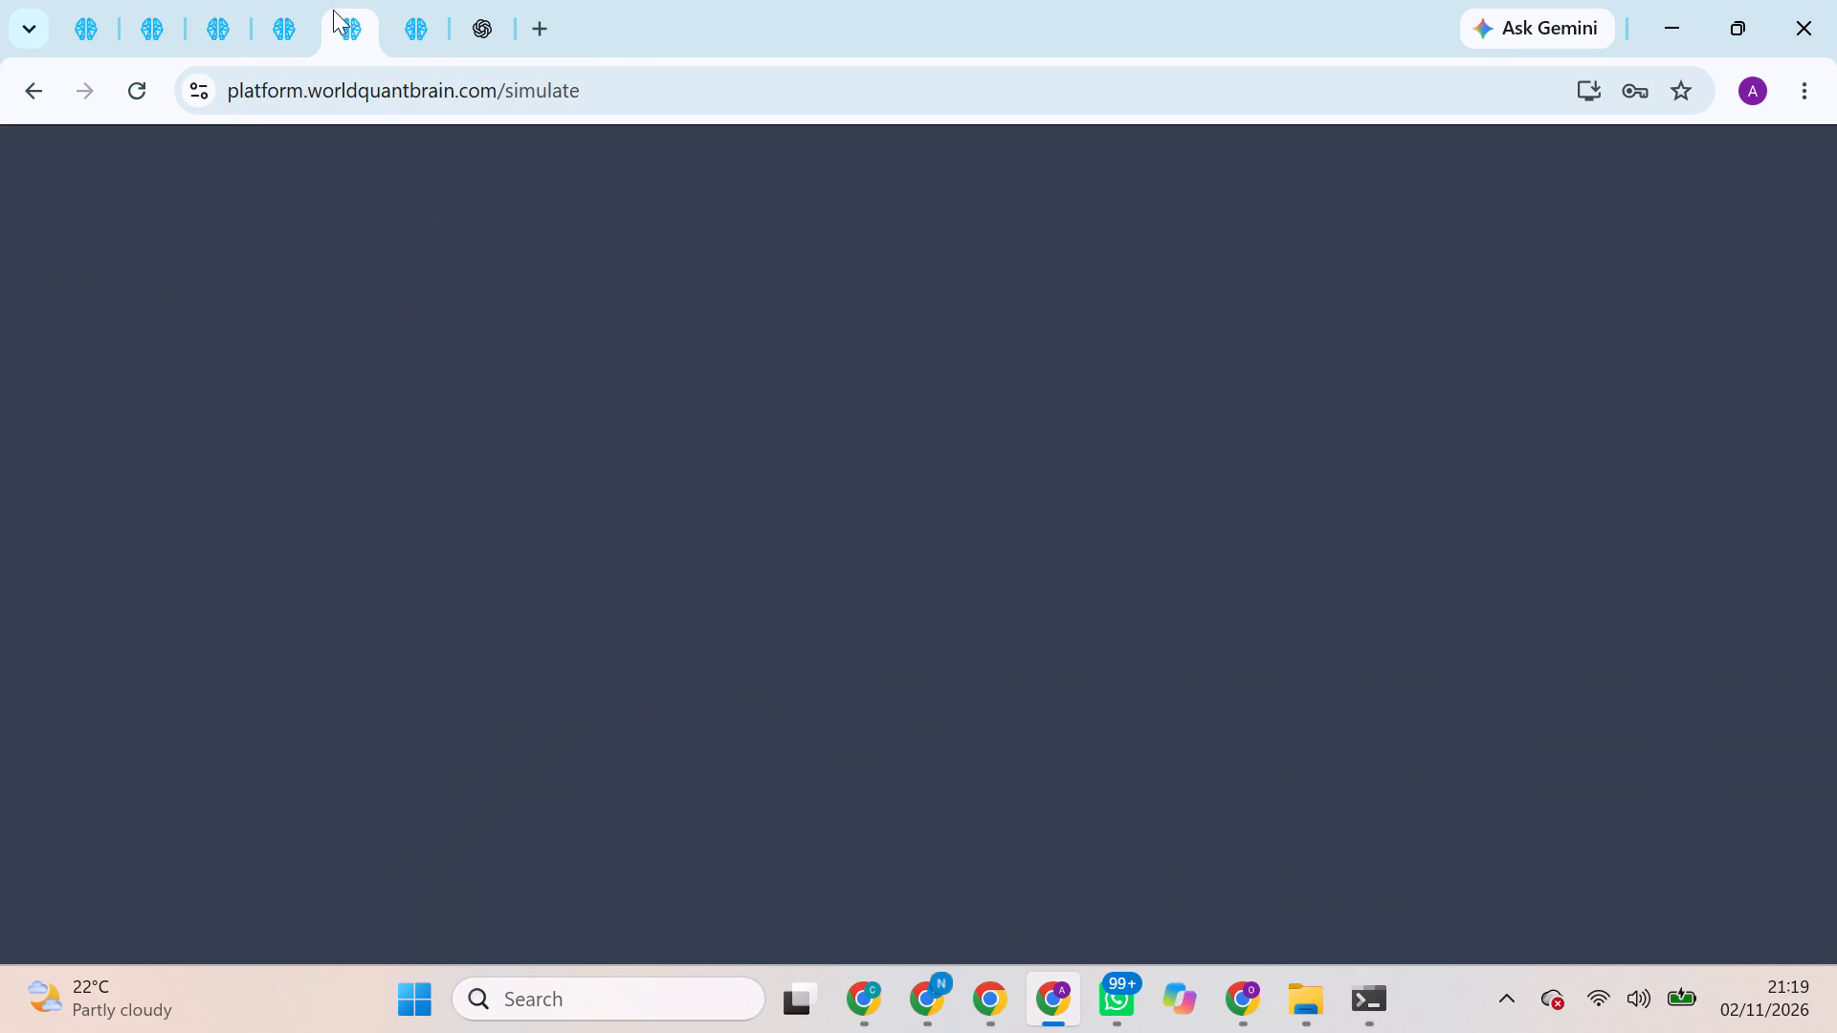
left_click(409, 0)
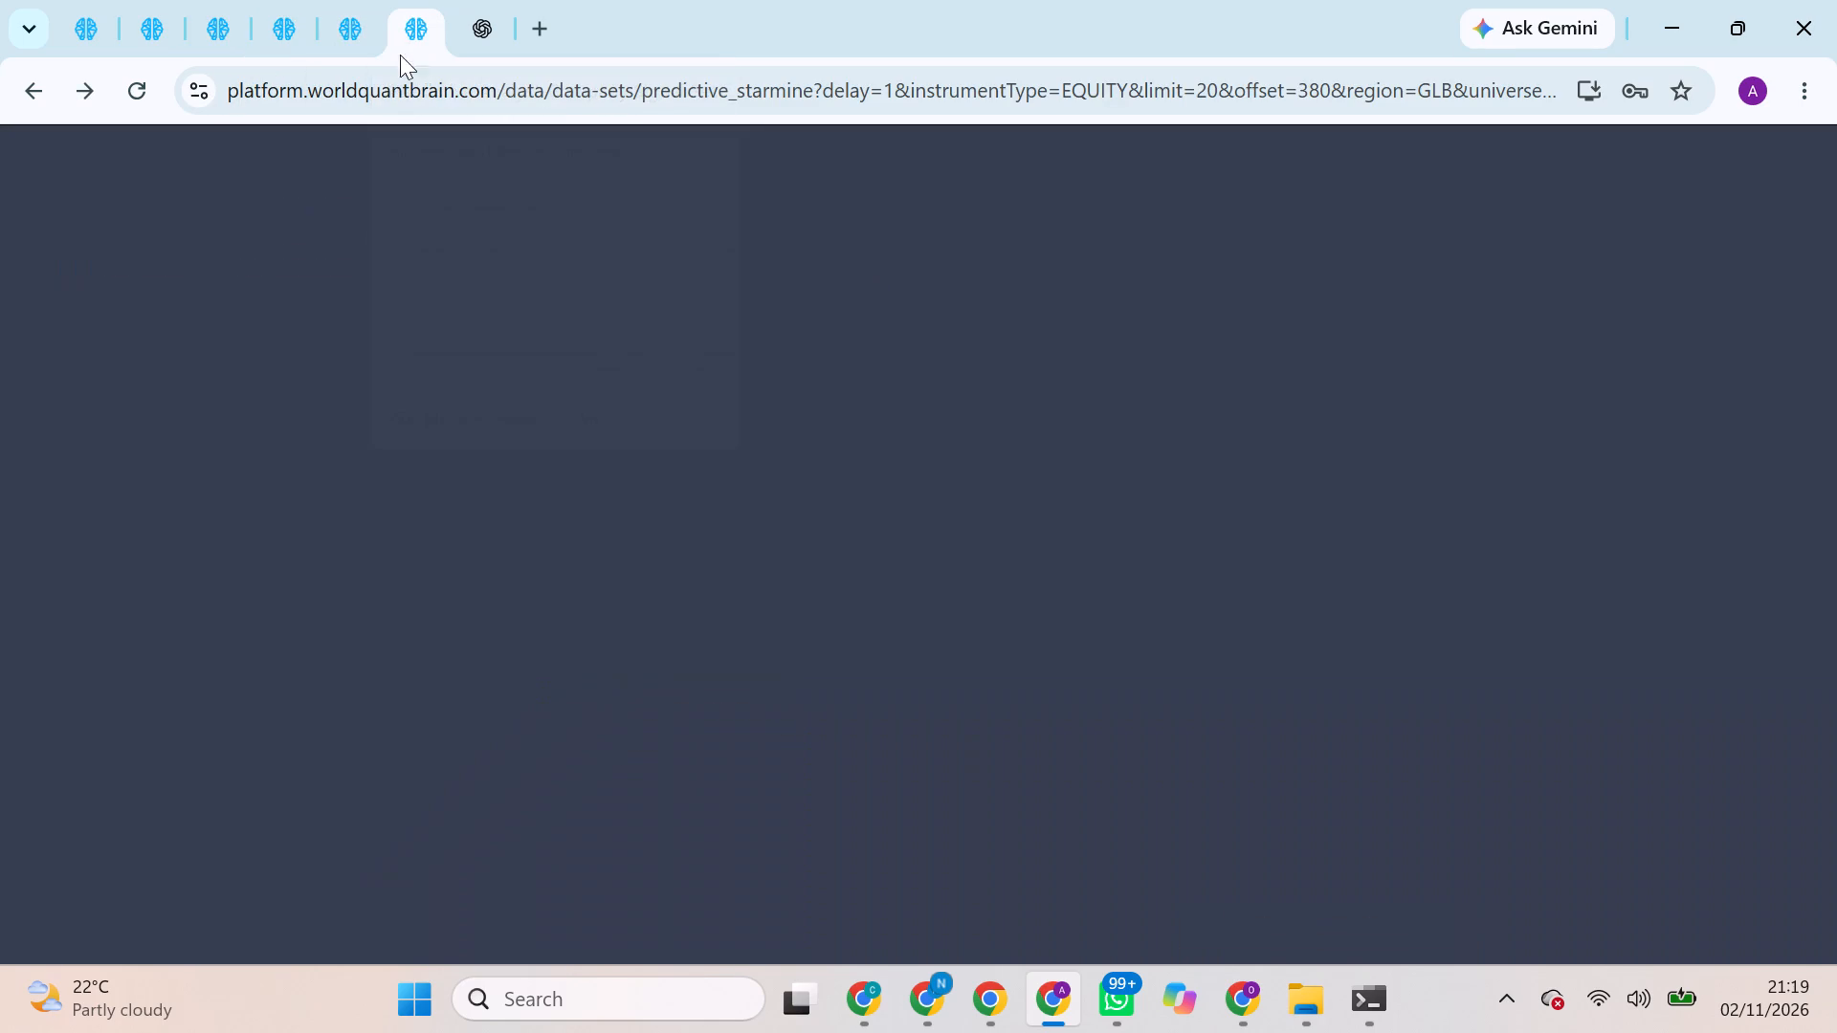
scroll(483, 542, "up", 16)
right_click(484, 542)
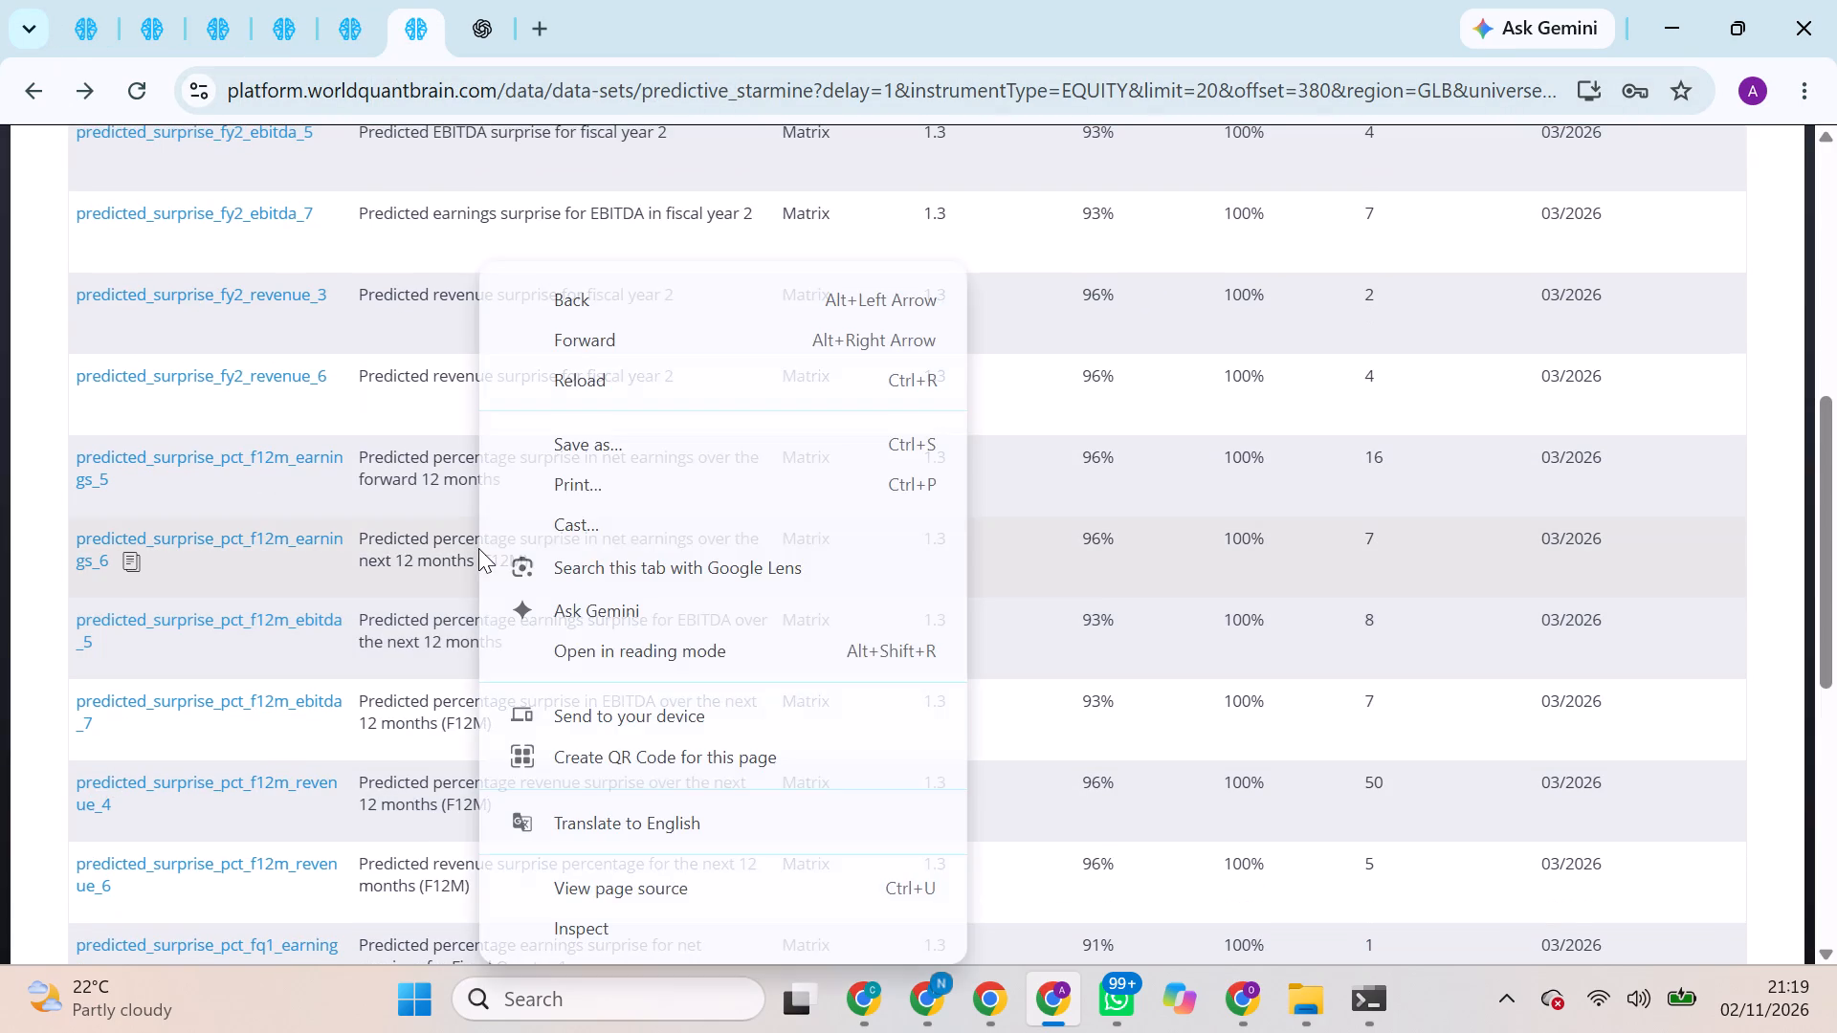
scroll(478, 548, "up", 2)
scroll(319, 303, "up", 10)
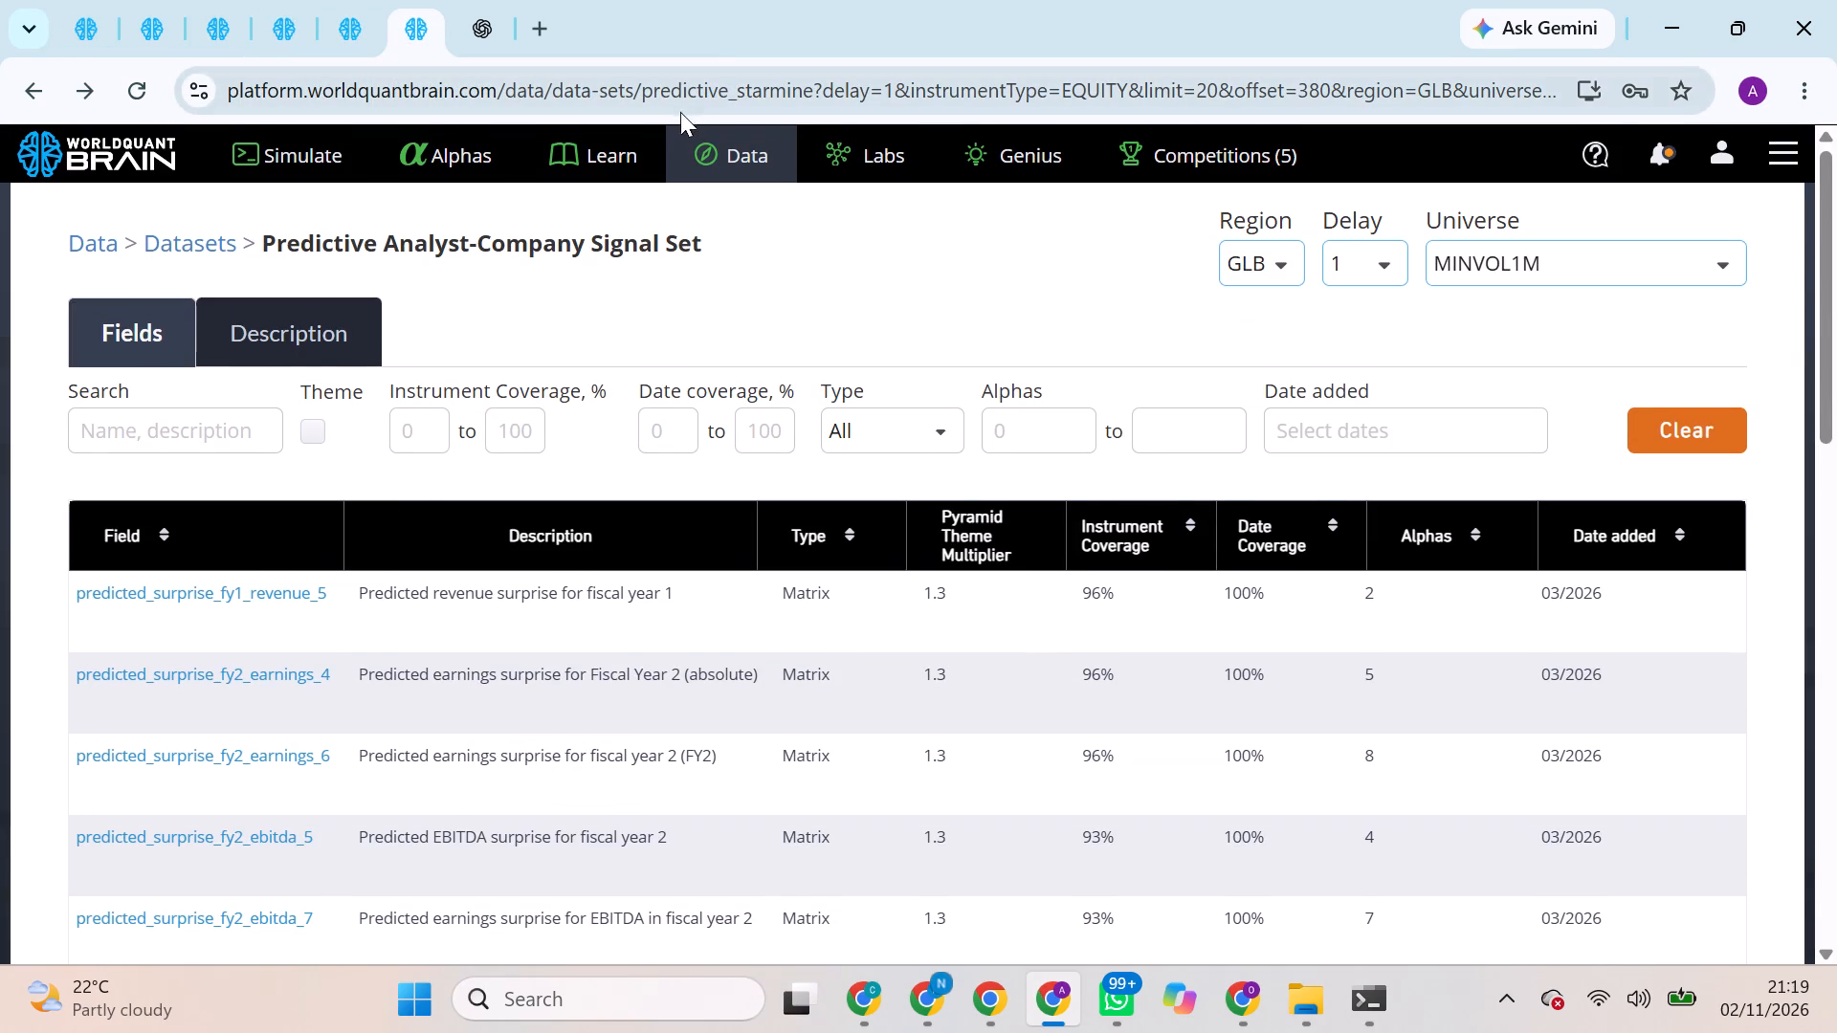
Go to the main Data page and open the Price Volume category's dataset list.
left_click(780, 168)
left_click(766, 164)
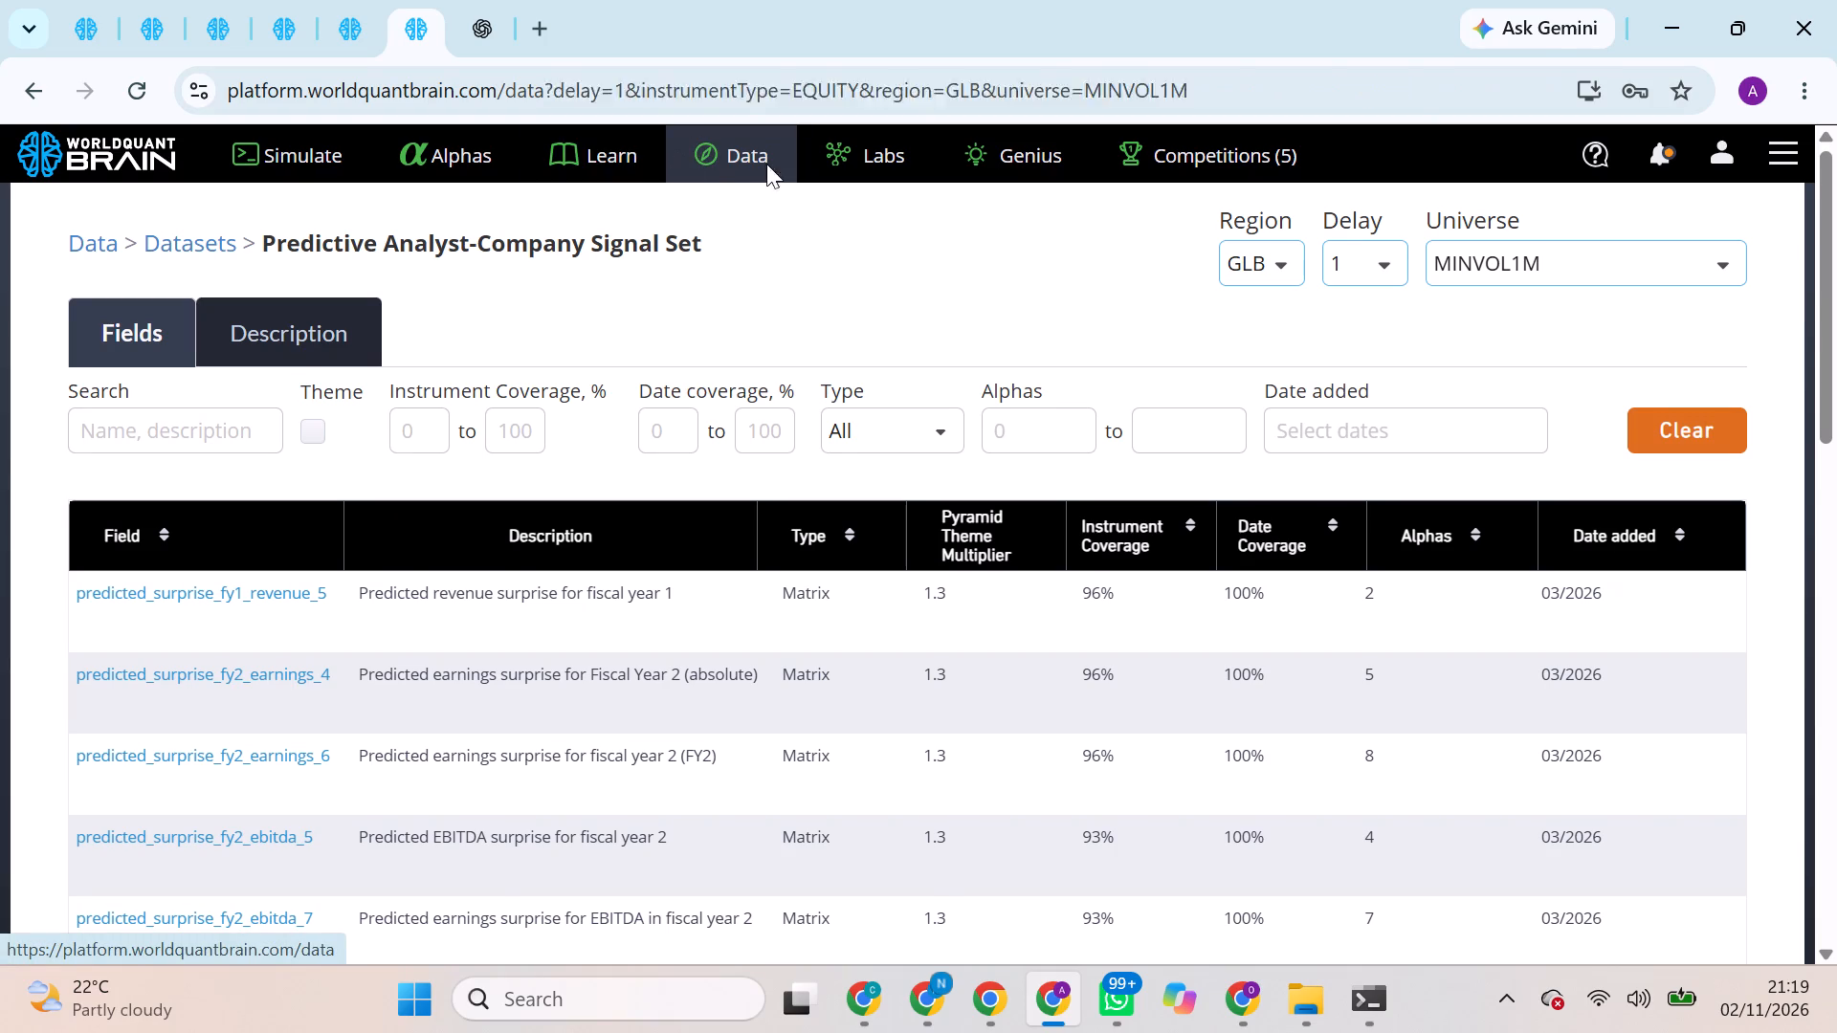
scroll(730, 405, "down", 4)
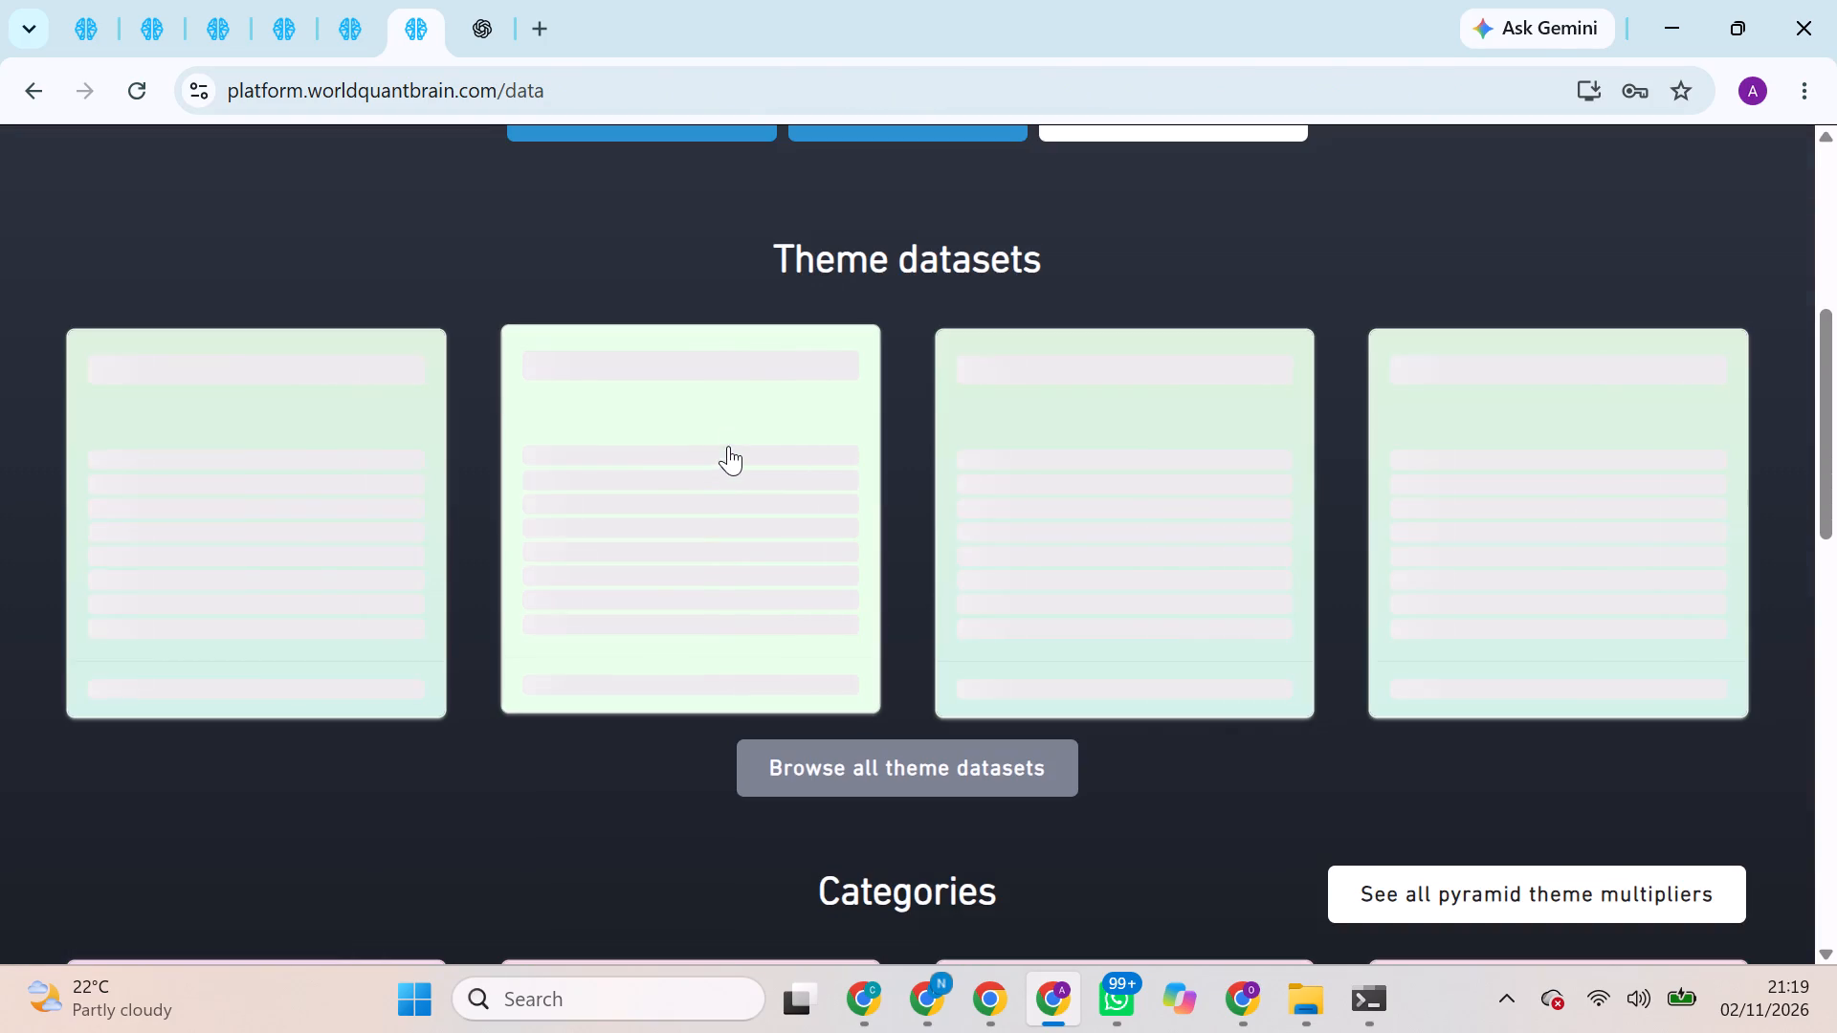
scroll(505, 572, "down", 1)
scroll(410, 571, "down", 3)
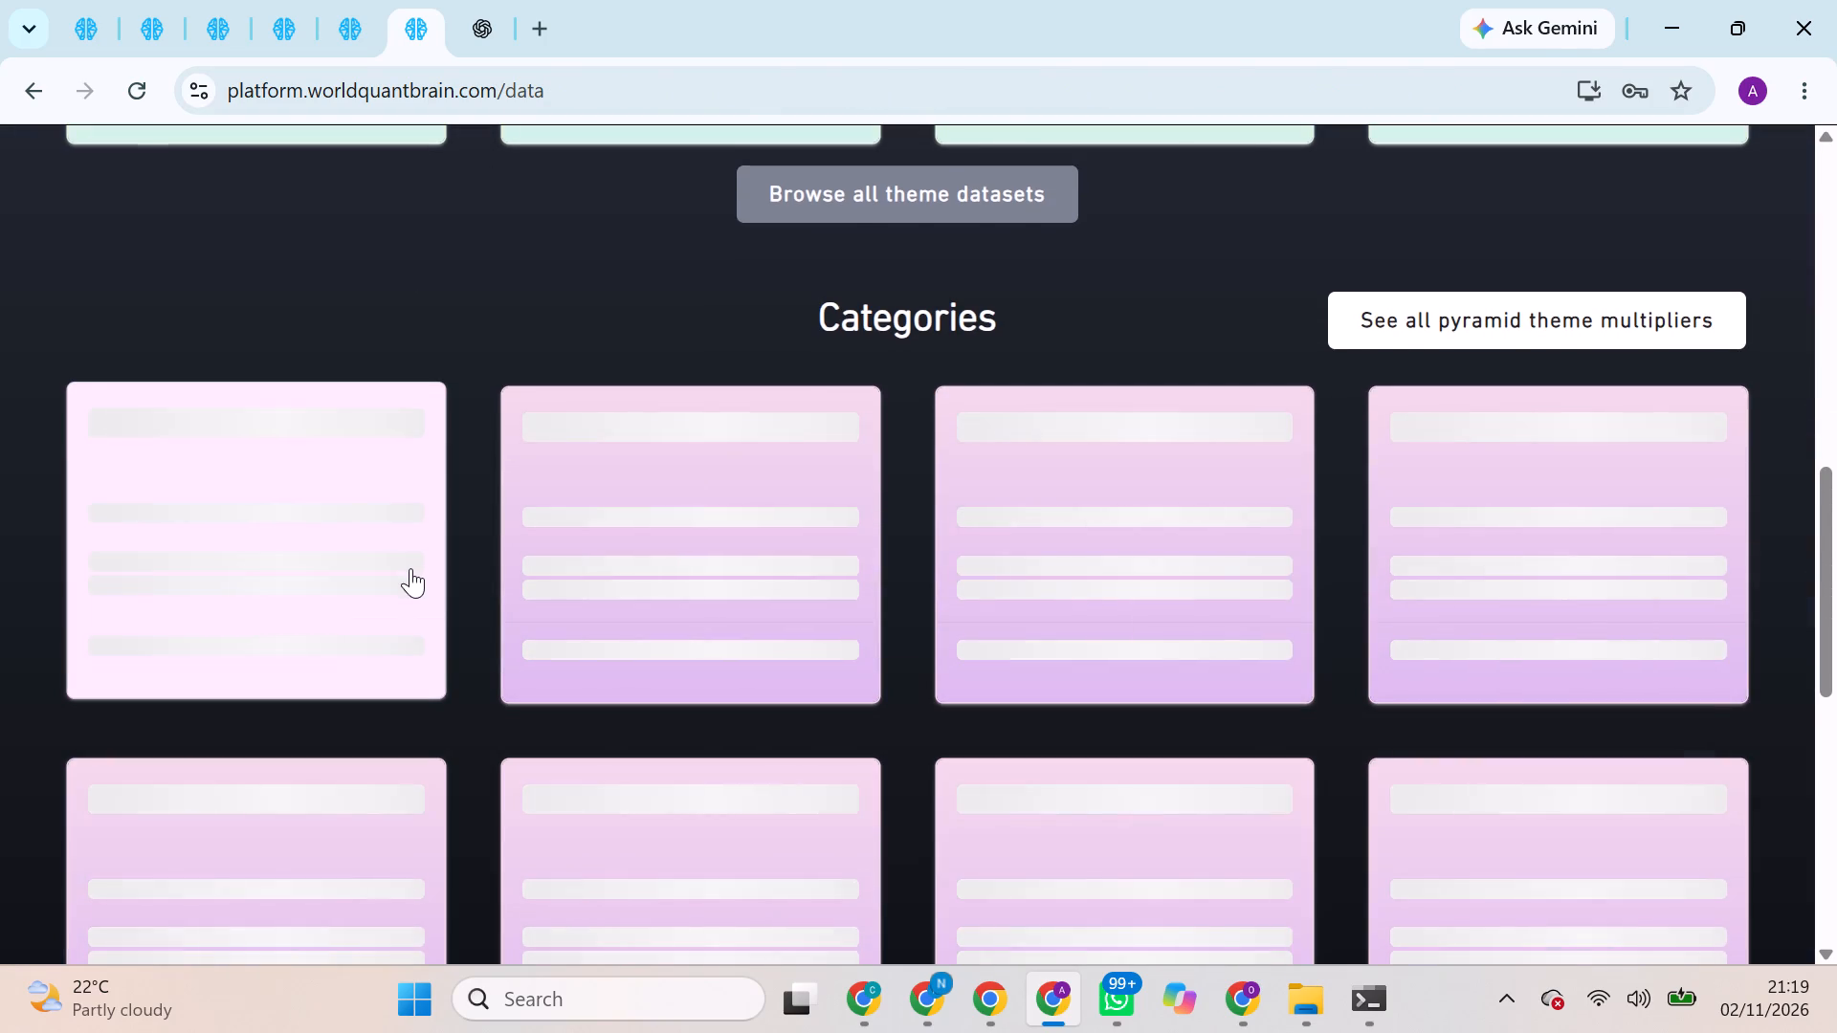
scroll(416, 611, "down", 5)
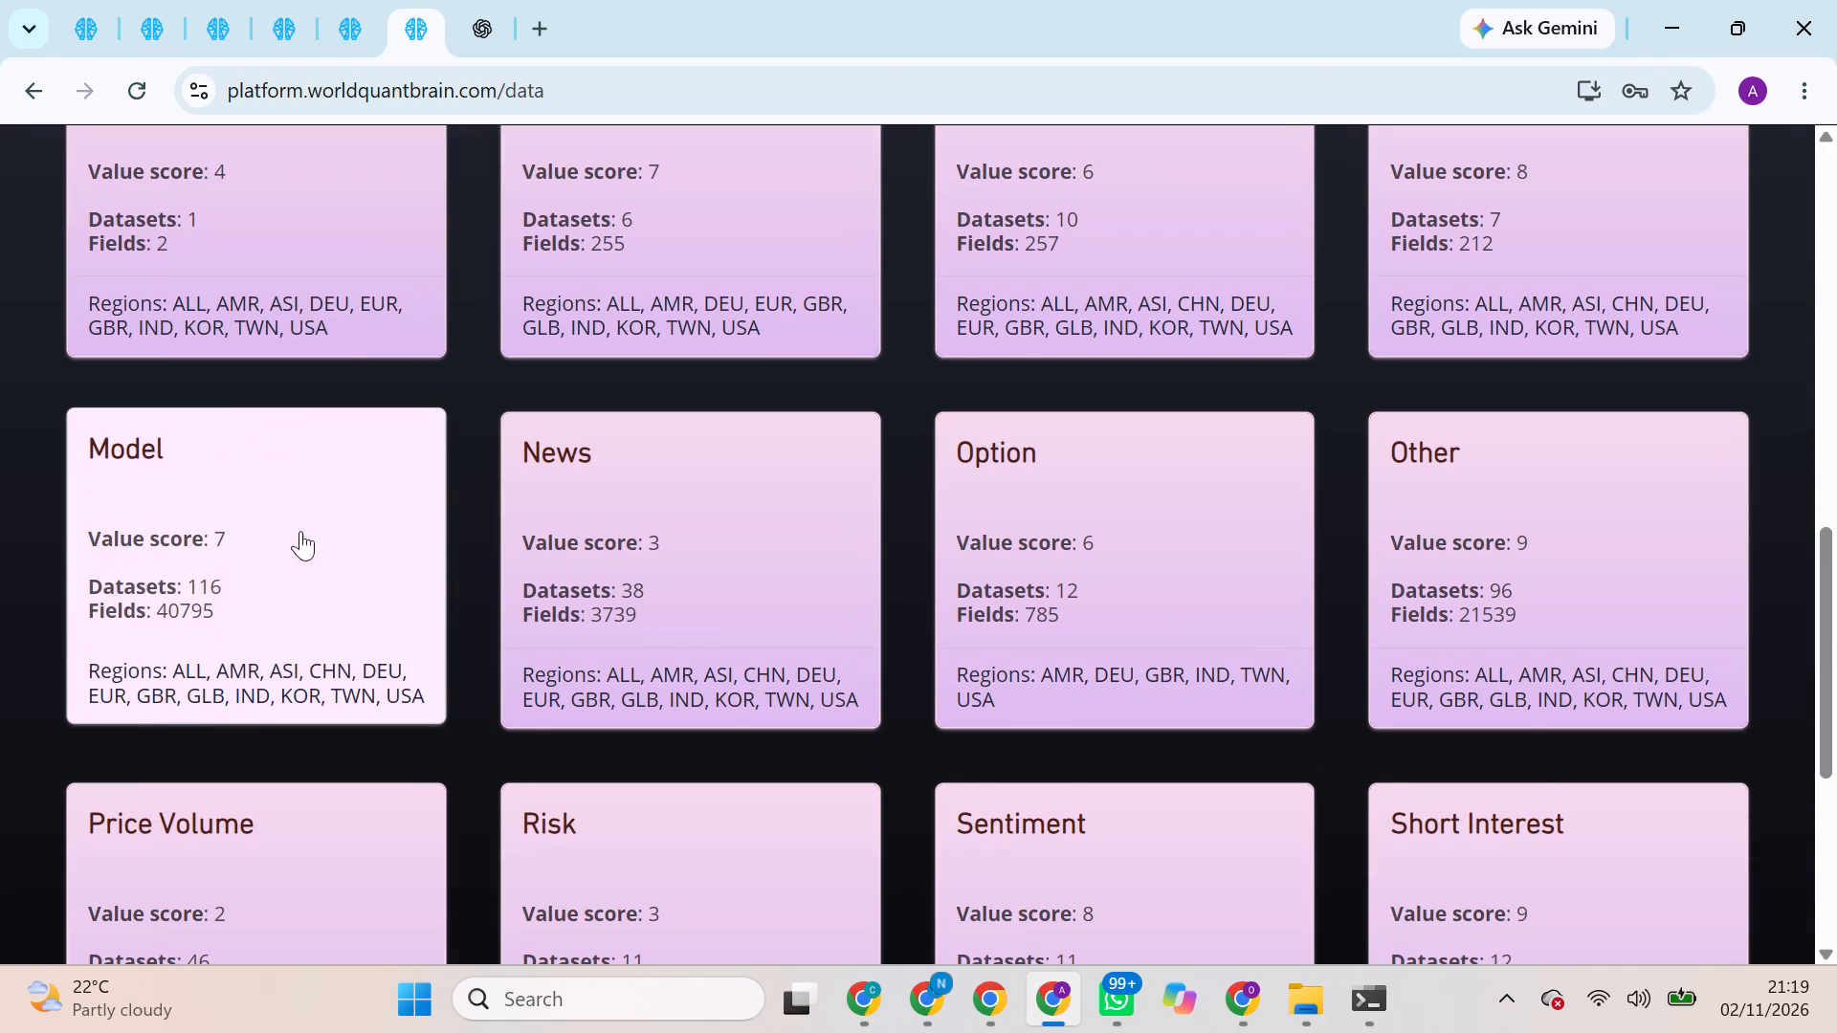
scroll(702, 460, "down", 1)
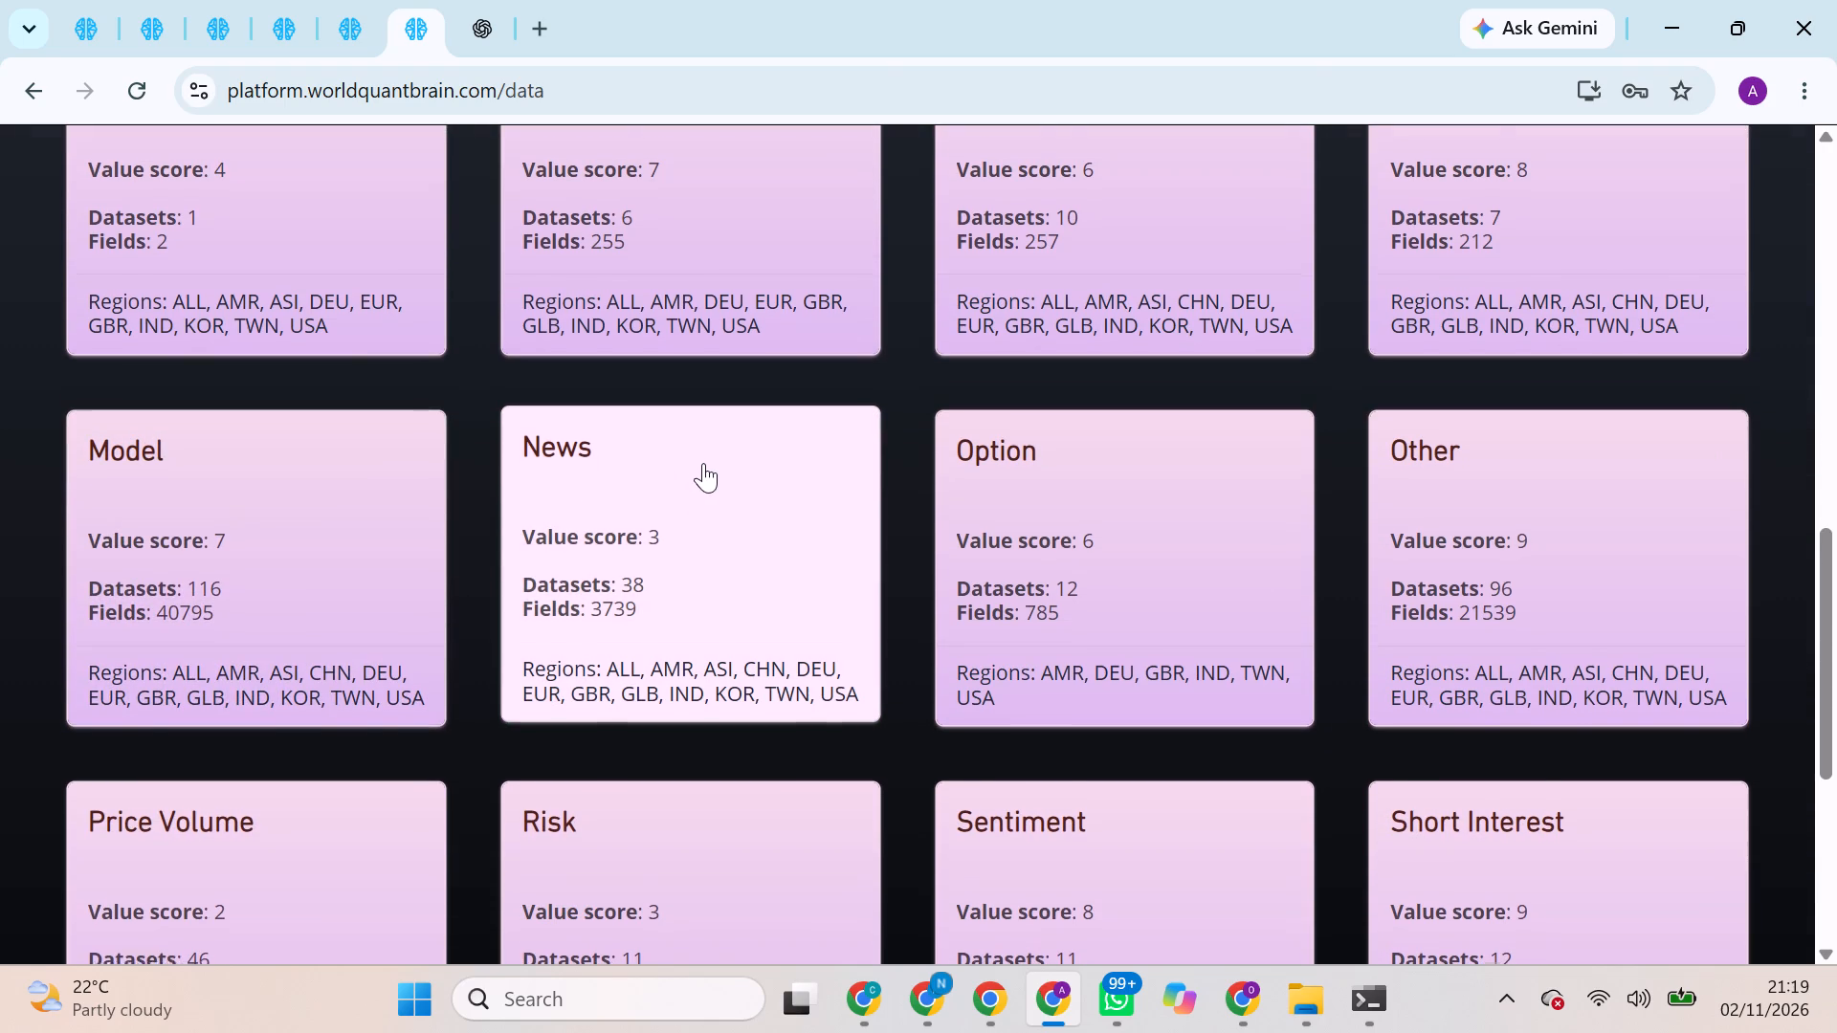
scroll(703, 463, "down", 1)
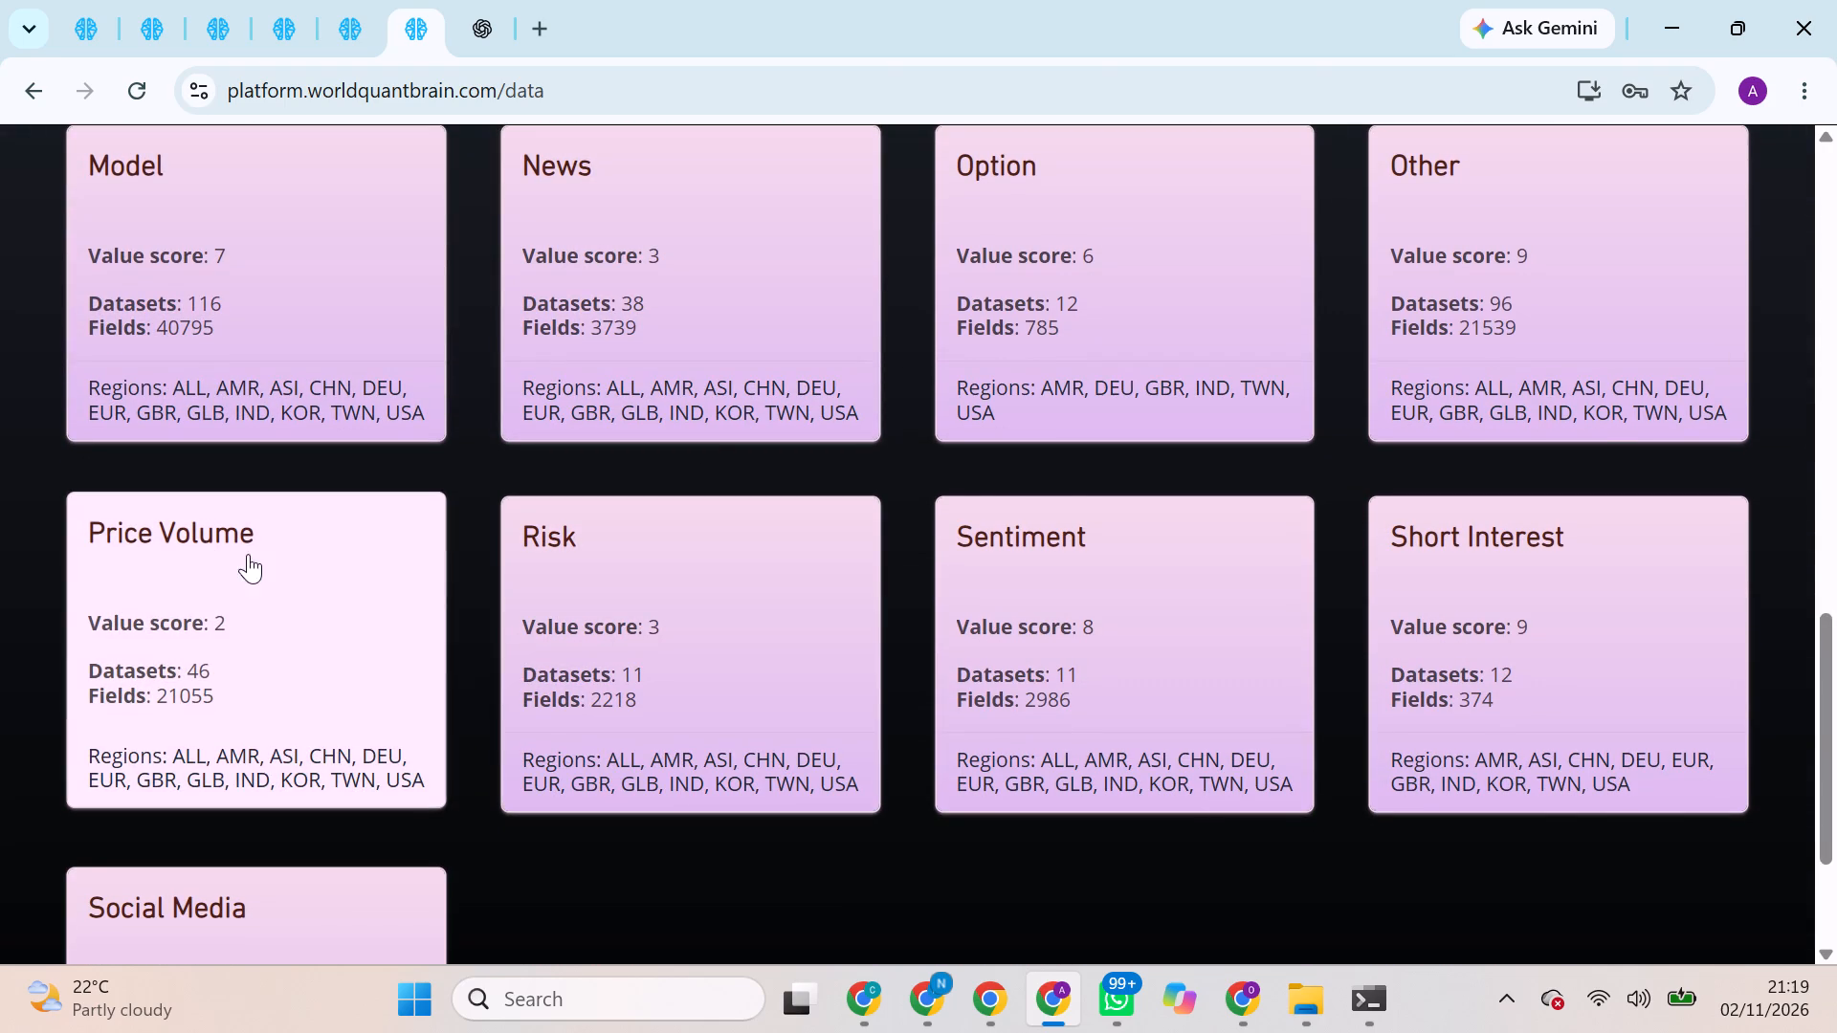
left_click(245, 564)
Open the Daily Intraday Price Volume Features dataset and copy the field name ask_price_30m_post_open.
scroll(519, 633, "down", 1)
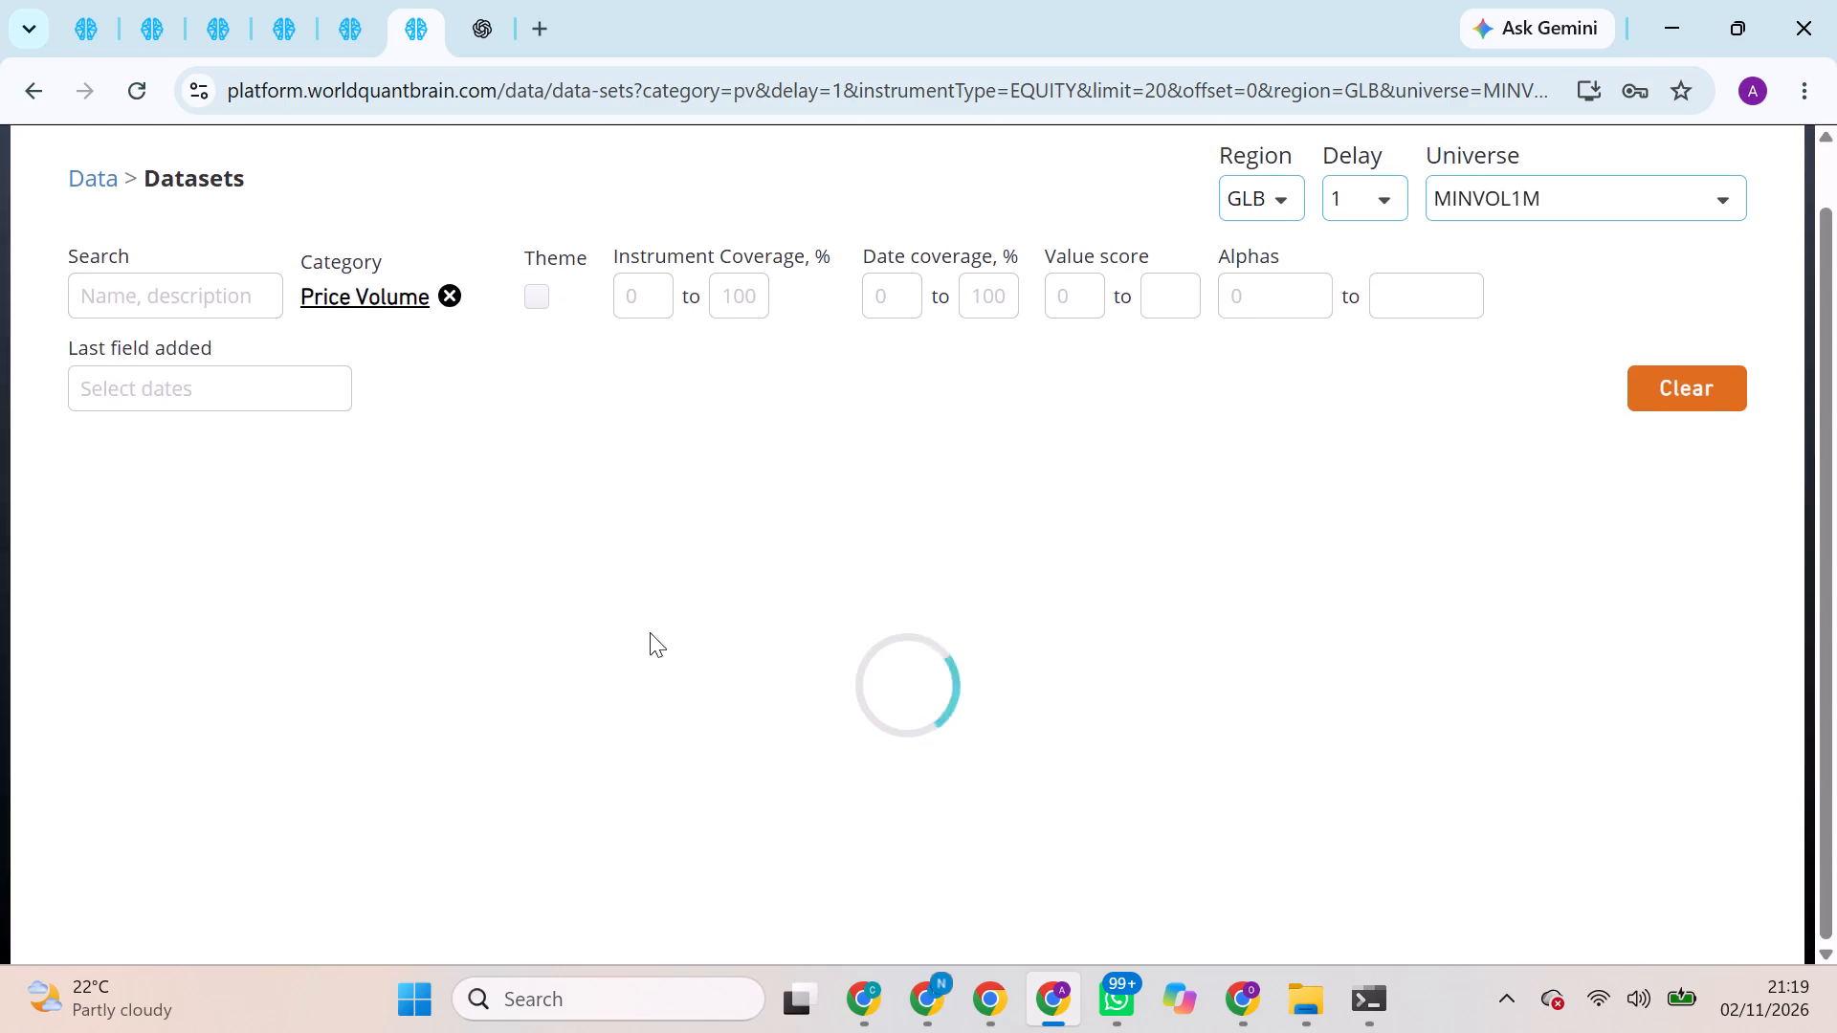
scroll(650, 632, "down", 1)
left_click(784, 385)
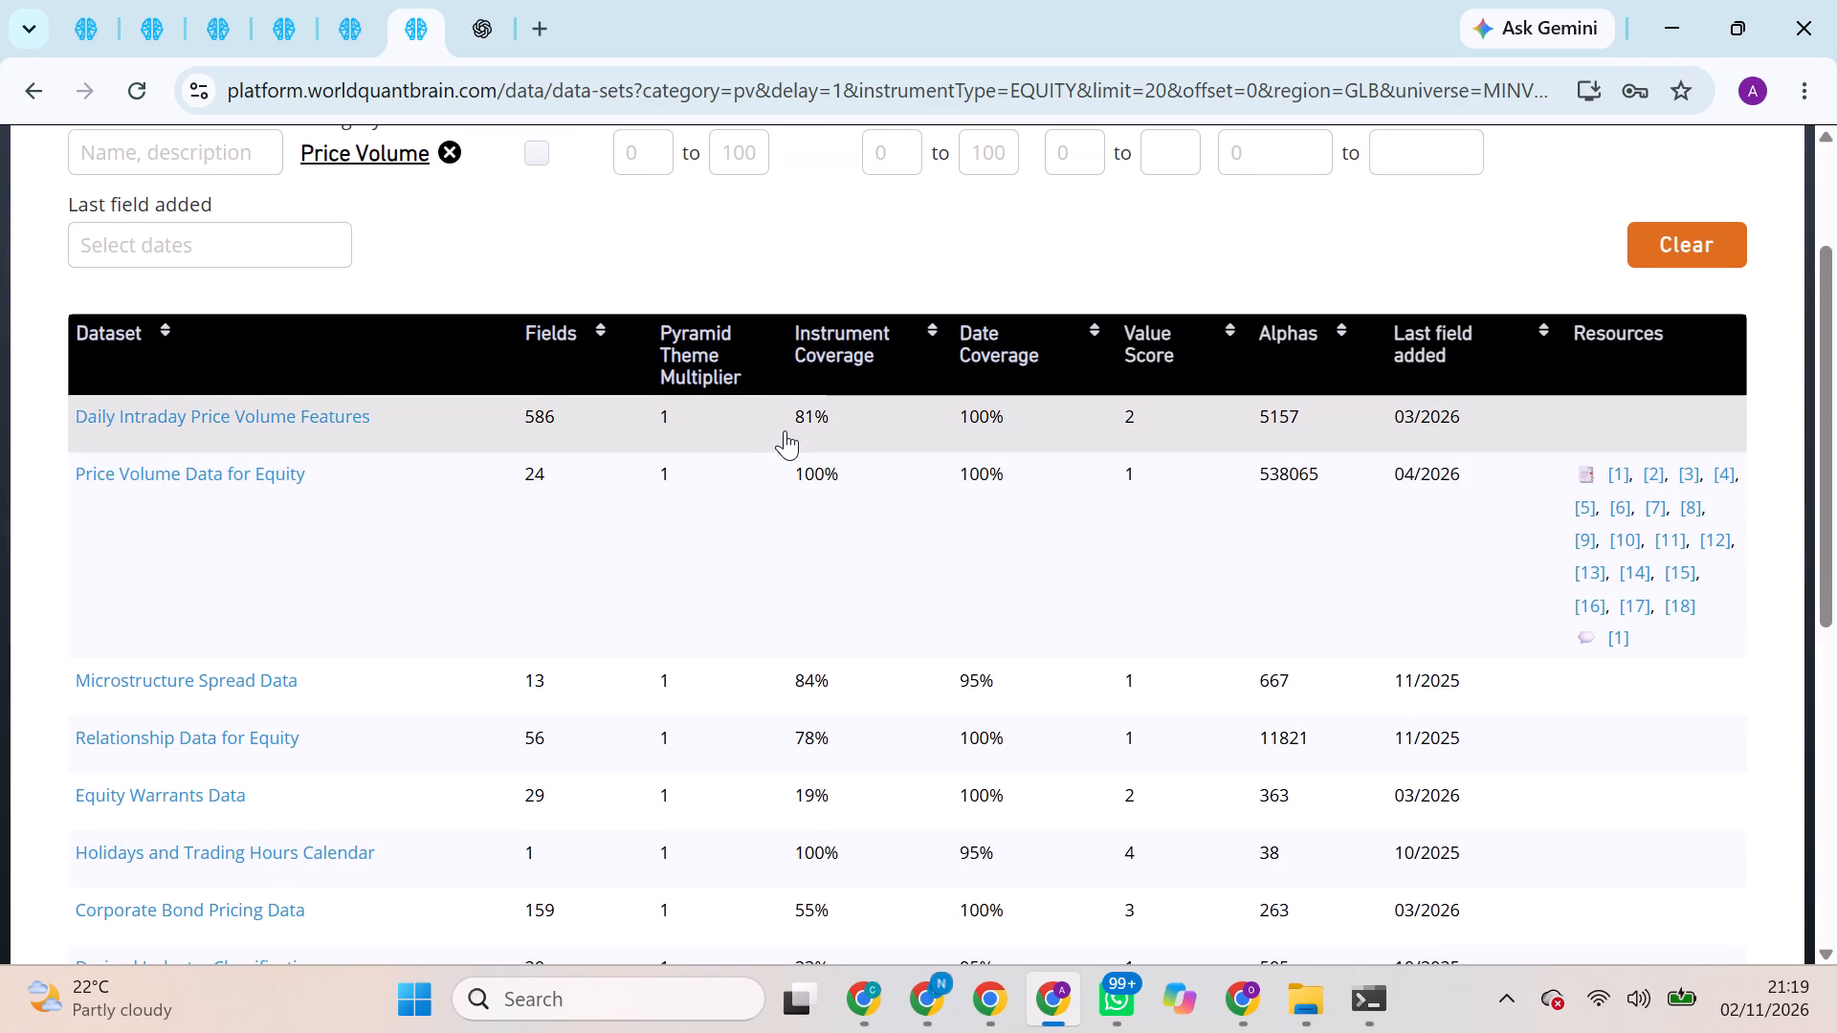
left_click(785, 430)
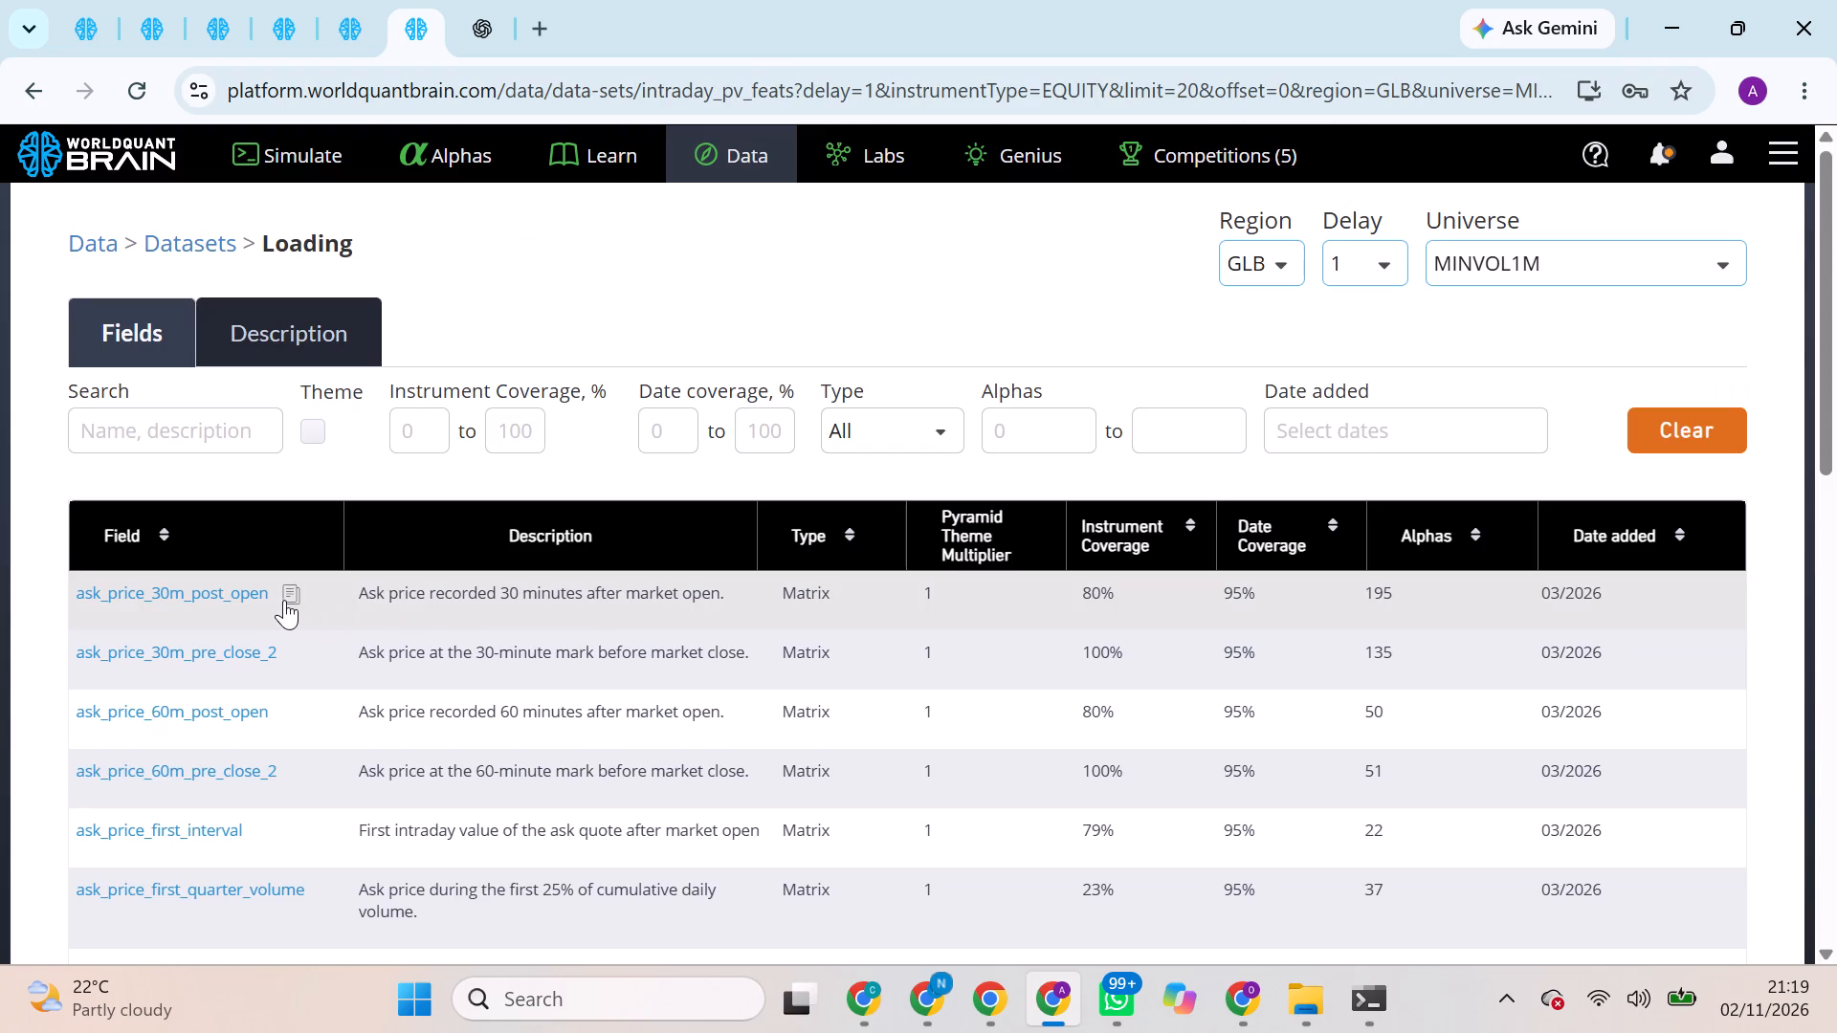
left_click(284, 600)
In the simulation using predicted_surprise_pct_fy1_earnings_7 on the third browser tab, replace that field with ask_price_30m_post_open and run a full simulation.
left_click(80, 0)
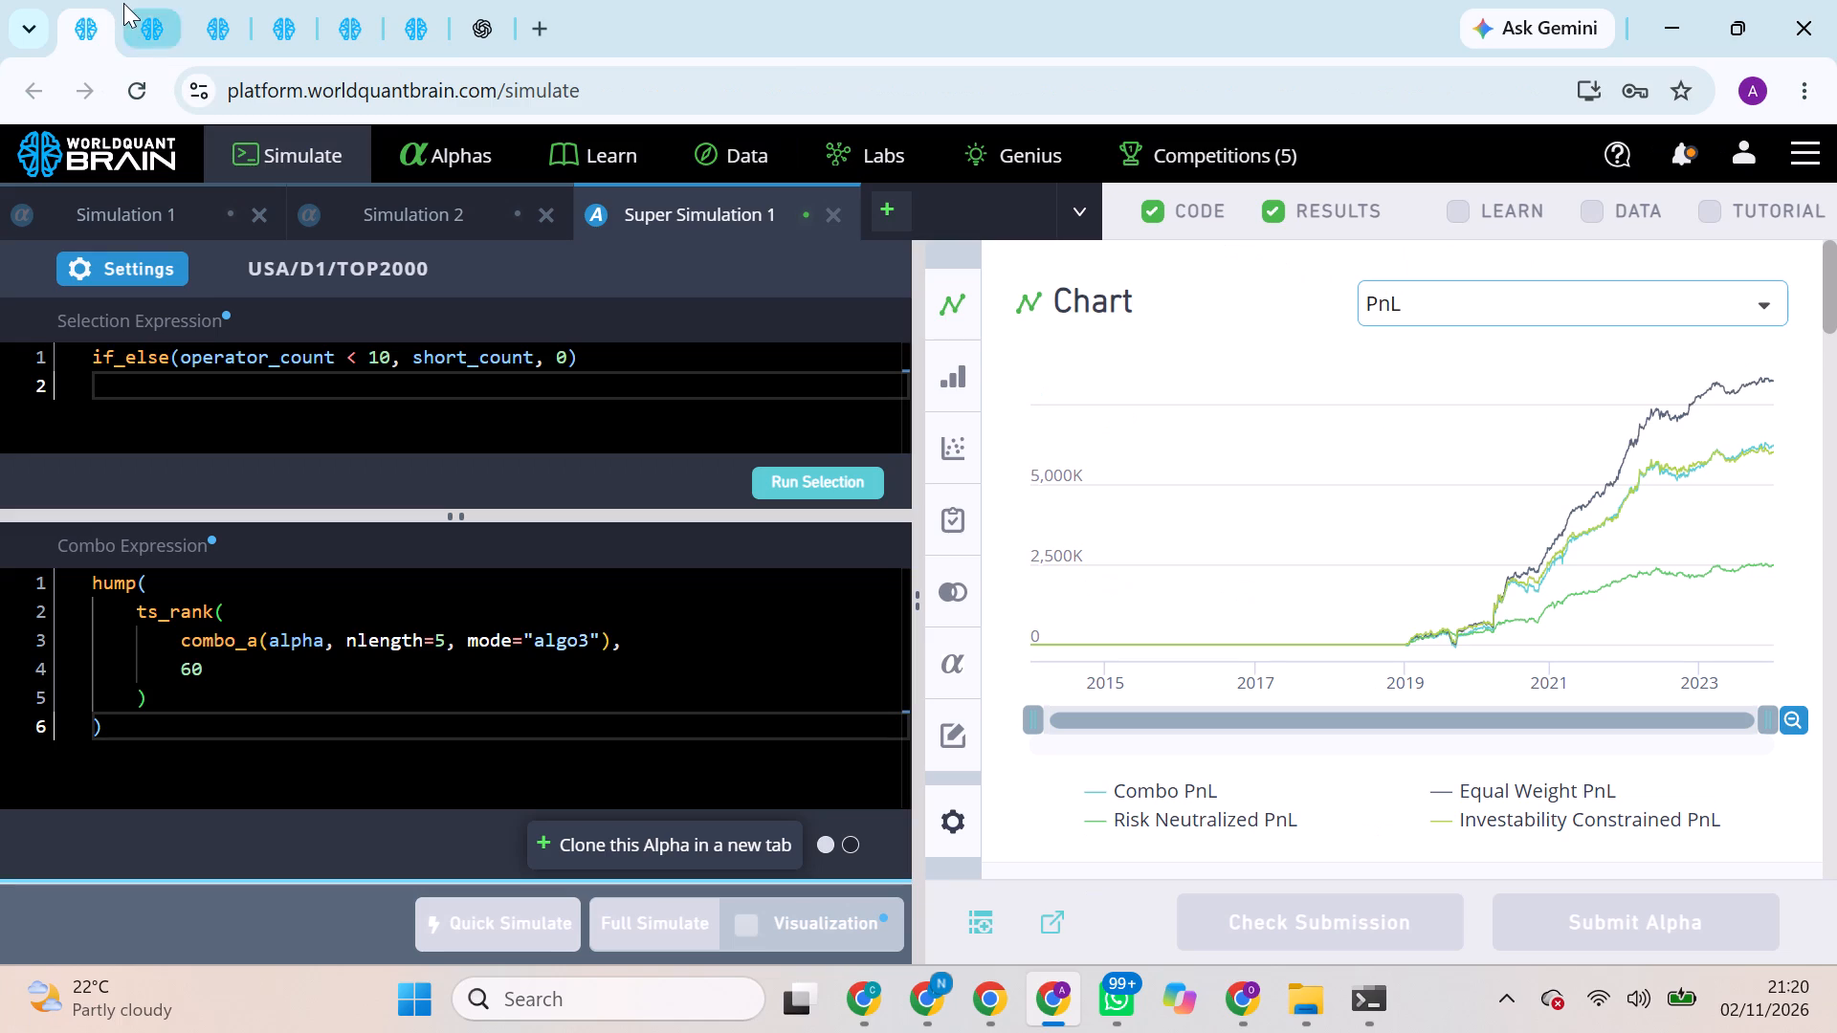
left_click(123, 3)
left_click(247, 25)
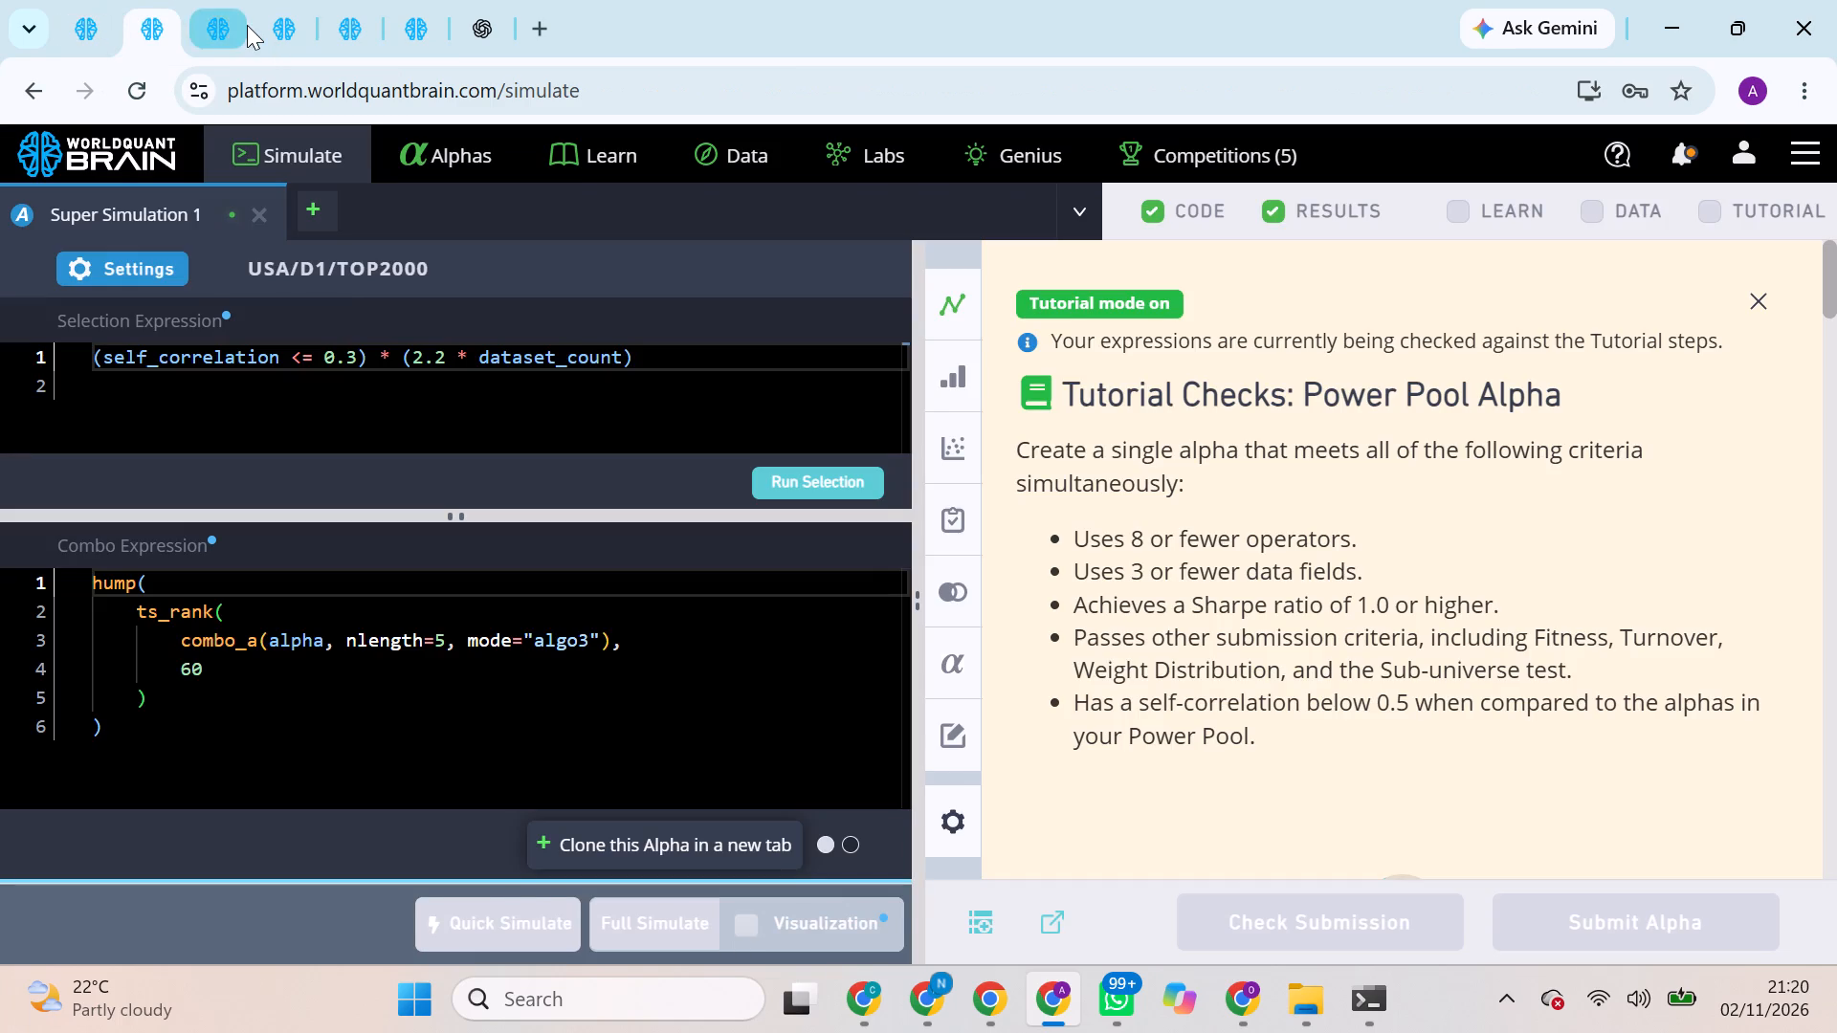
scroll(432, 399, "up", 3)
left_click(408, 308)
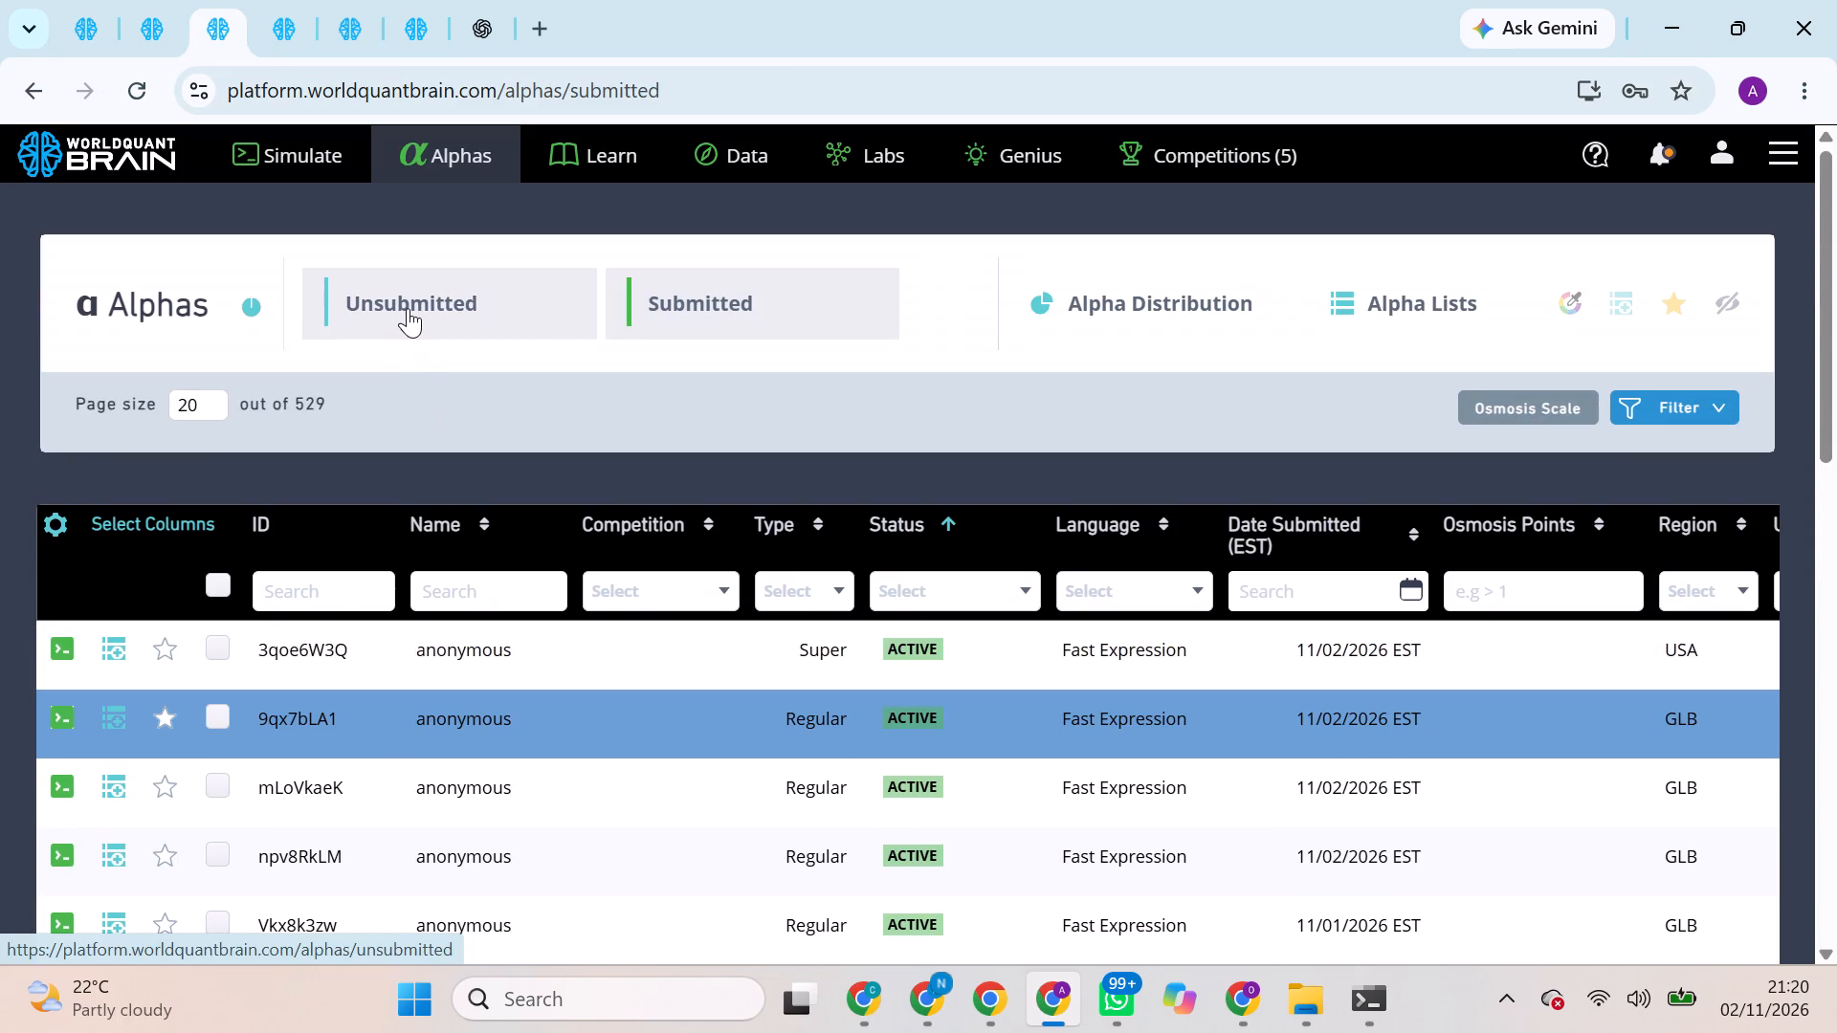
left_click(317, 166)
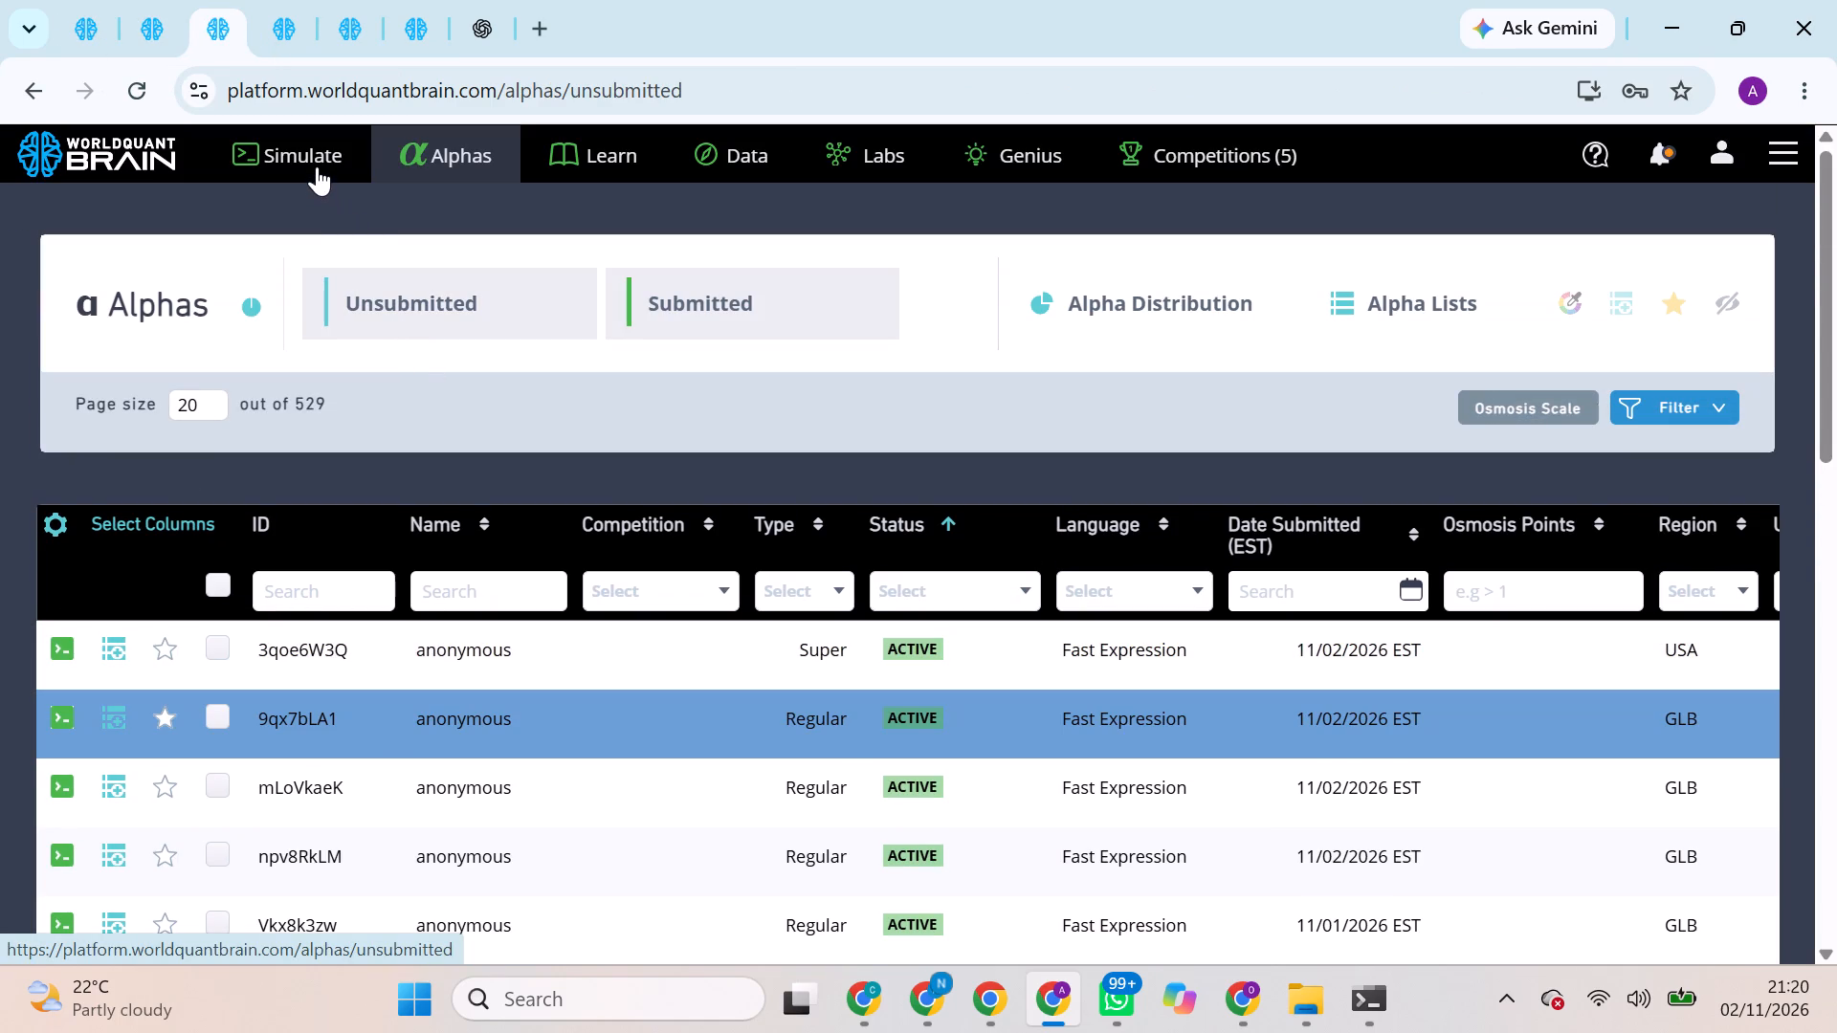
left_click(320, 161)
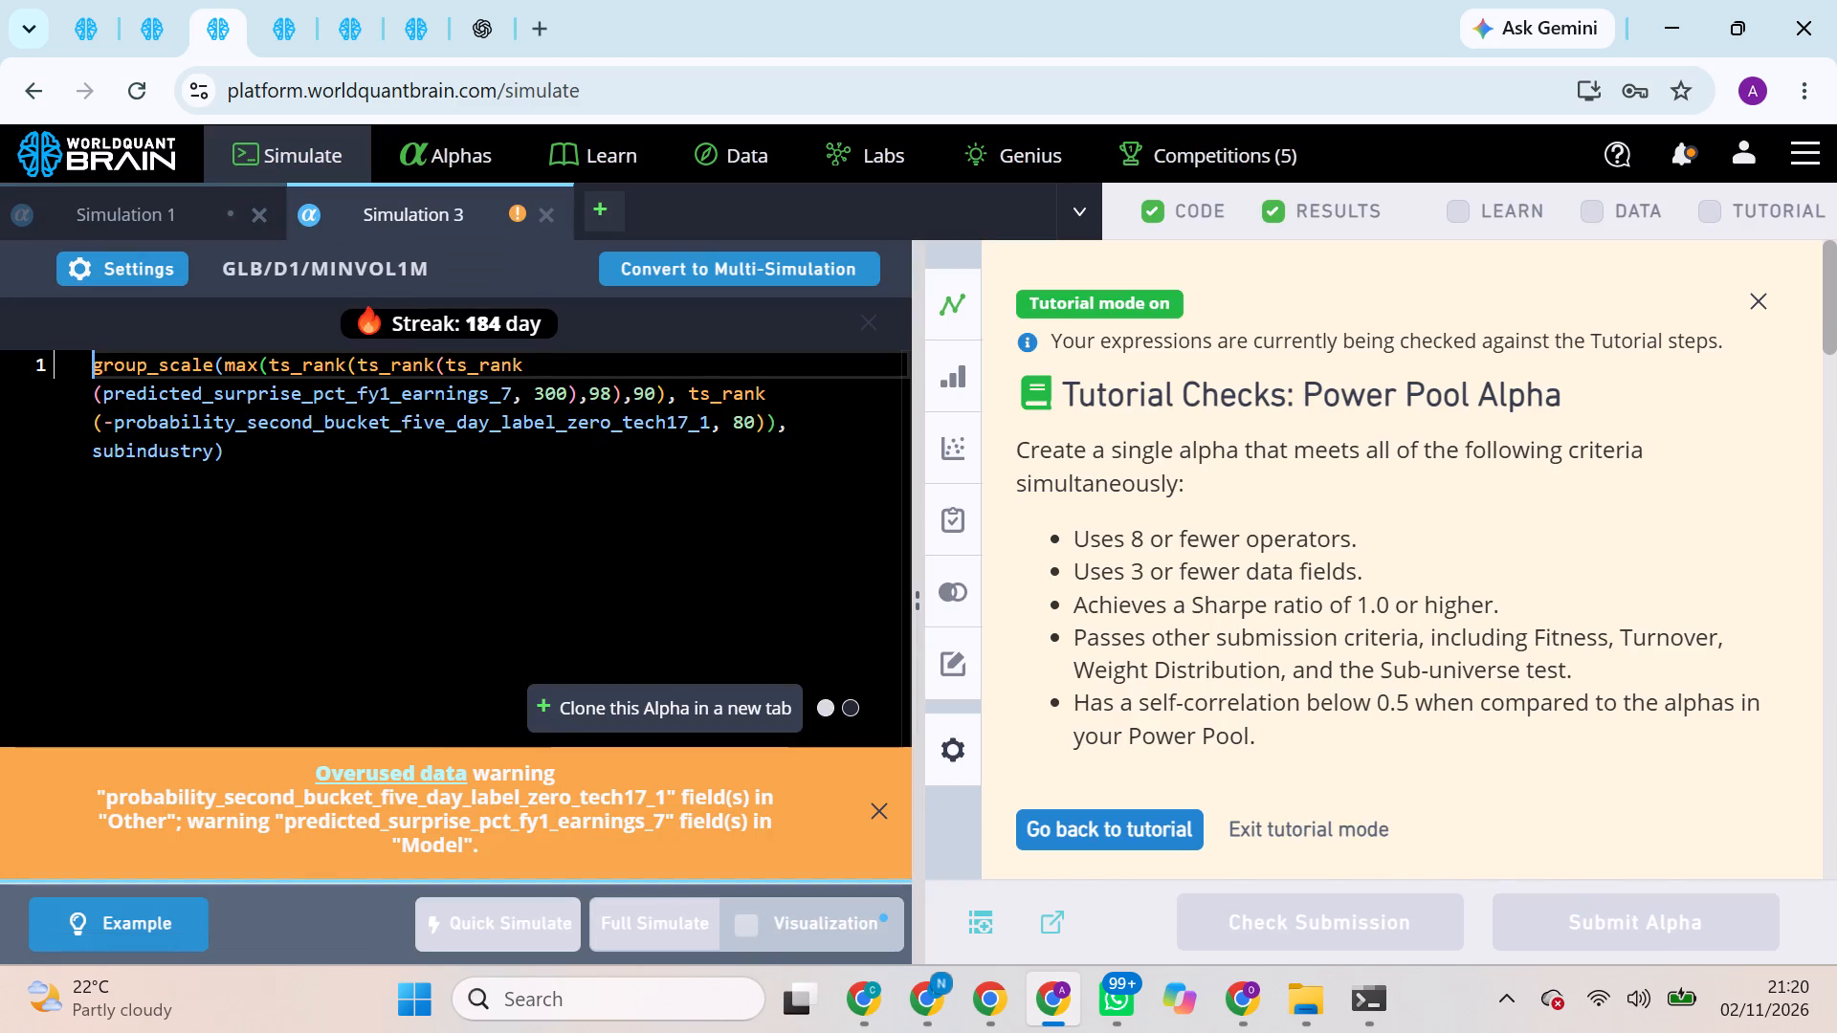
double_click(371, 393)
key("ctrl+v")
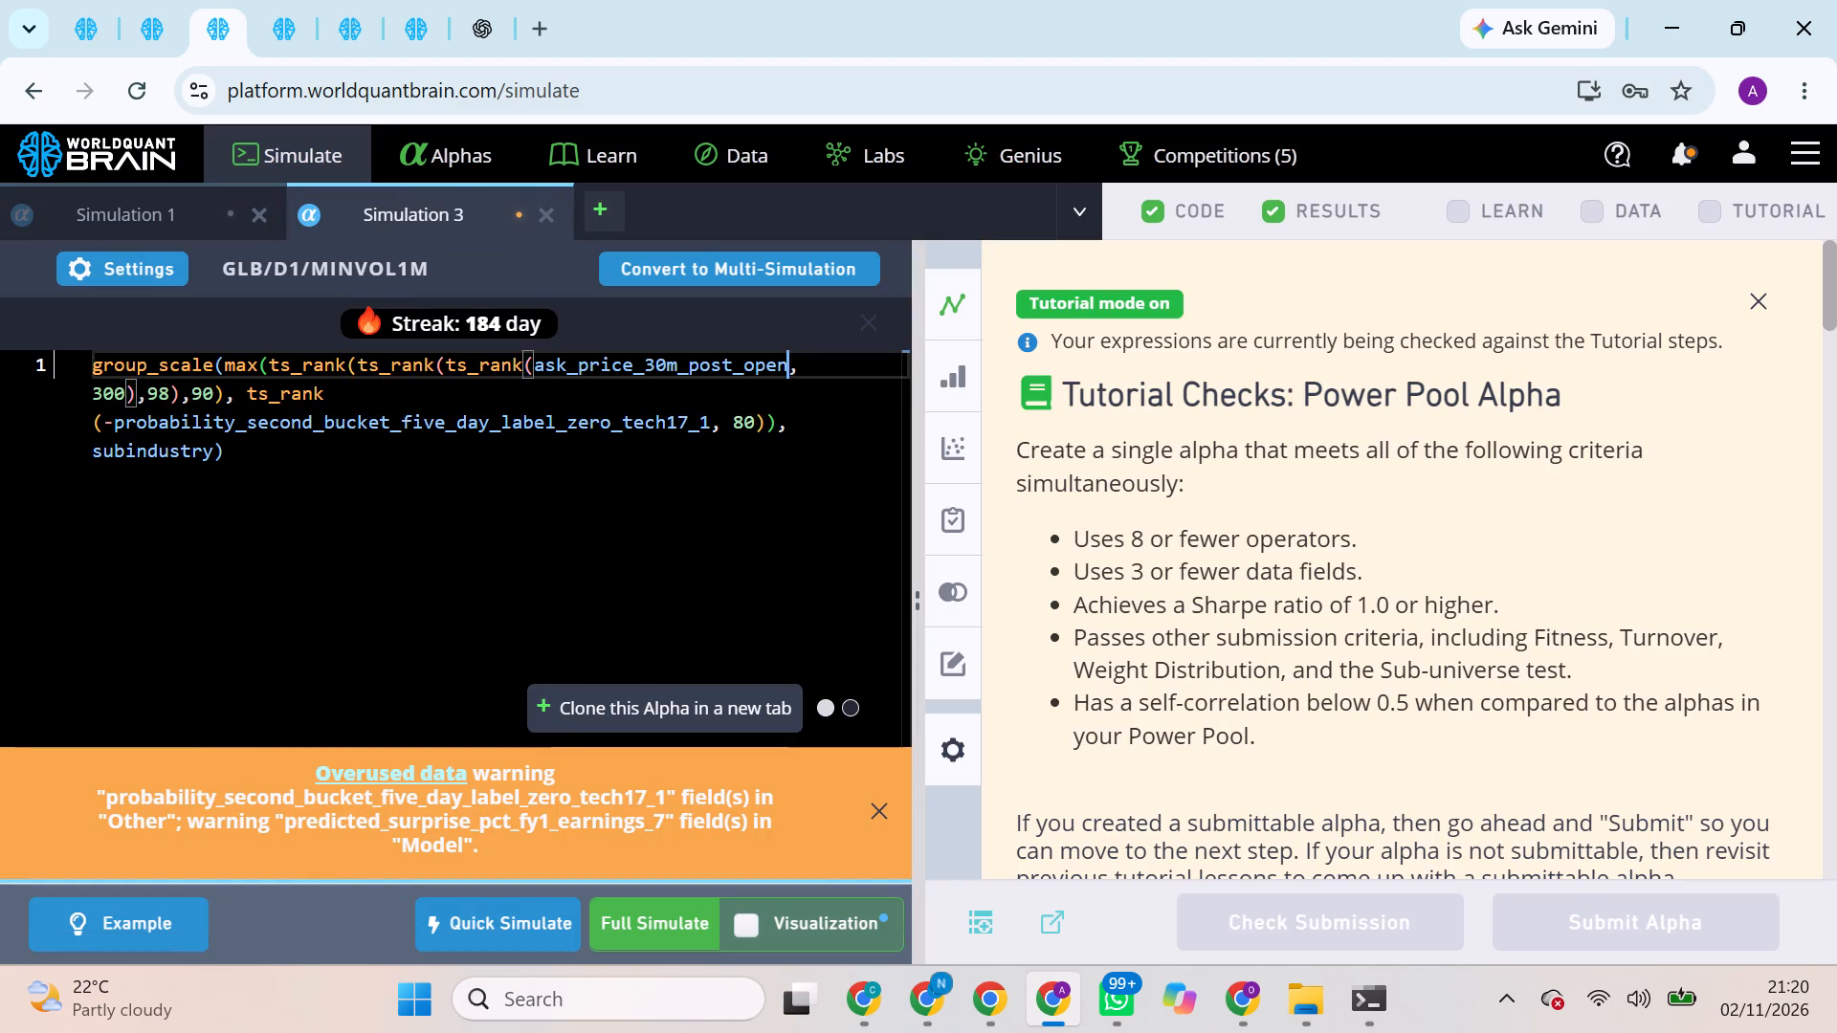
left_click(621, 922)
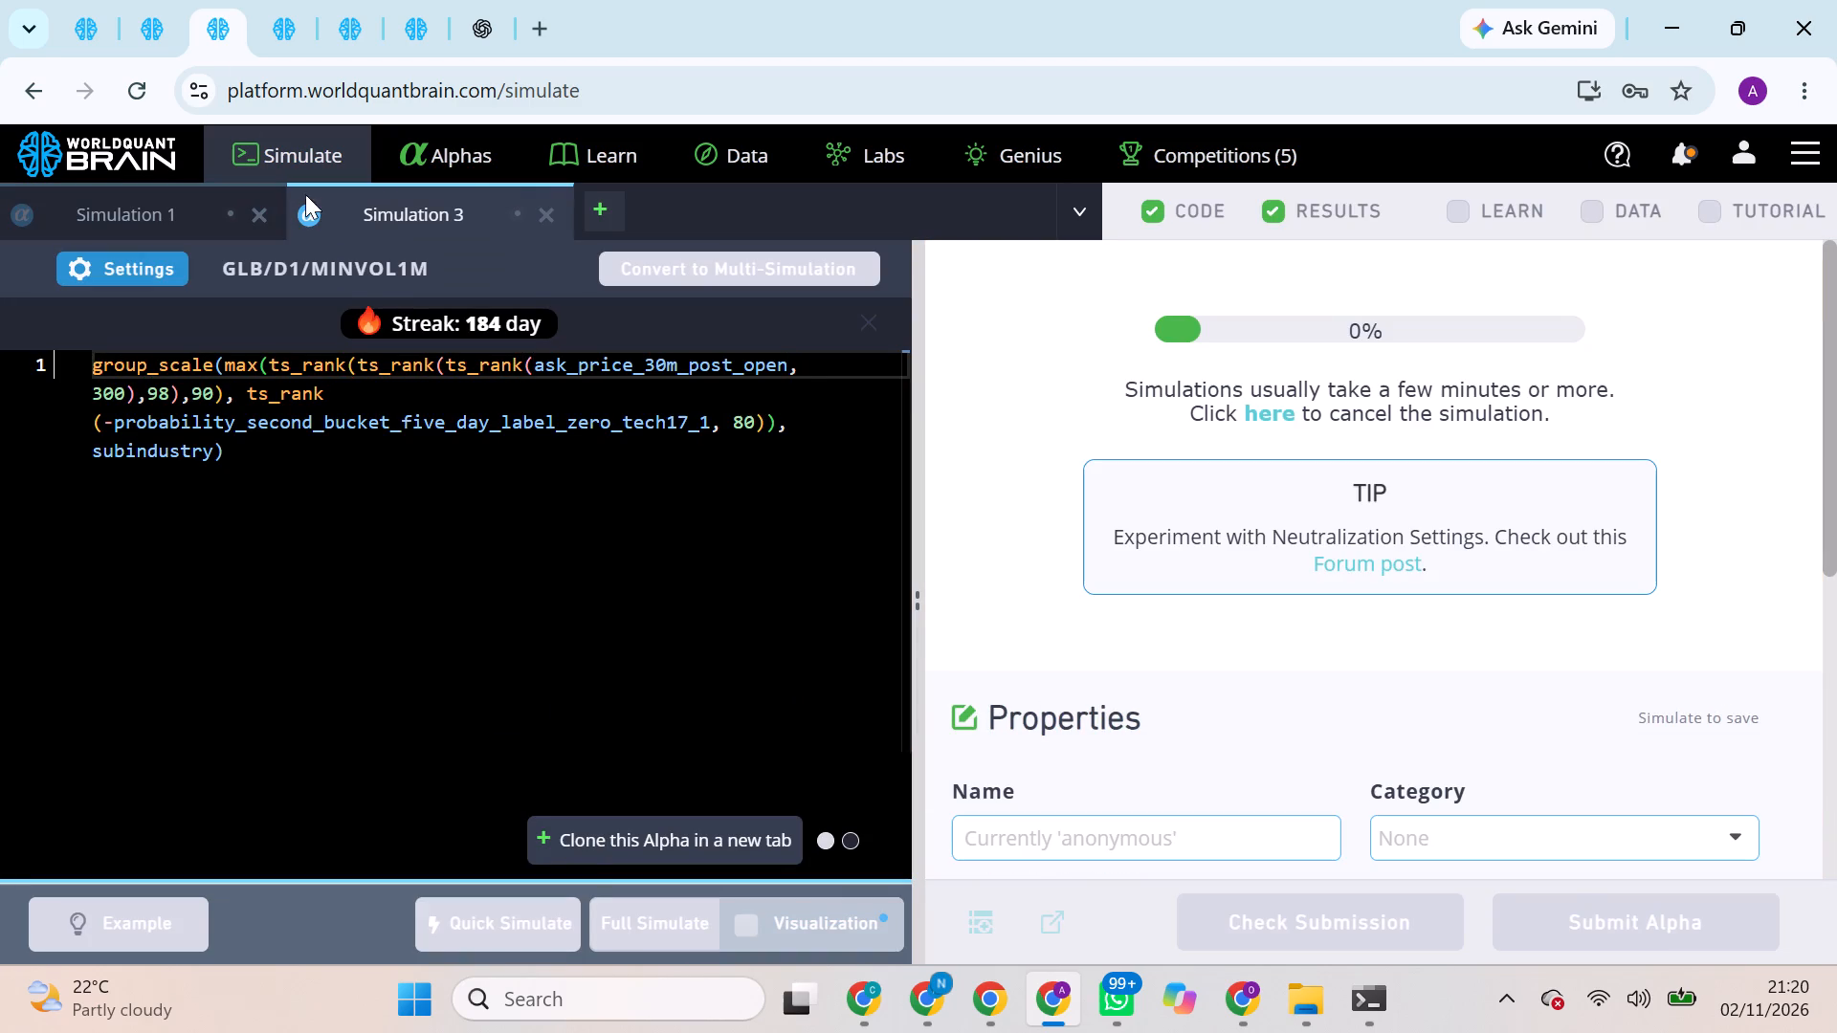
Copy ask_price_30m_pre_close_2 from the dataset, substitute it for predicted_surprise_fy2_ebitda_5 in that alpha's expression, and run a full simulation.
left_click(158, 0)
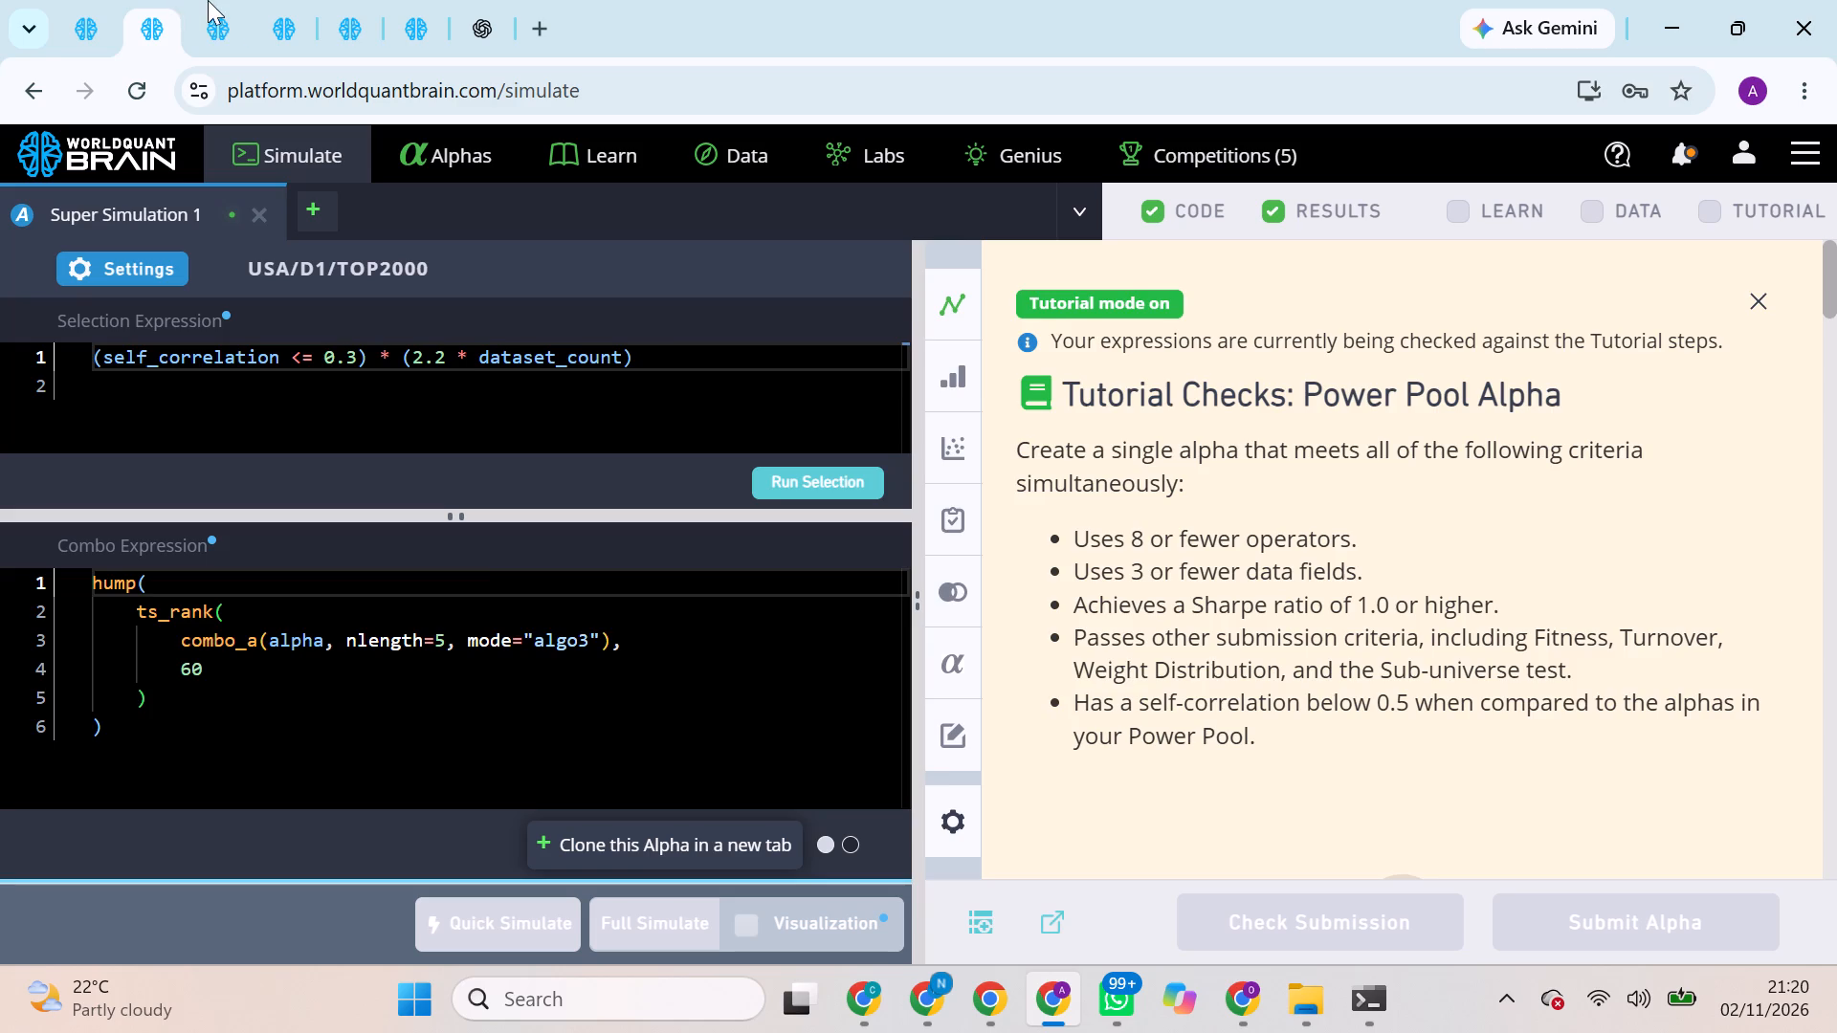
left_click(217, 2)
left_click(283, 5)
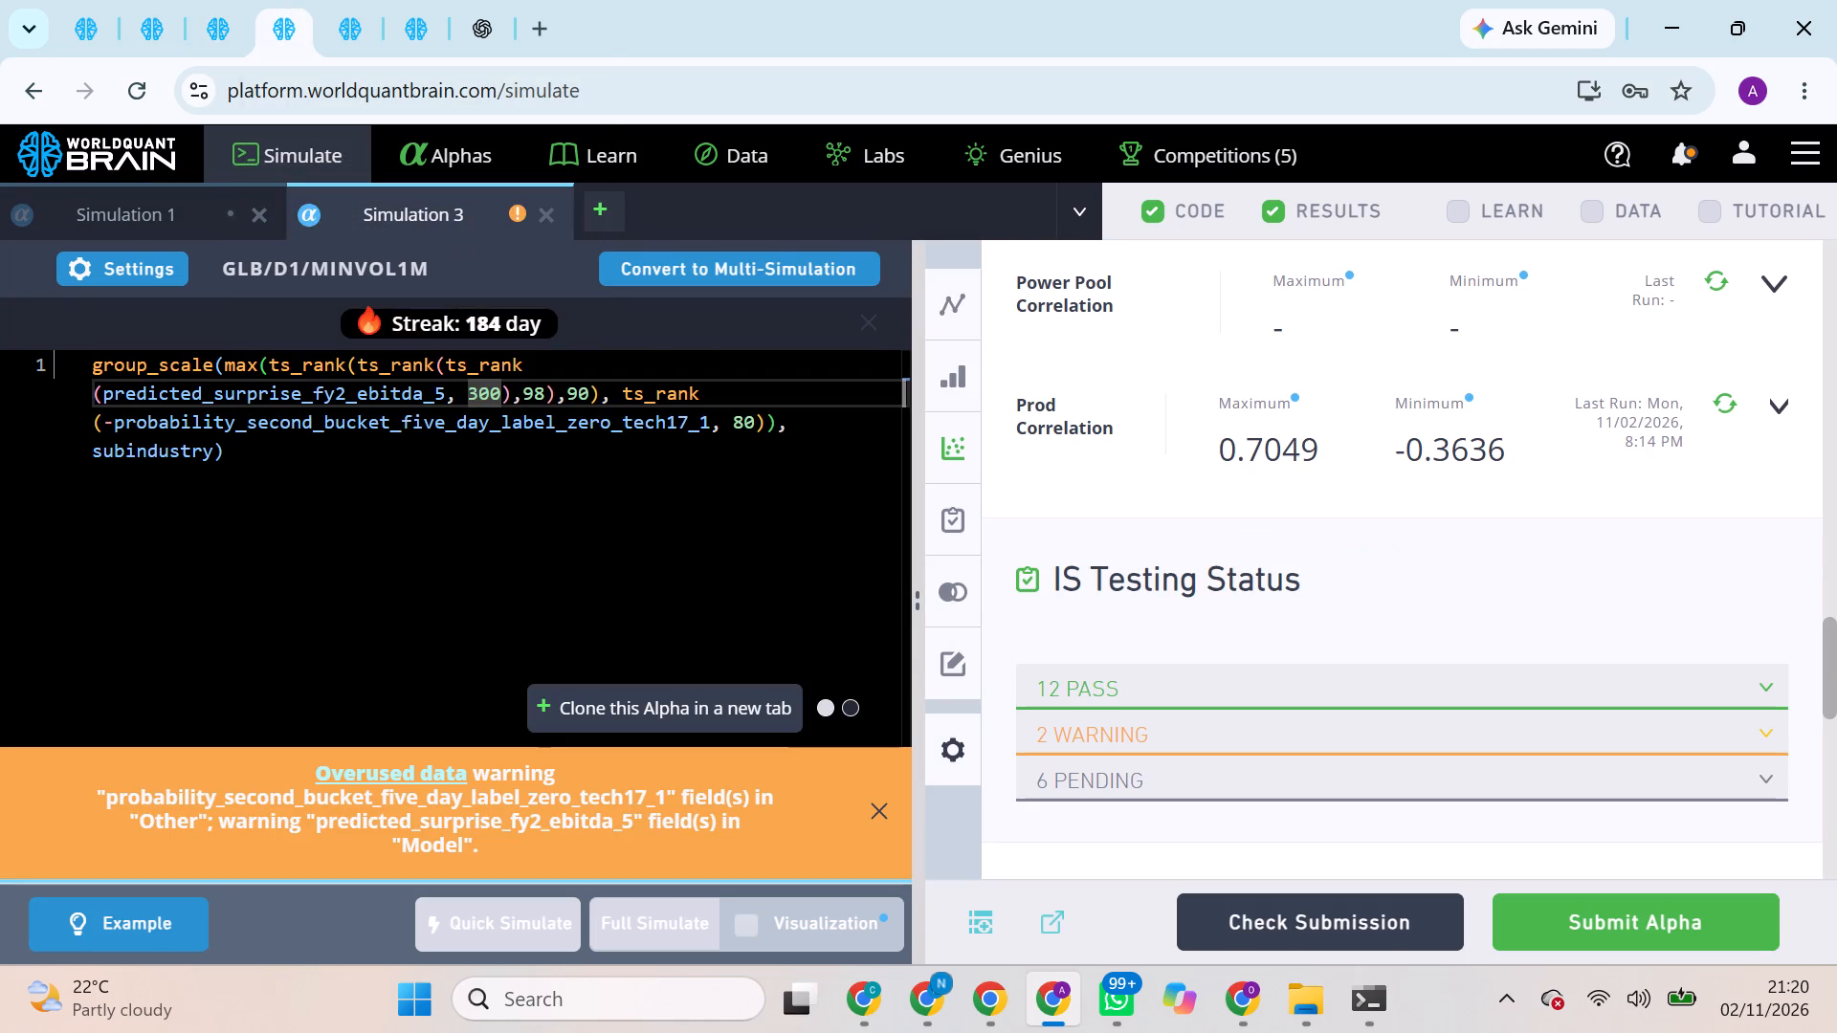
left_click(372, 17)
left_click(422, 30)
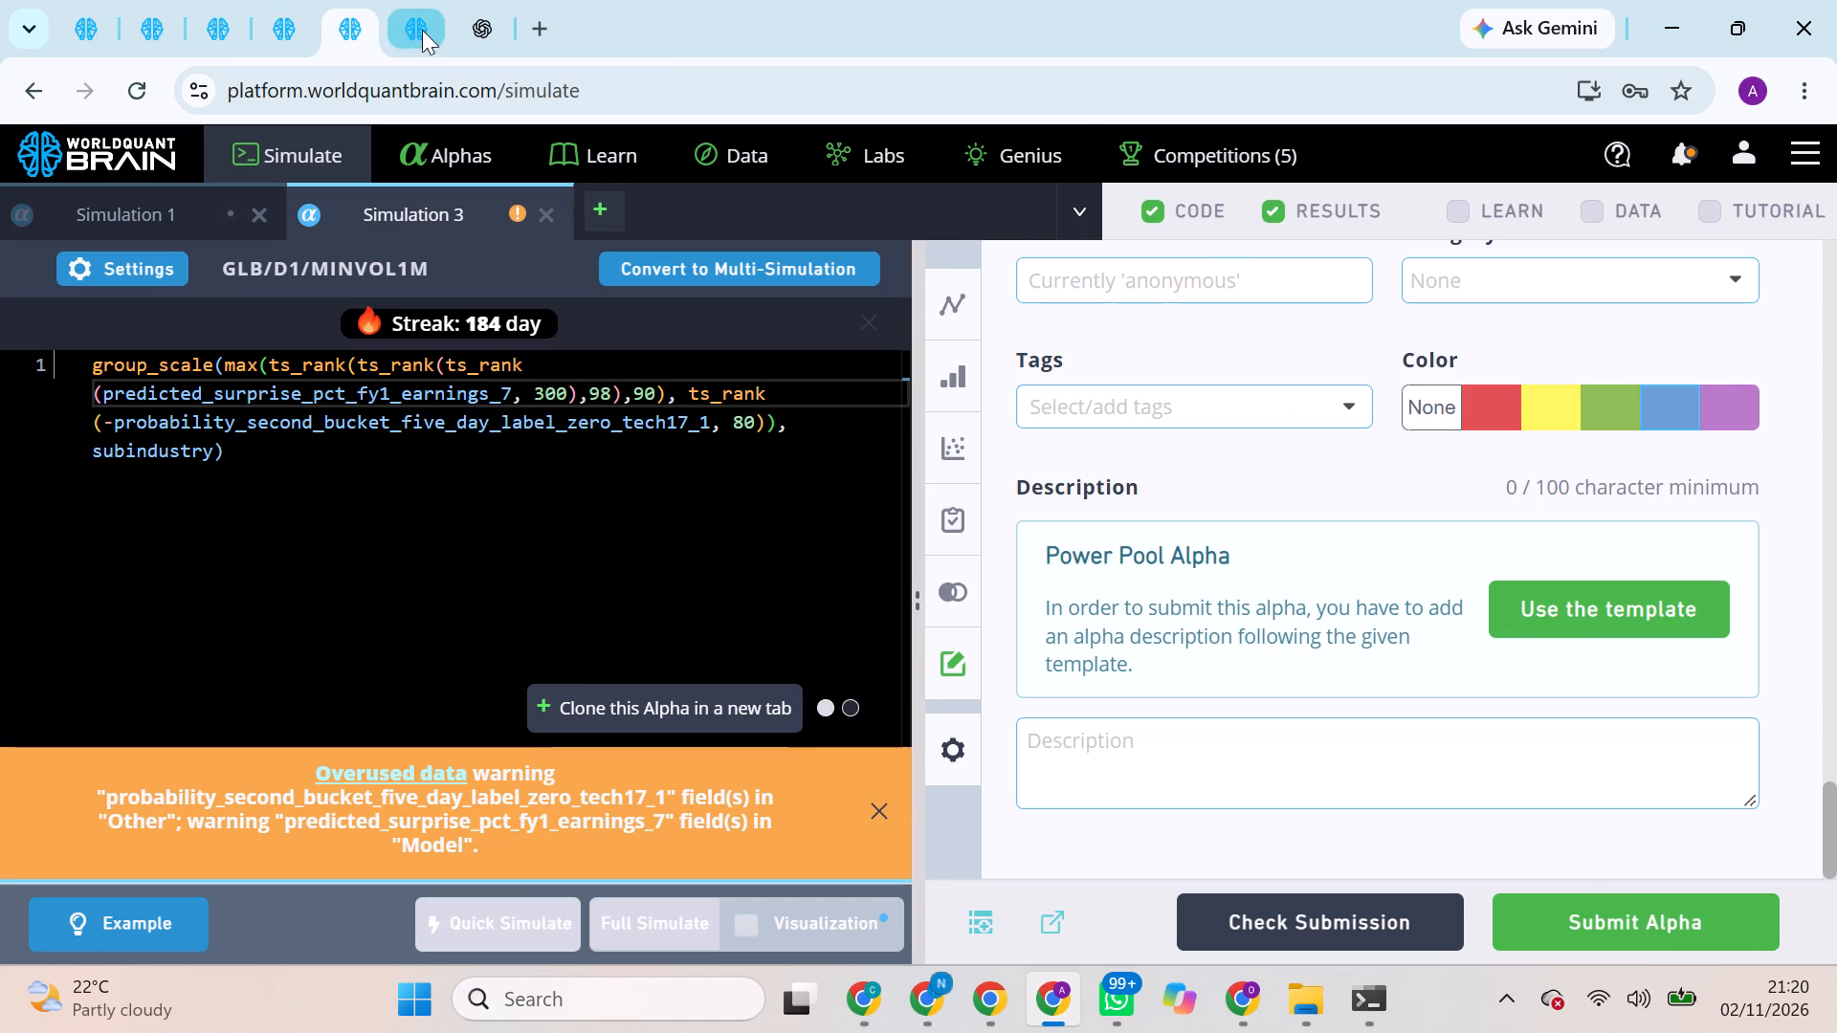
left_click(295, 652)
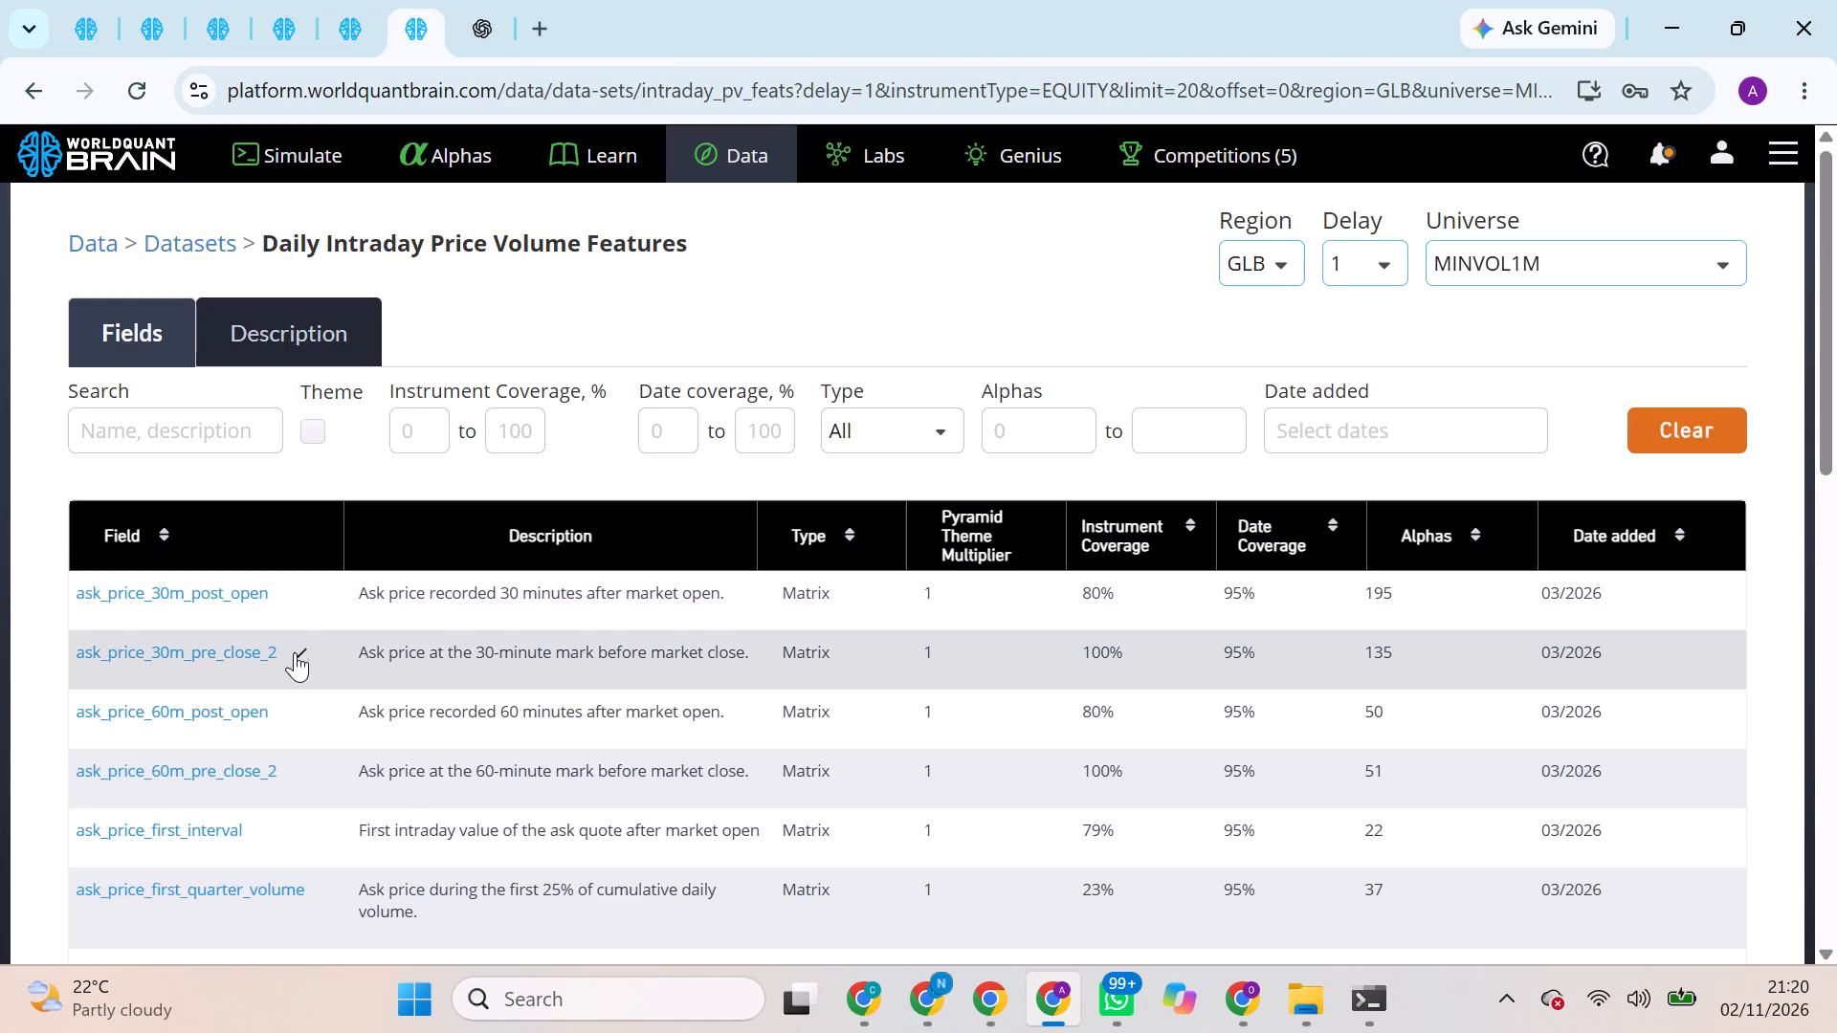
left_click(123, 0)
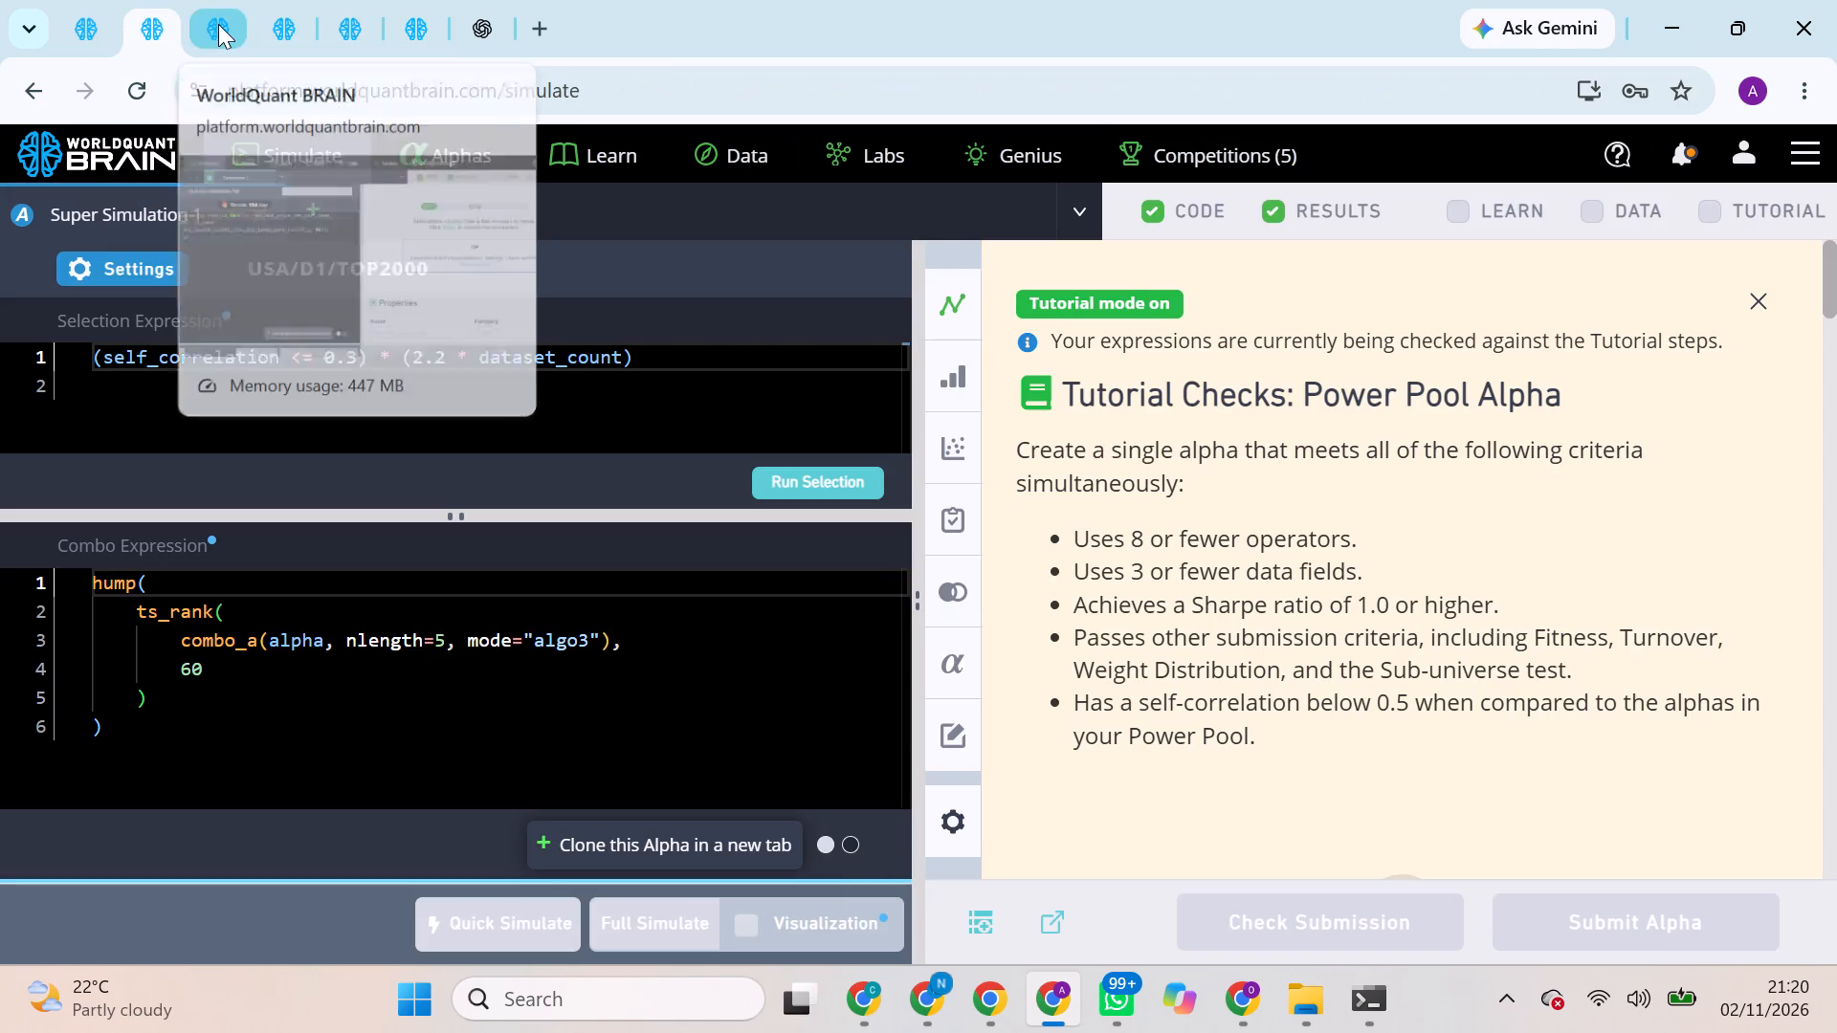
left_click(218, 24)
left_click(281, 17)
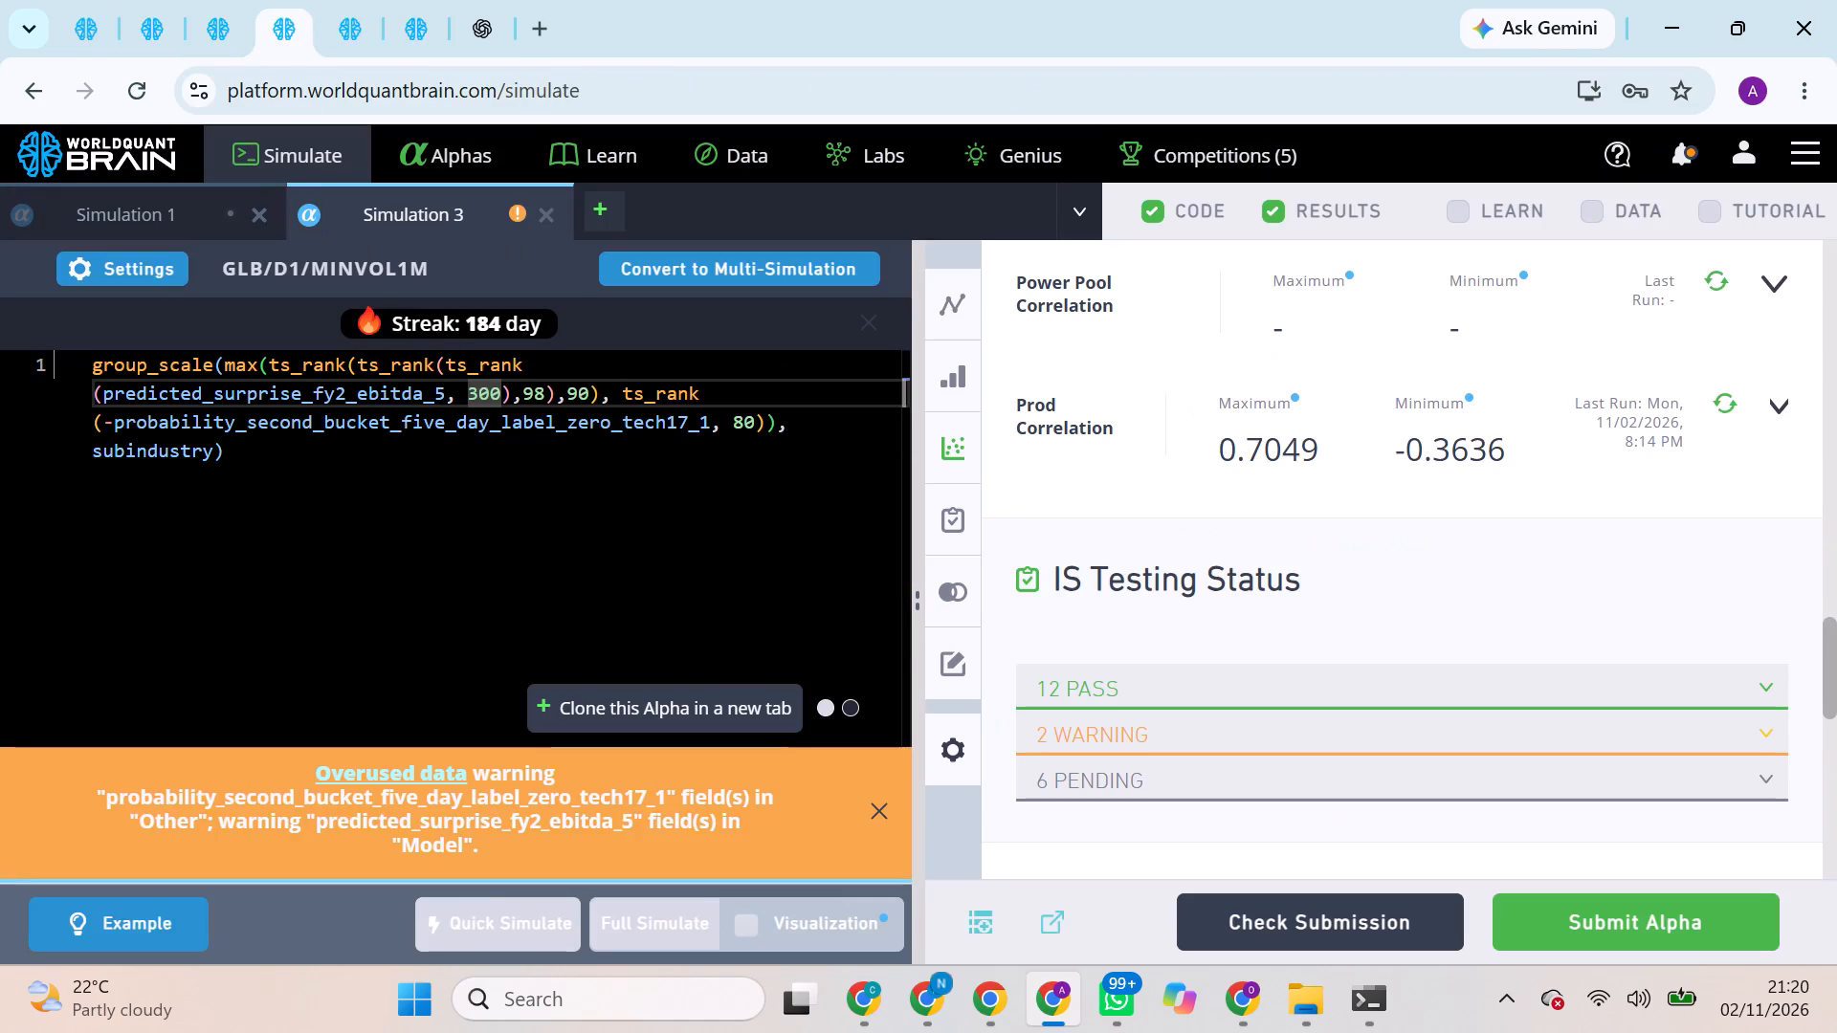
double_click(402, 406)
key("ctrl+v")
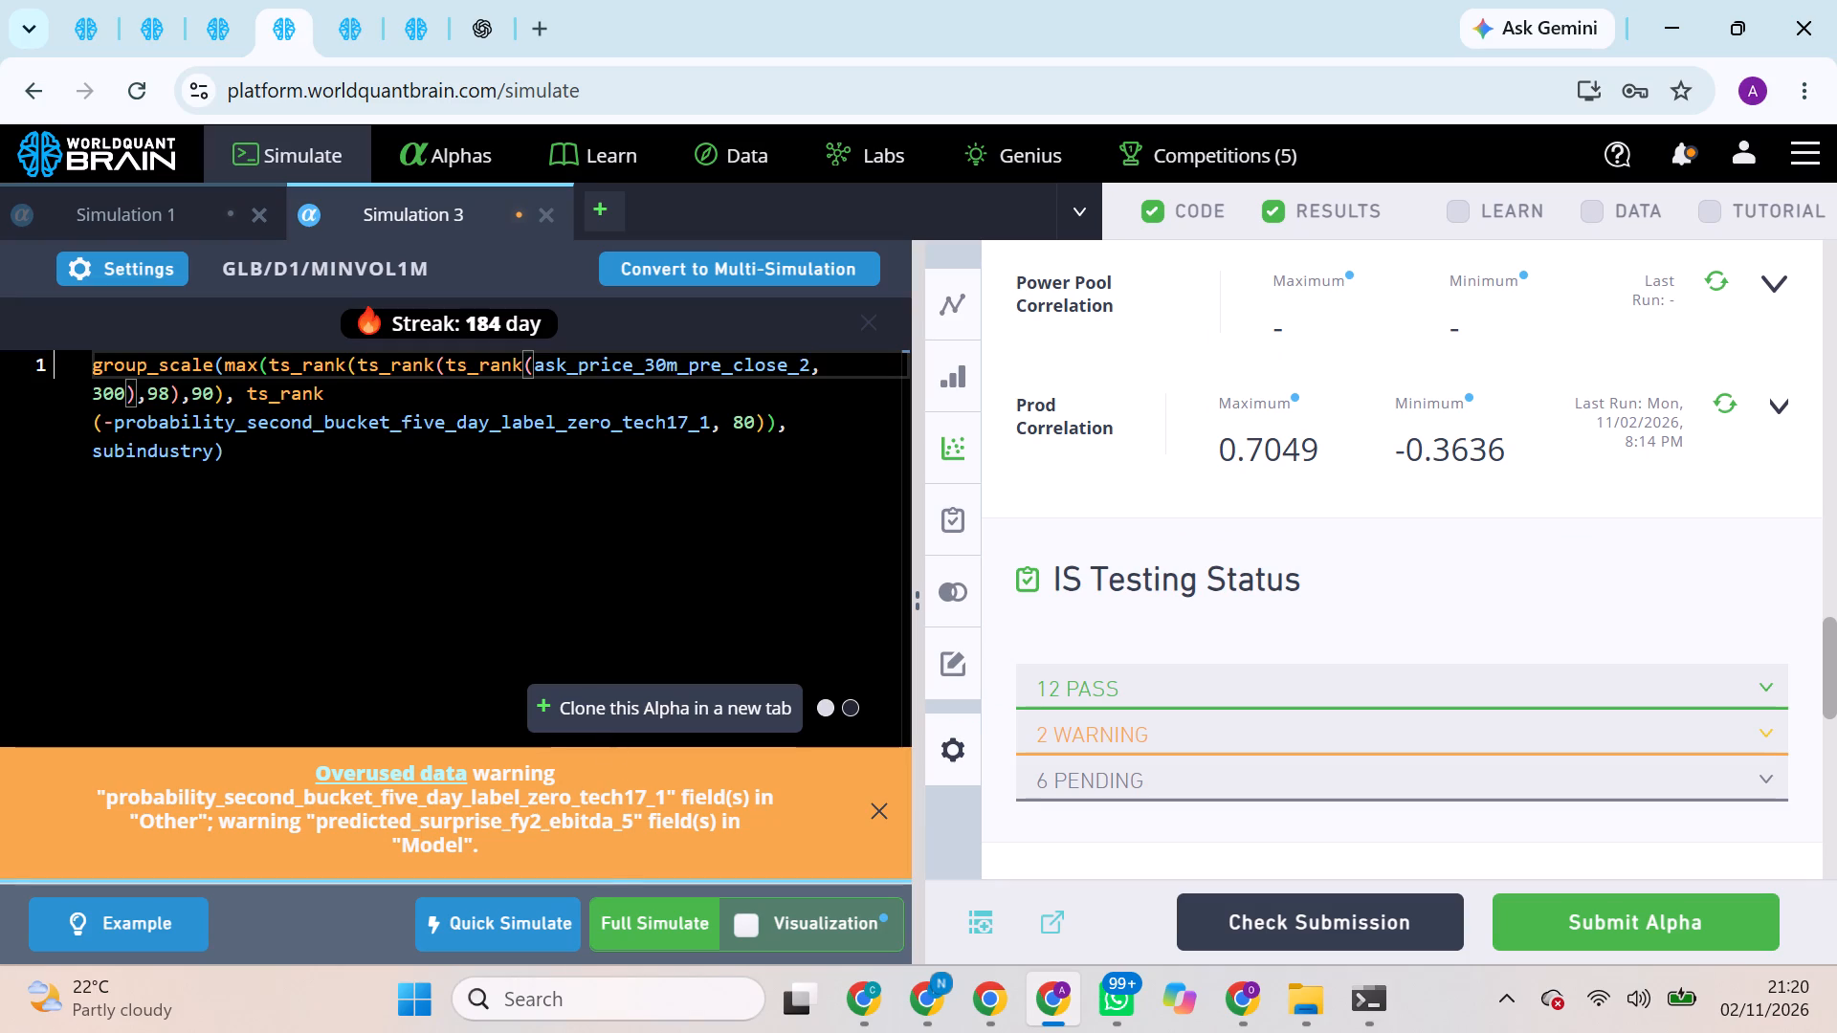
left_click(575, 890)
left_click(622, 926)
Copy ask_price_60m_post_open from the dataset, substitute it for predicted_surprise_pct_fy1_earnings_7 in the remaining alpha's expression, and run a full simulation.
left_click(331, 0)
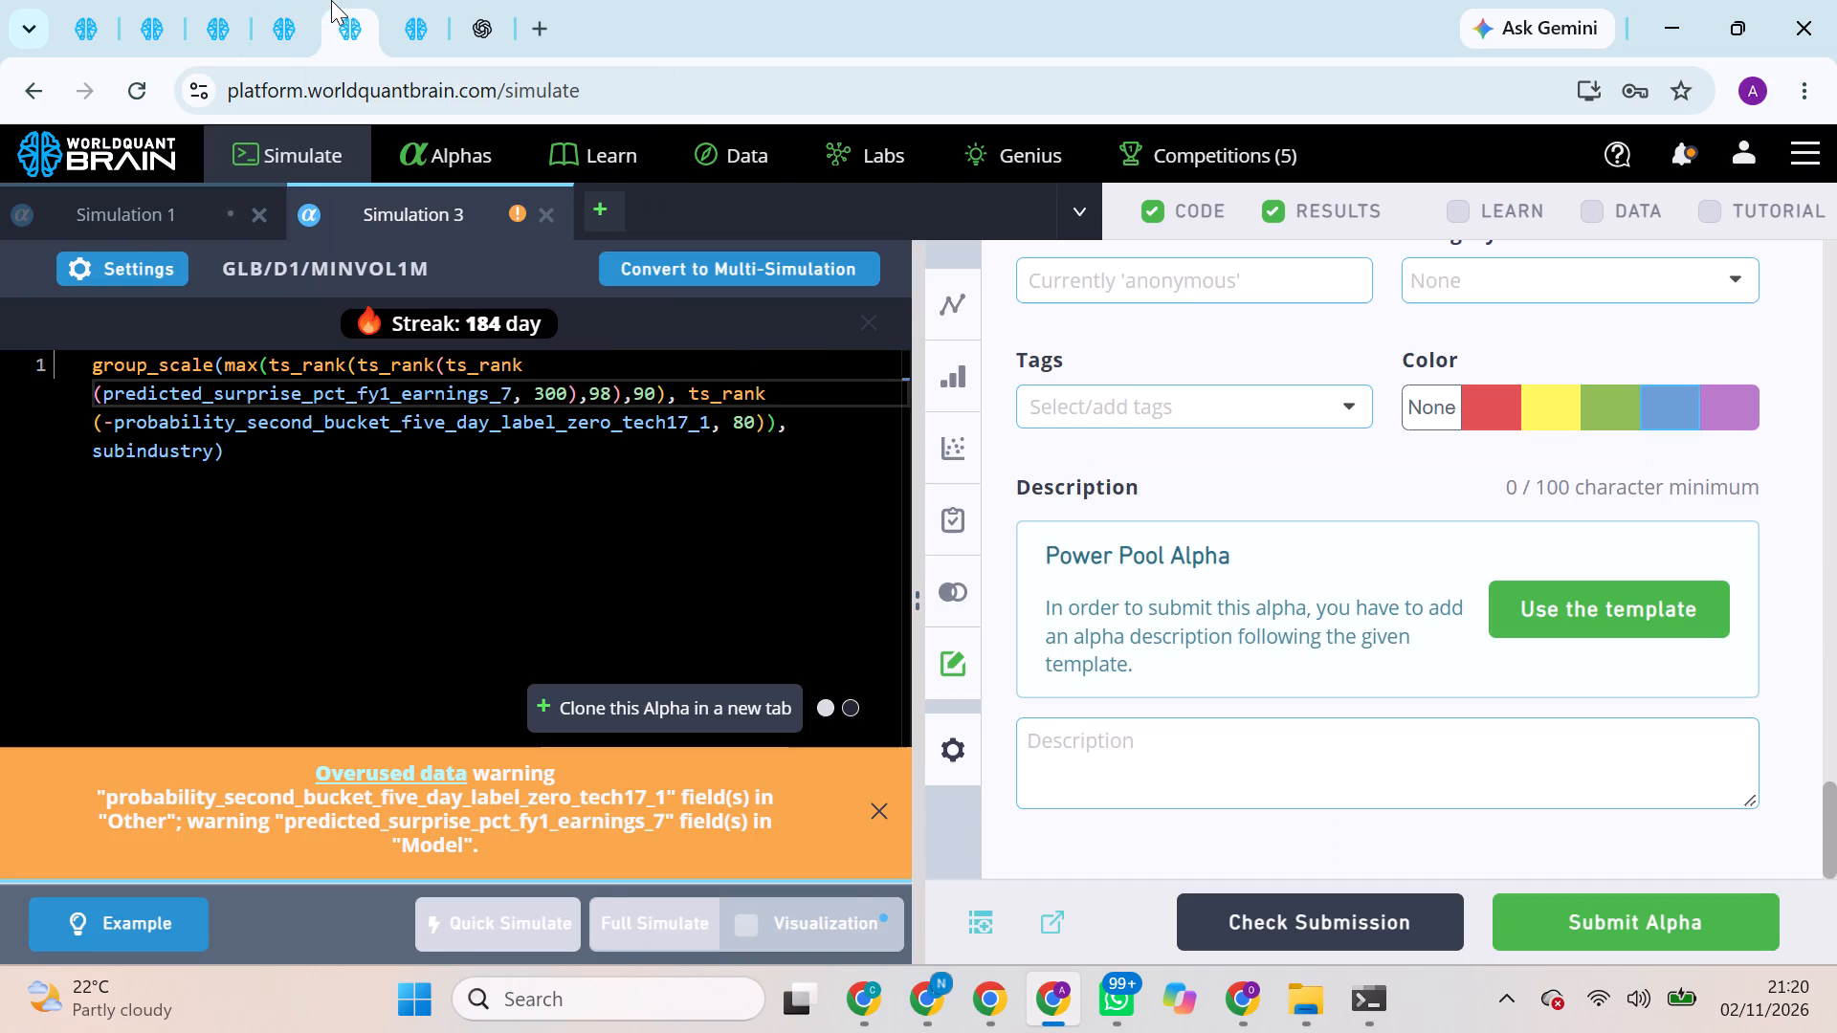
left_click(422, 29)
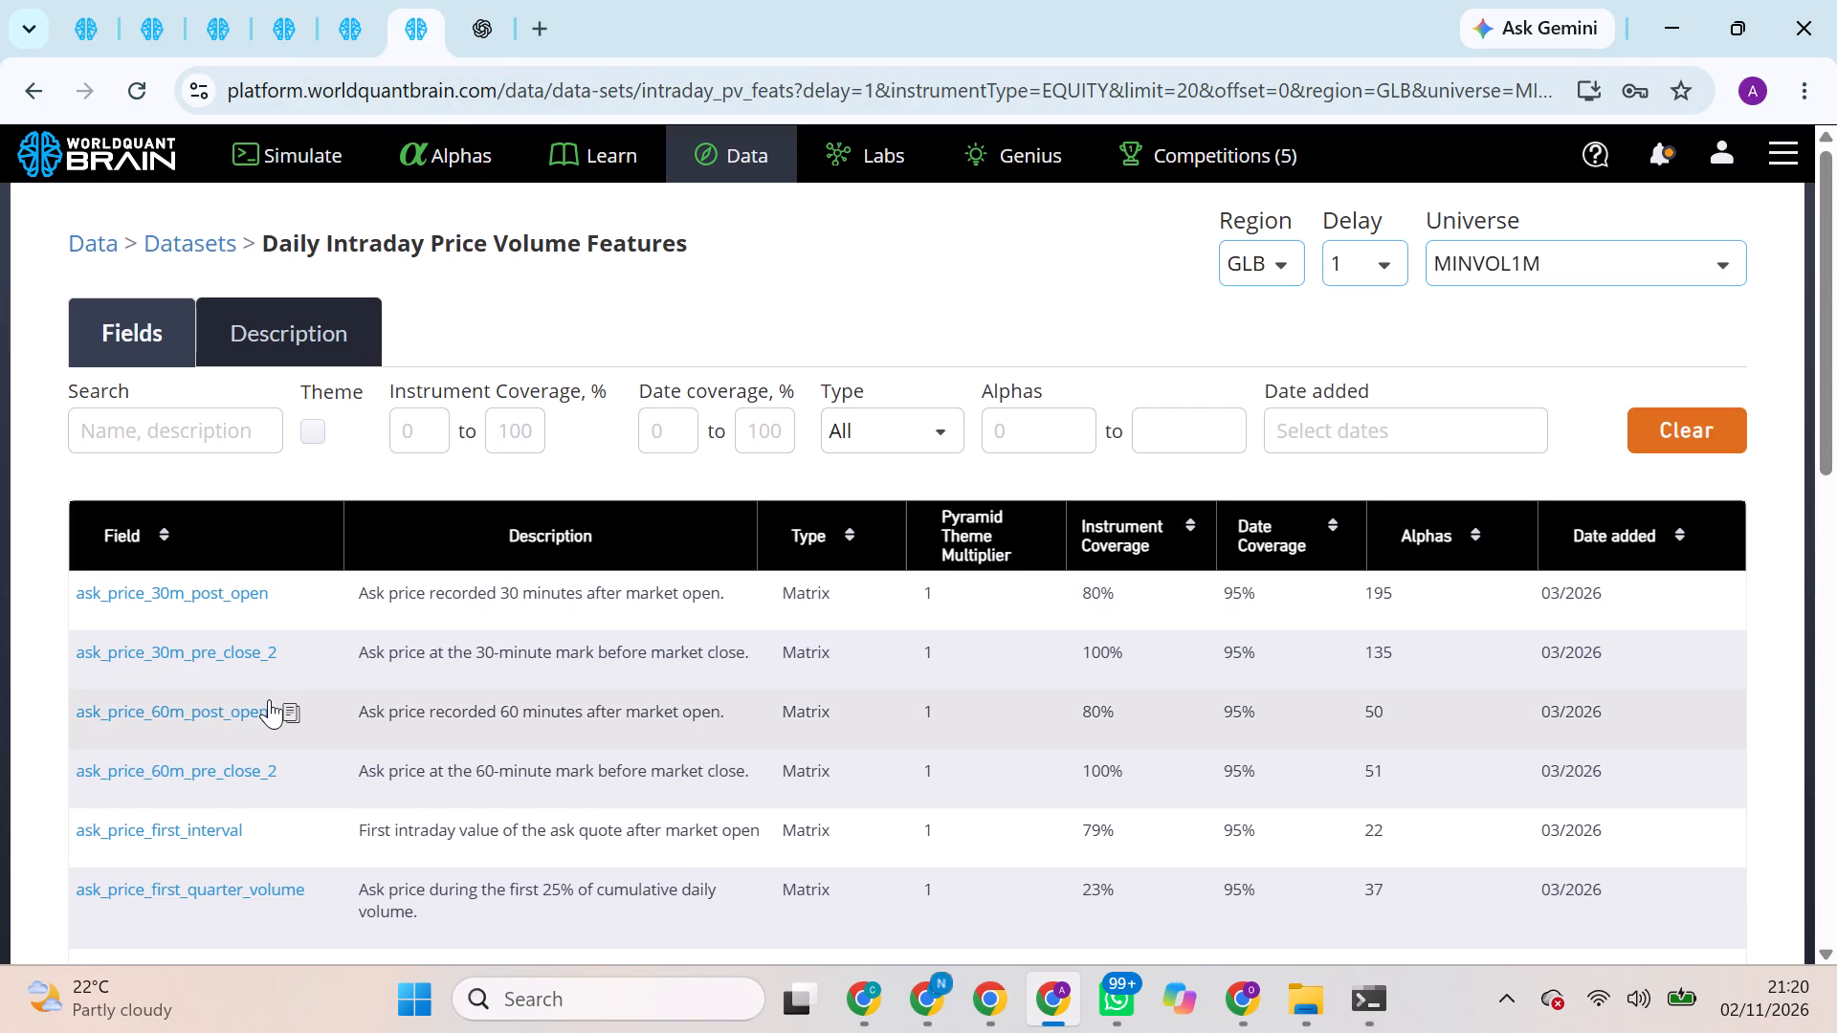
left_click(299, 709)
left_click(302, 0)
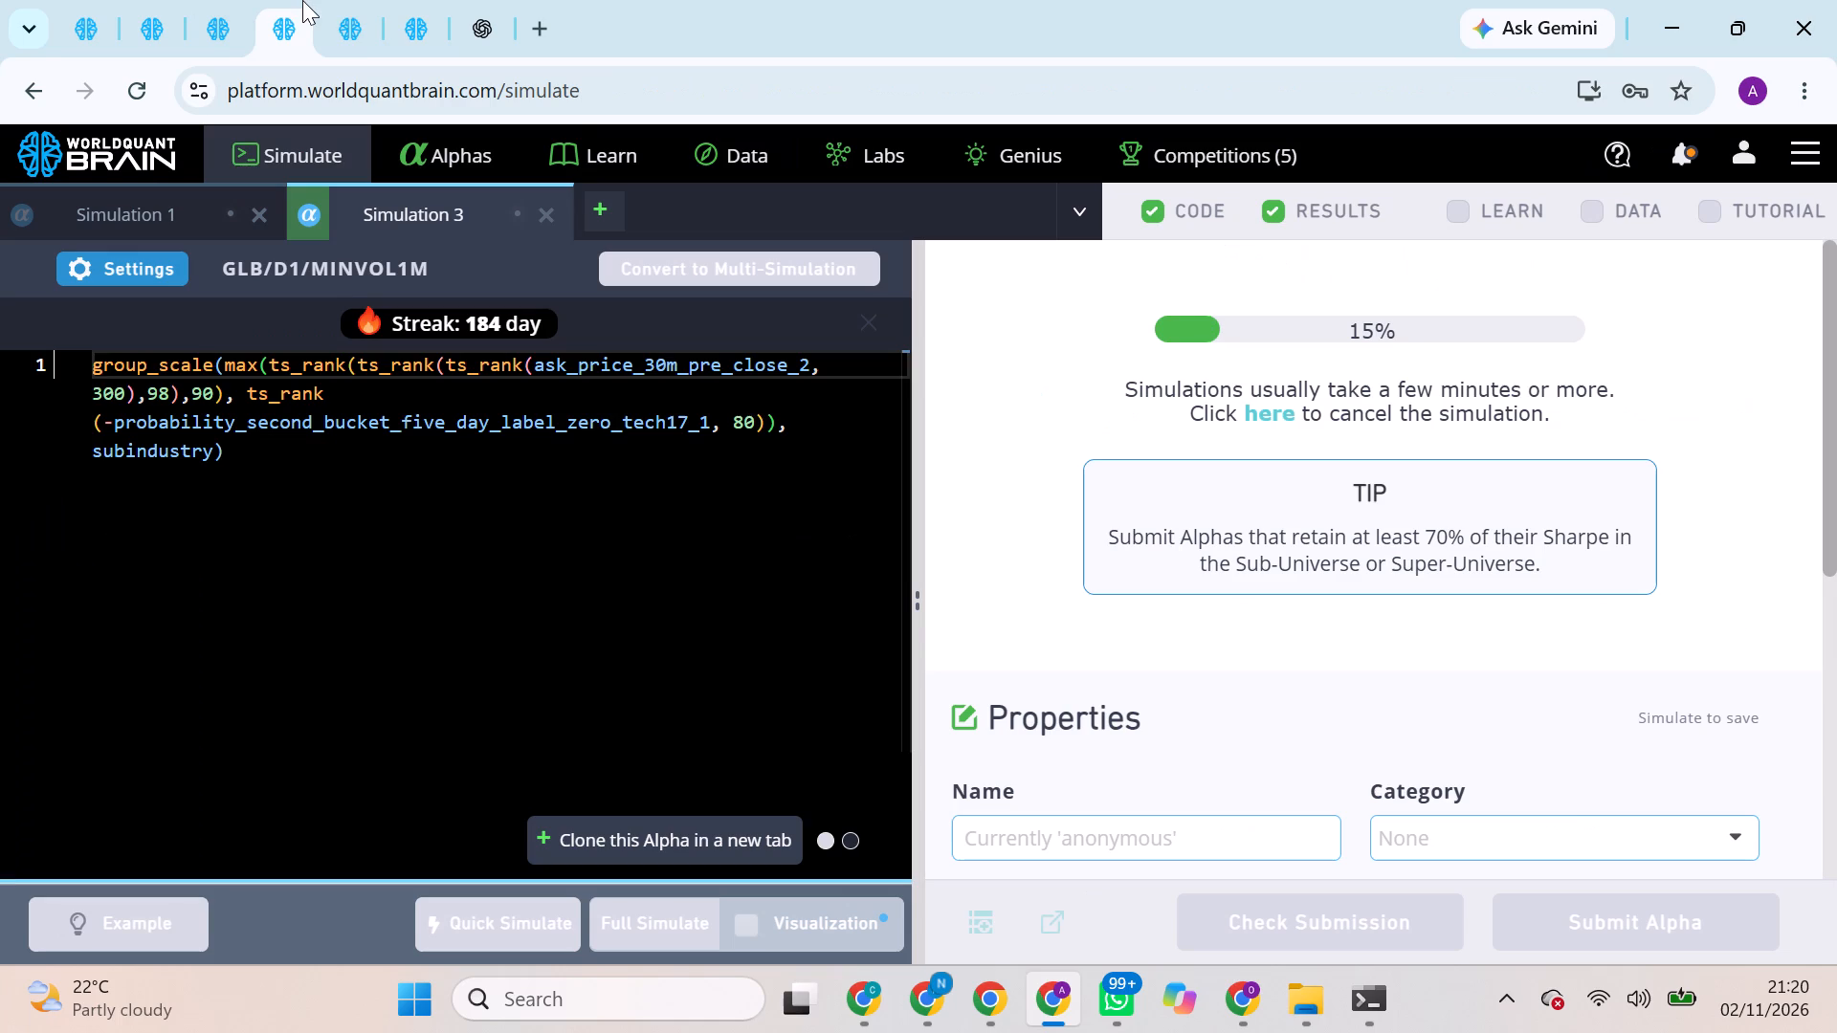
left_click(348, 9)
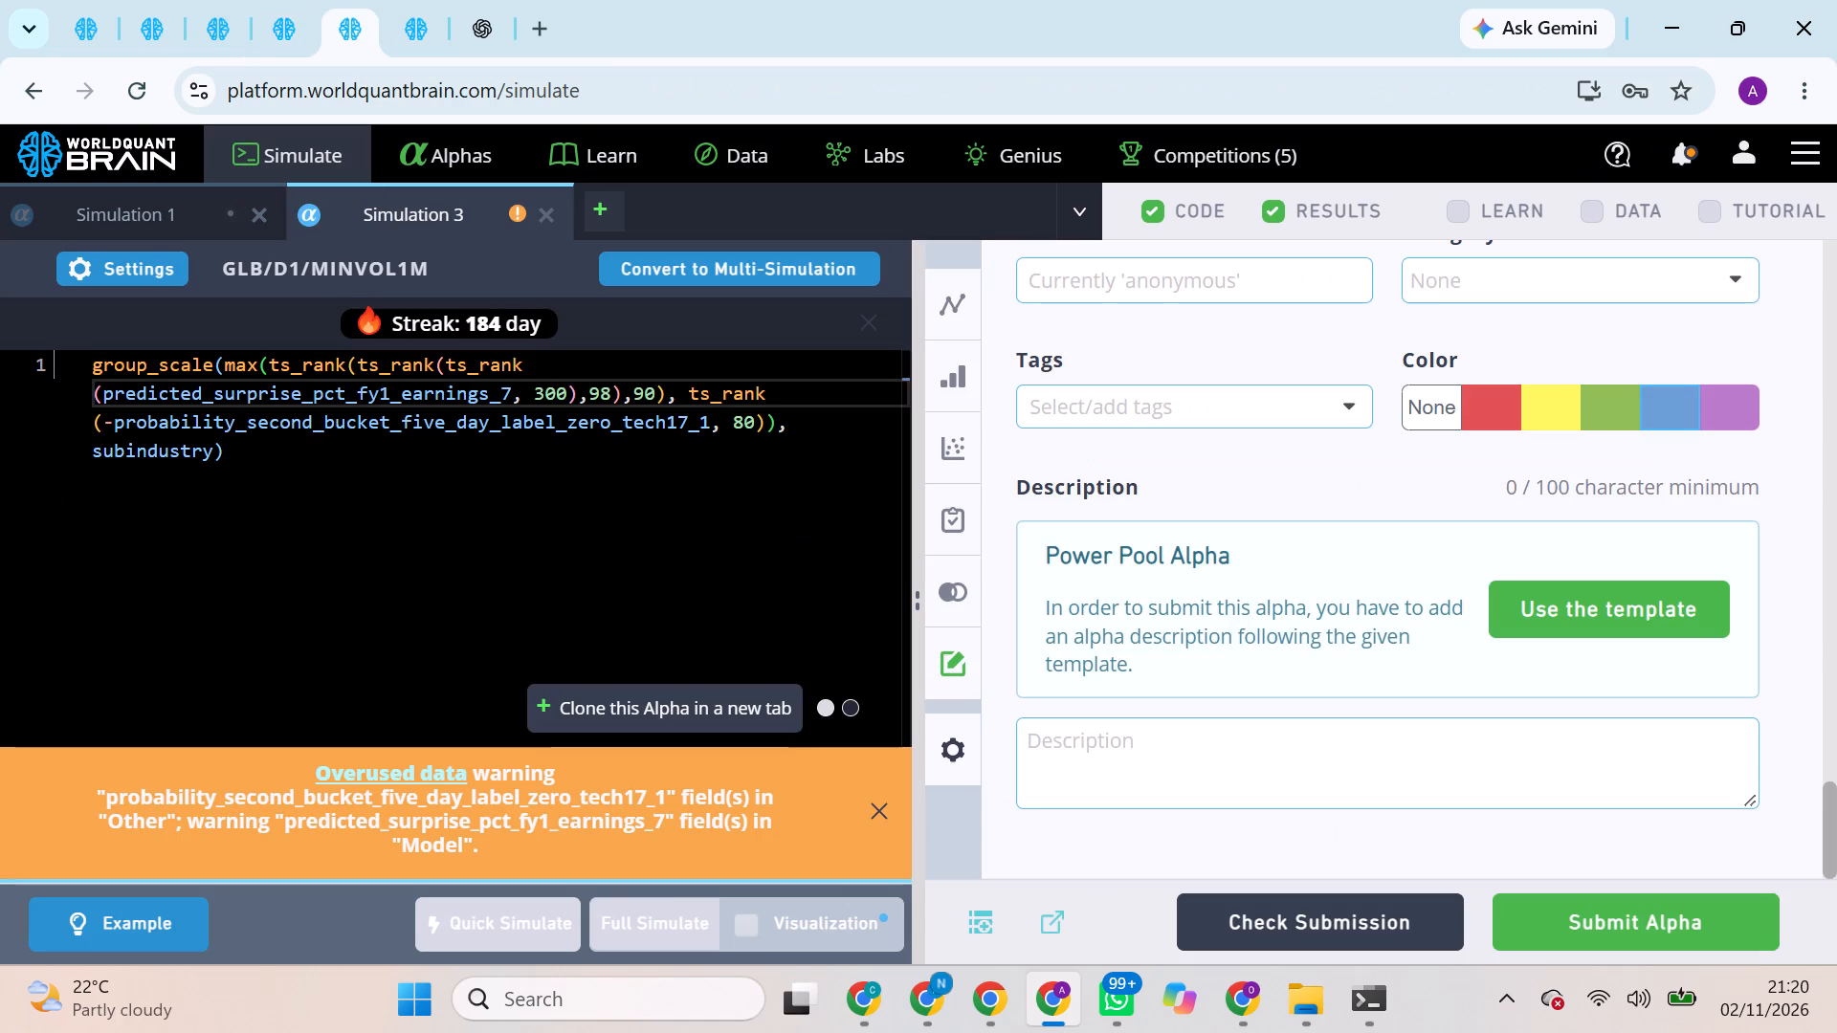
double_click(393, 401)
key("ctrl+v")
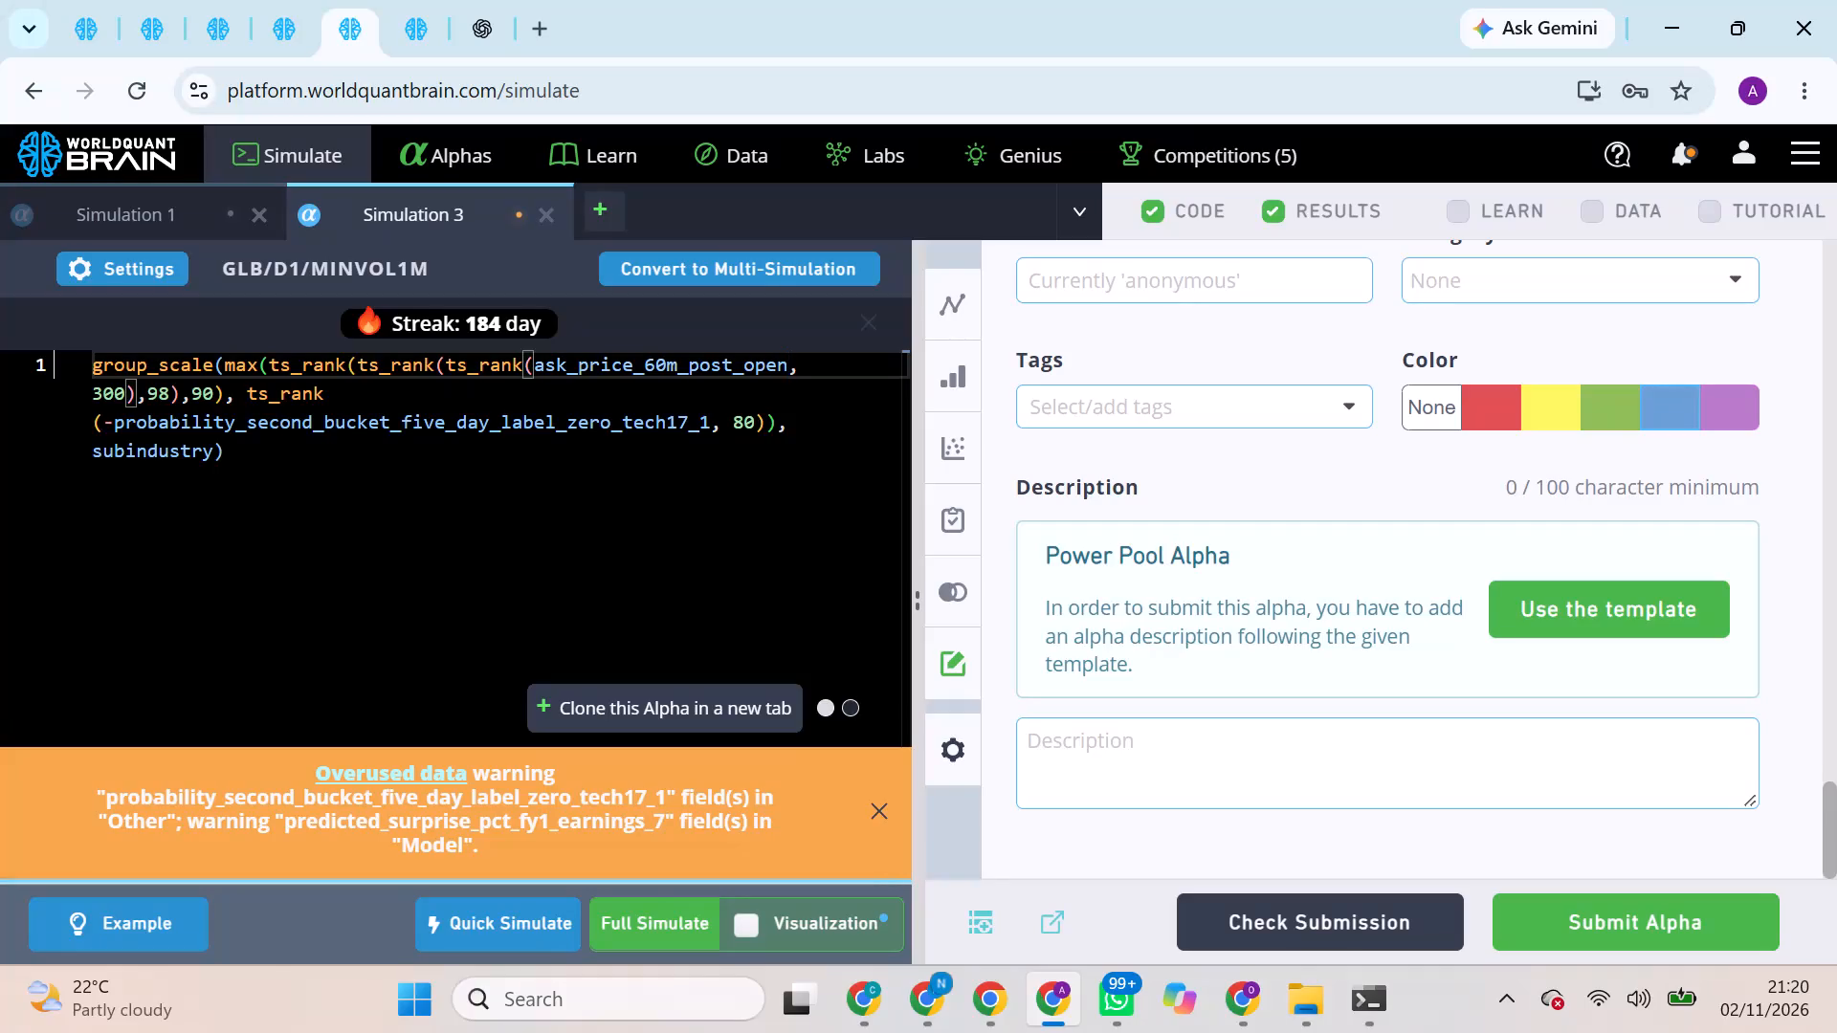
left_click(687, 934)
Check the progress of the running GLB simulations across the open simulation pages.
left_click(417, 1)
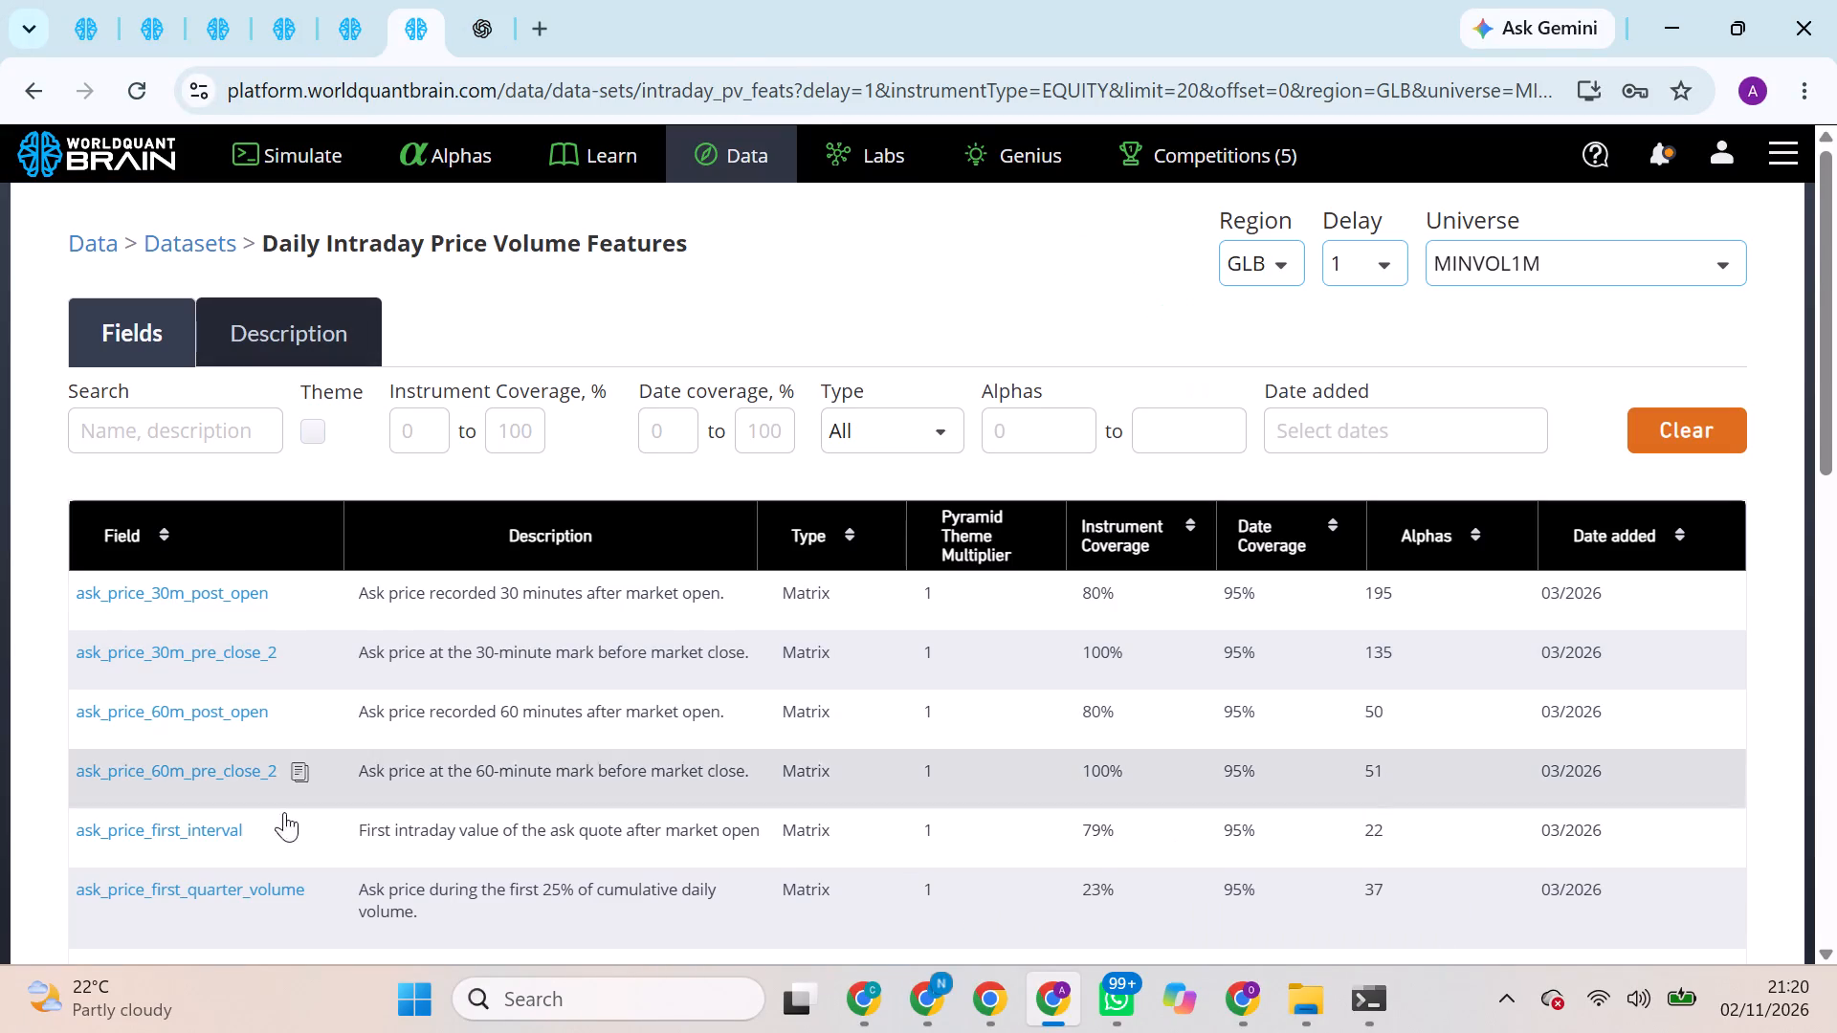
left_click(271, 836)
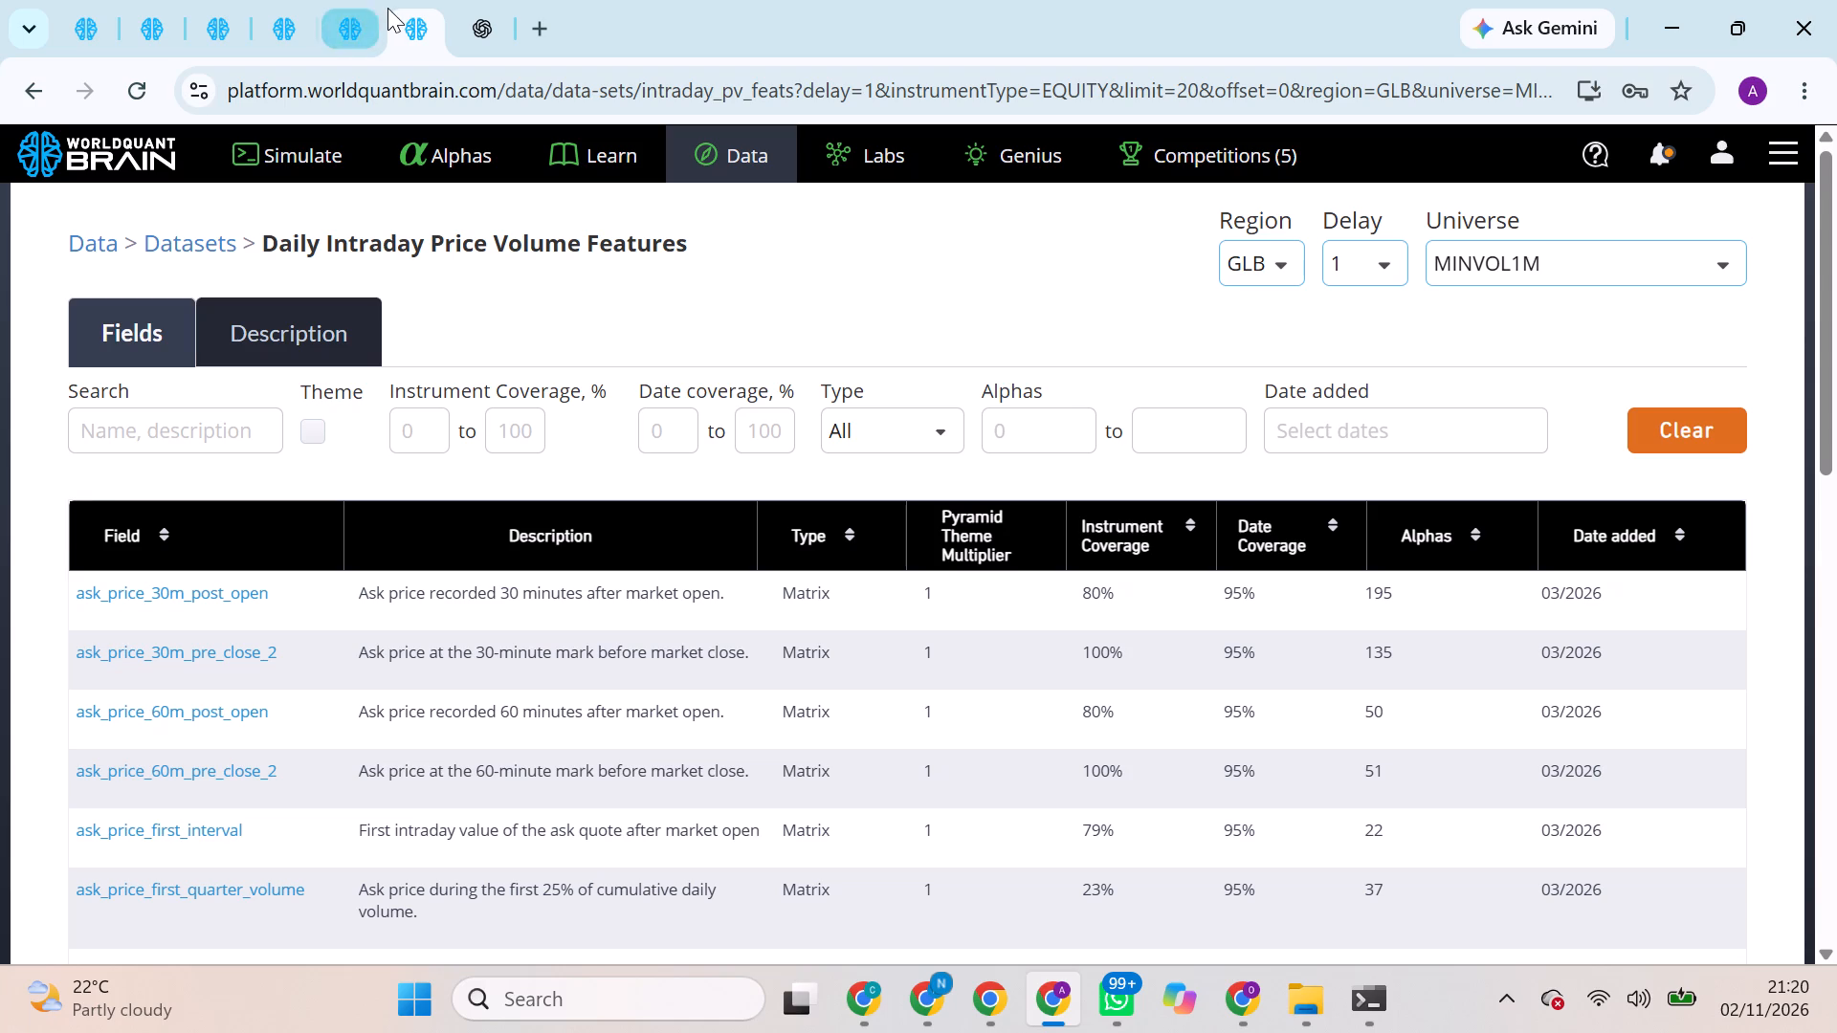
left_click(387, 8)
left_click(376, 11)
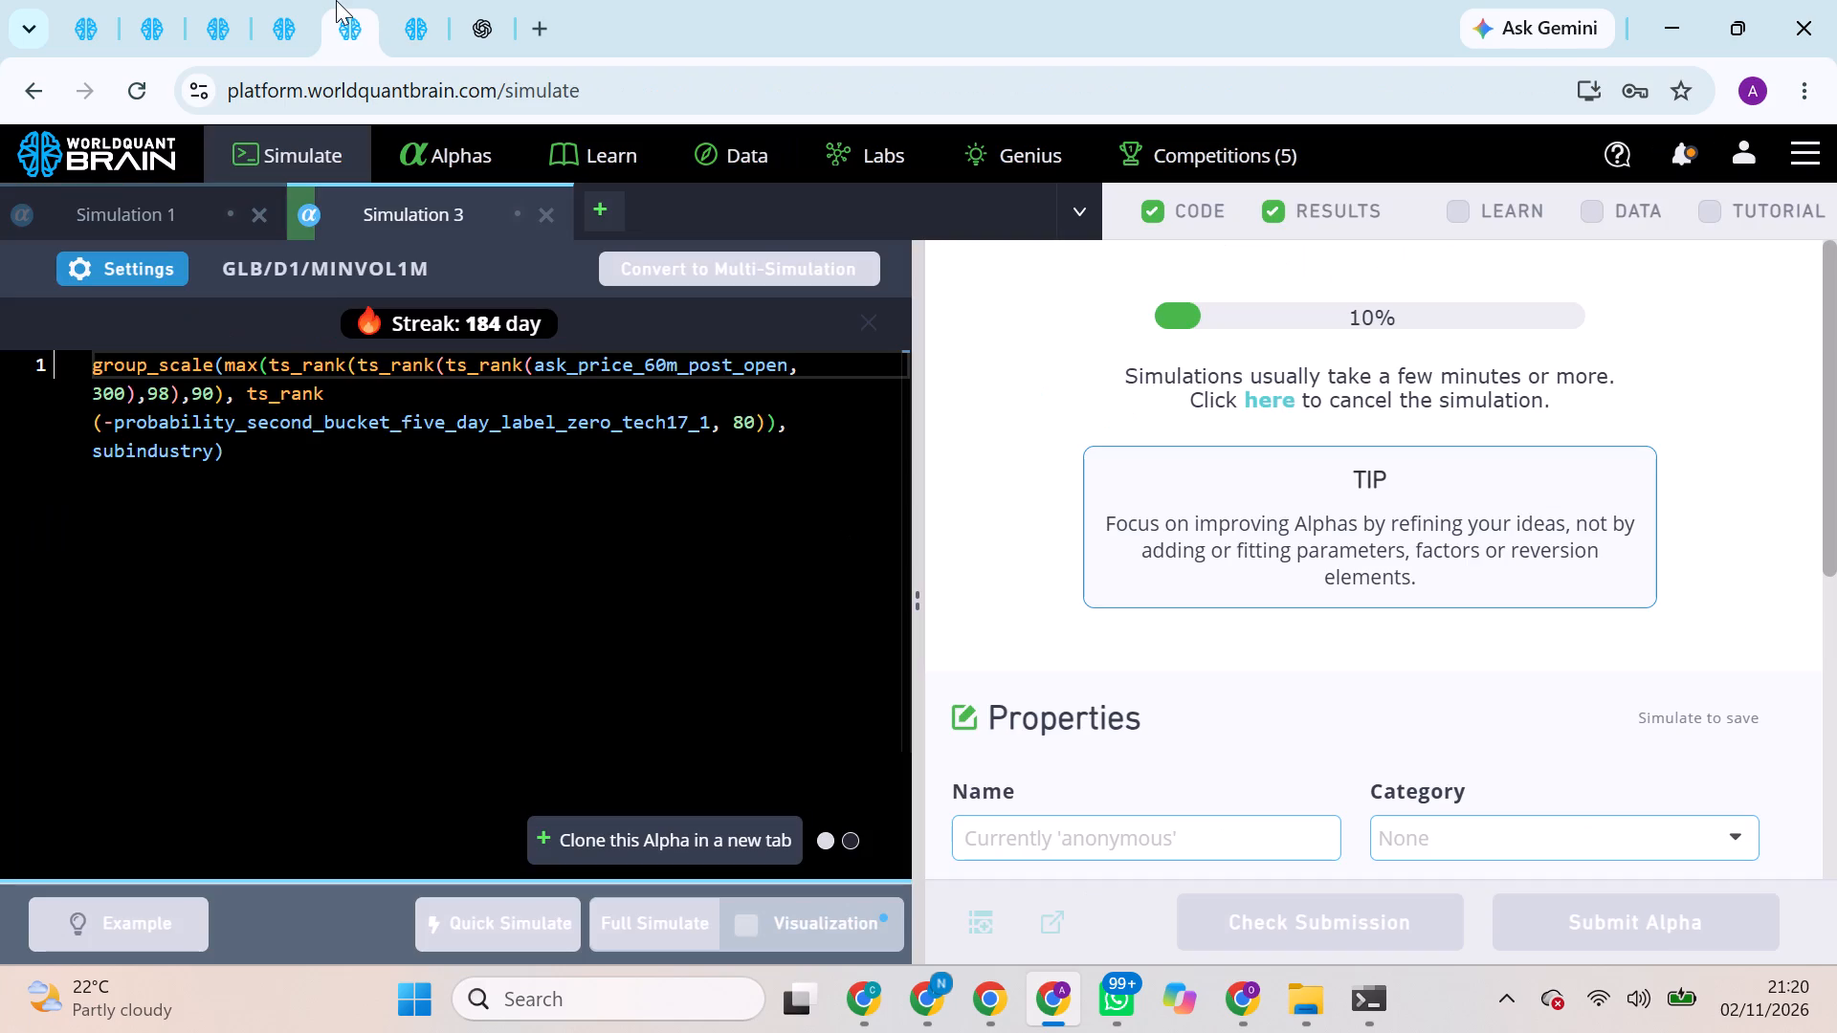
left_click(308, 11)
left_click(202, 0)
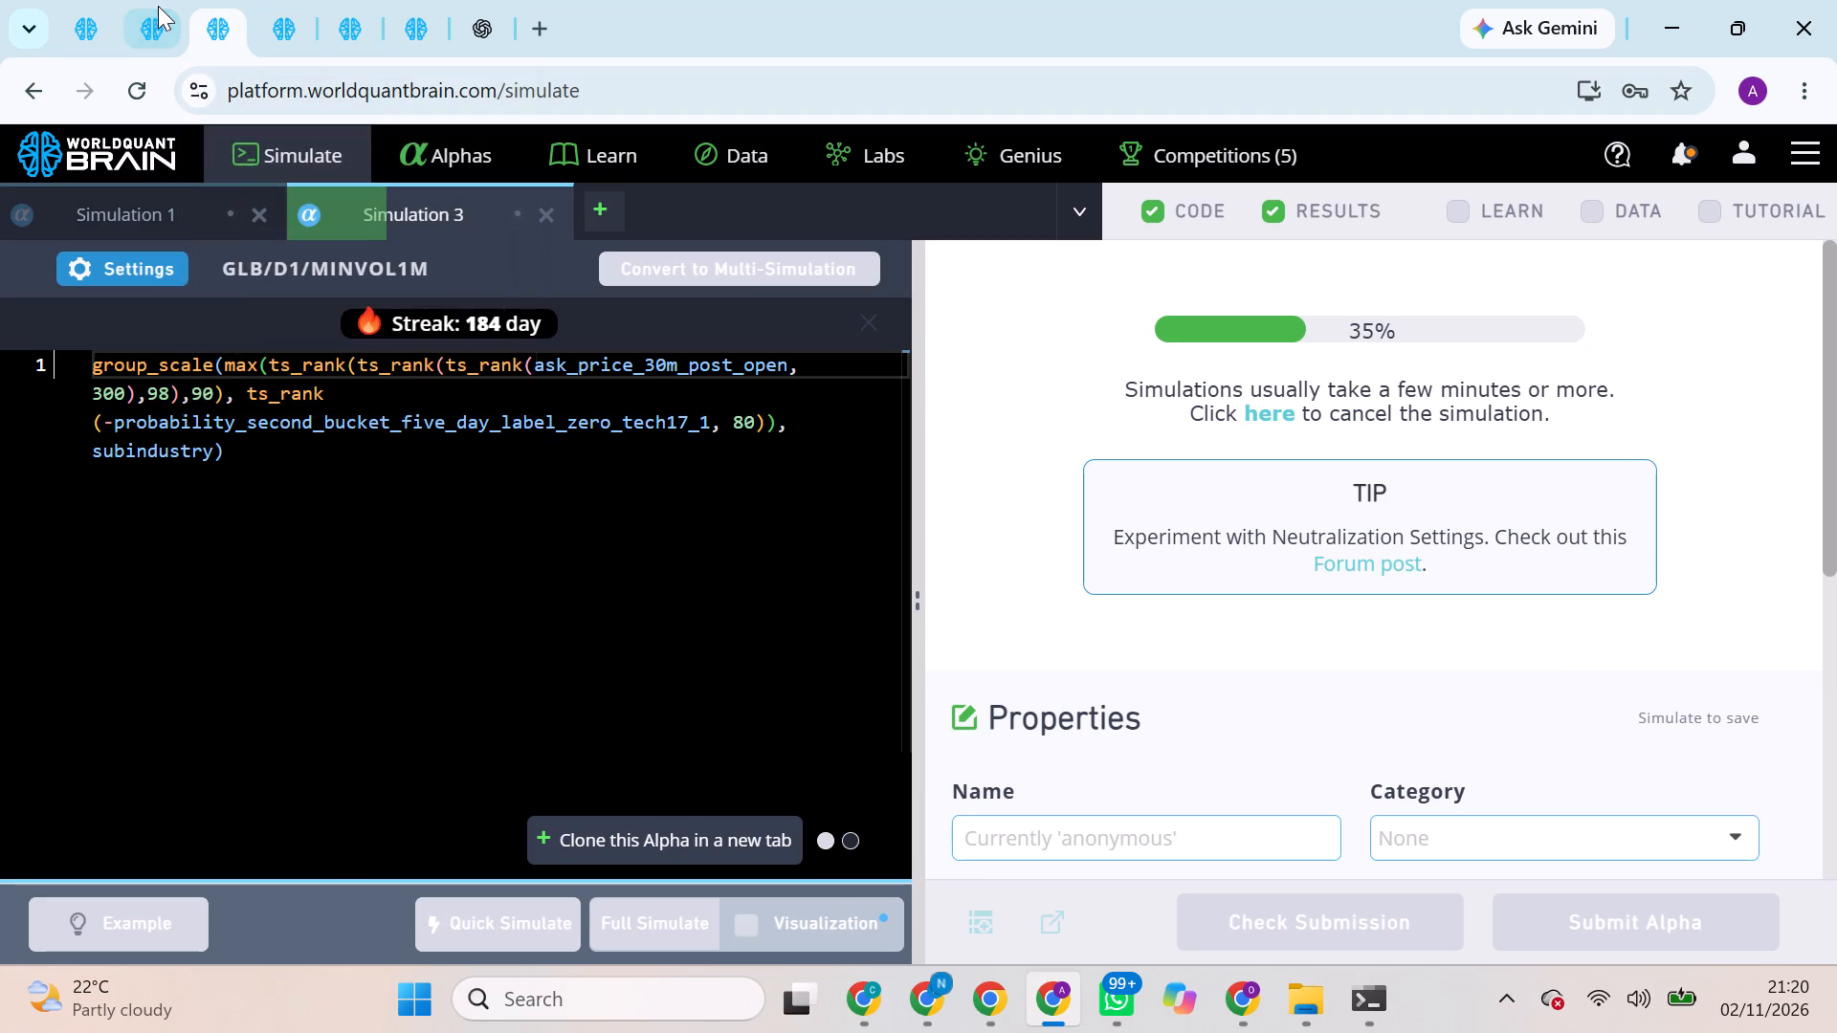
left_click(158, 6)
left_click(233, 7)
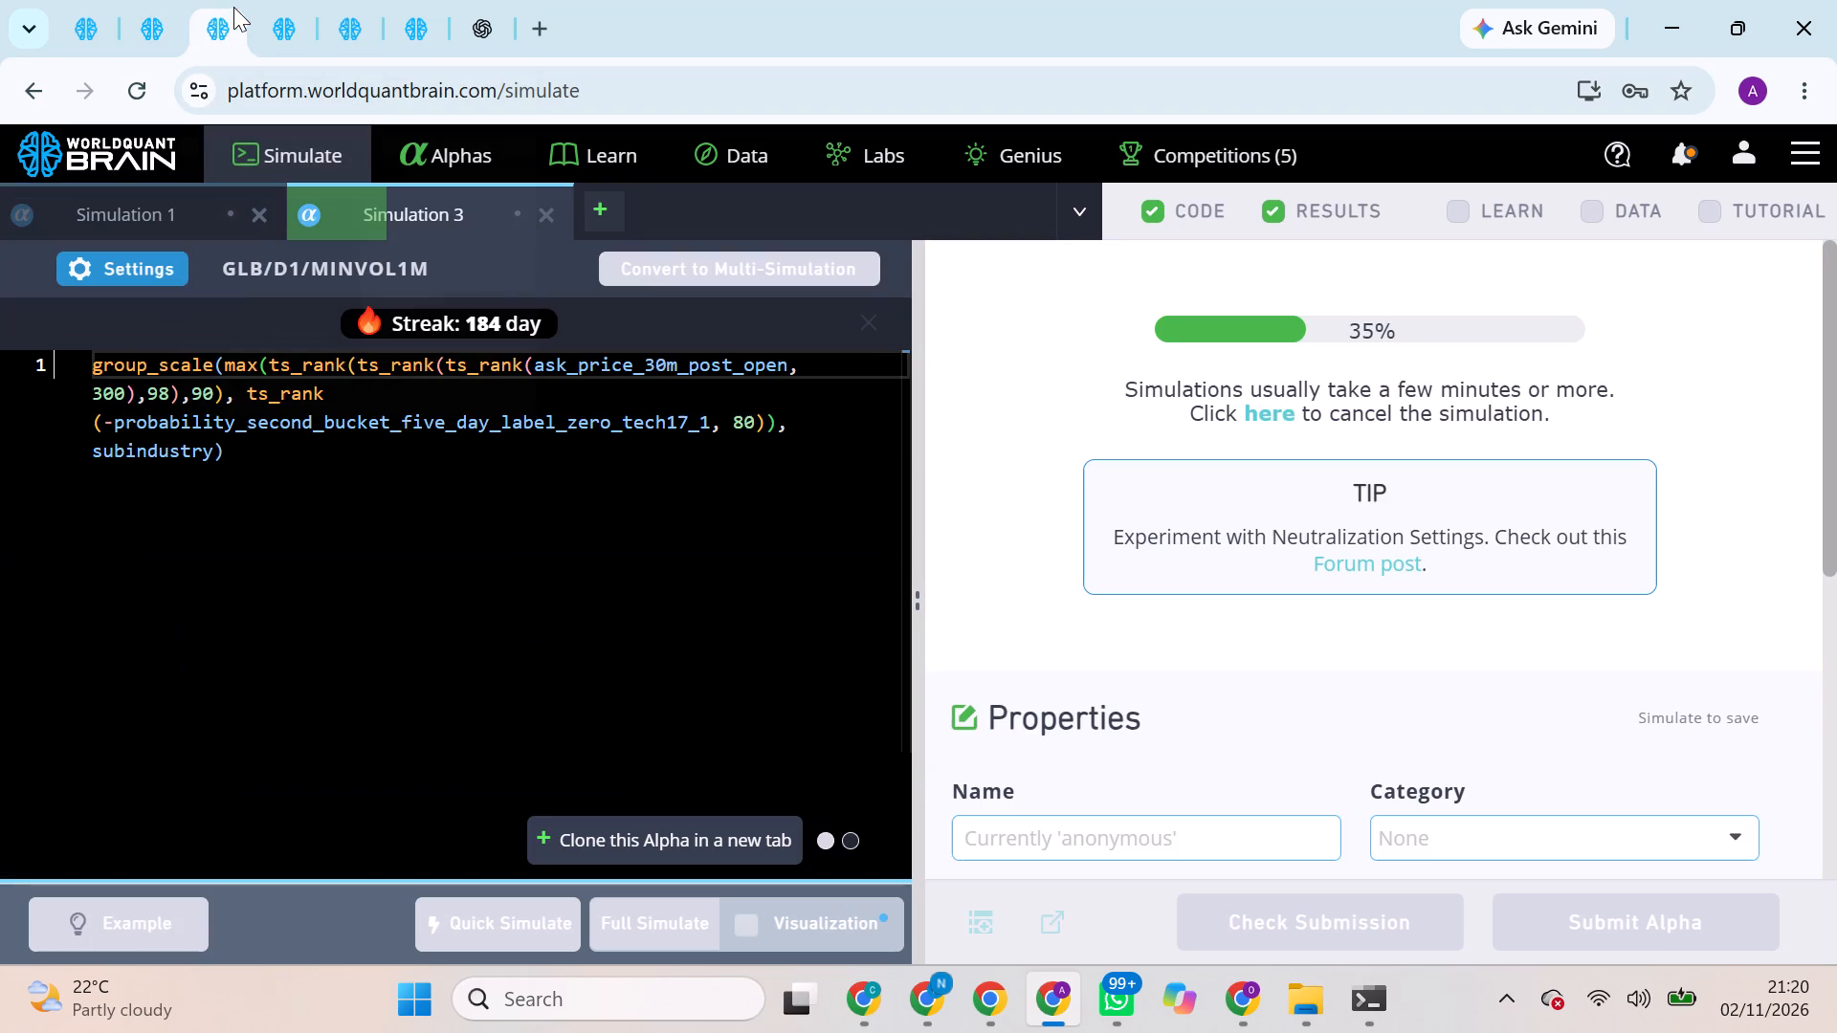
left_click(277, 22)
left_click(334, 28)
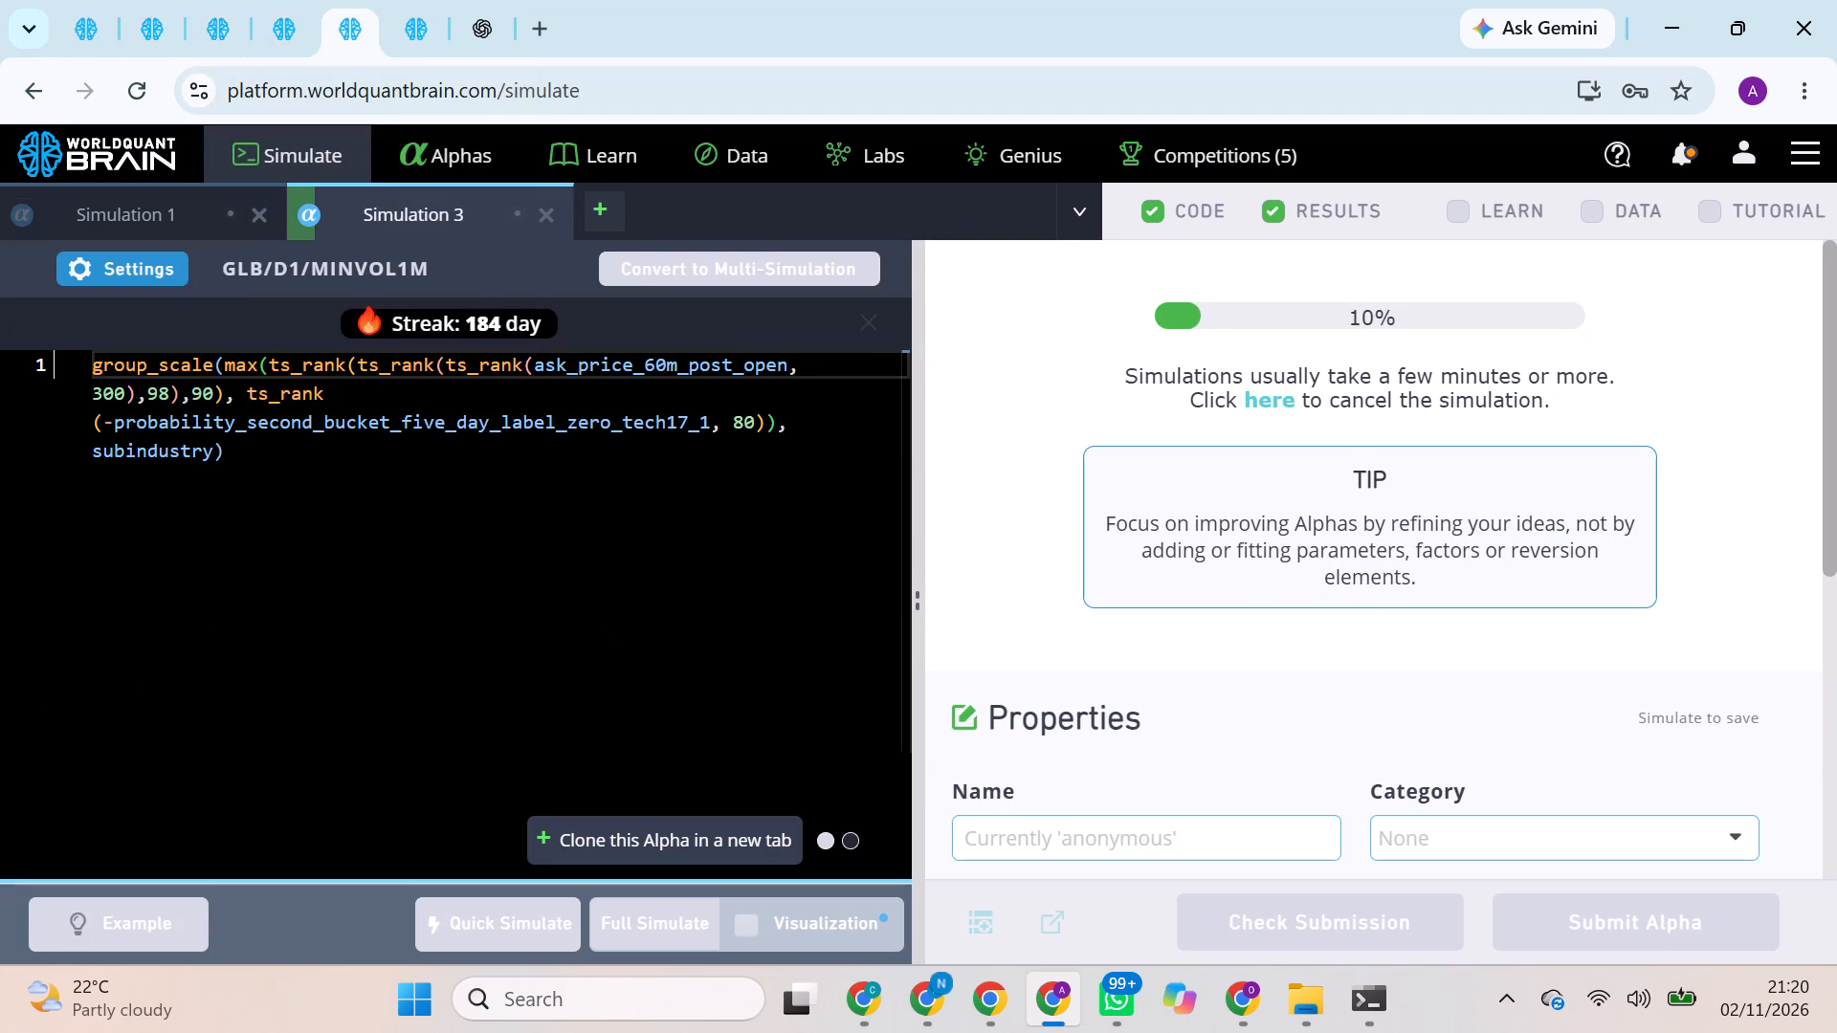
left_click(86, 0)
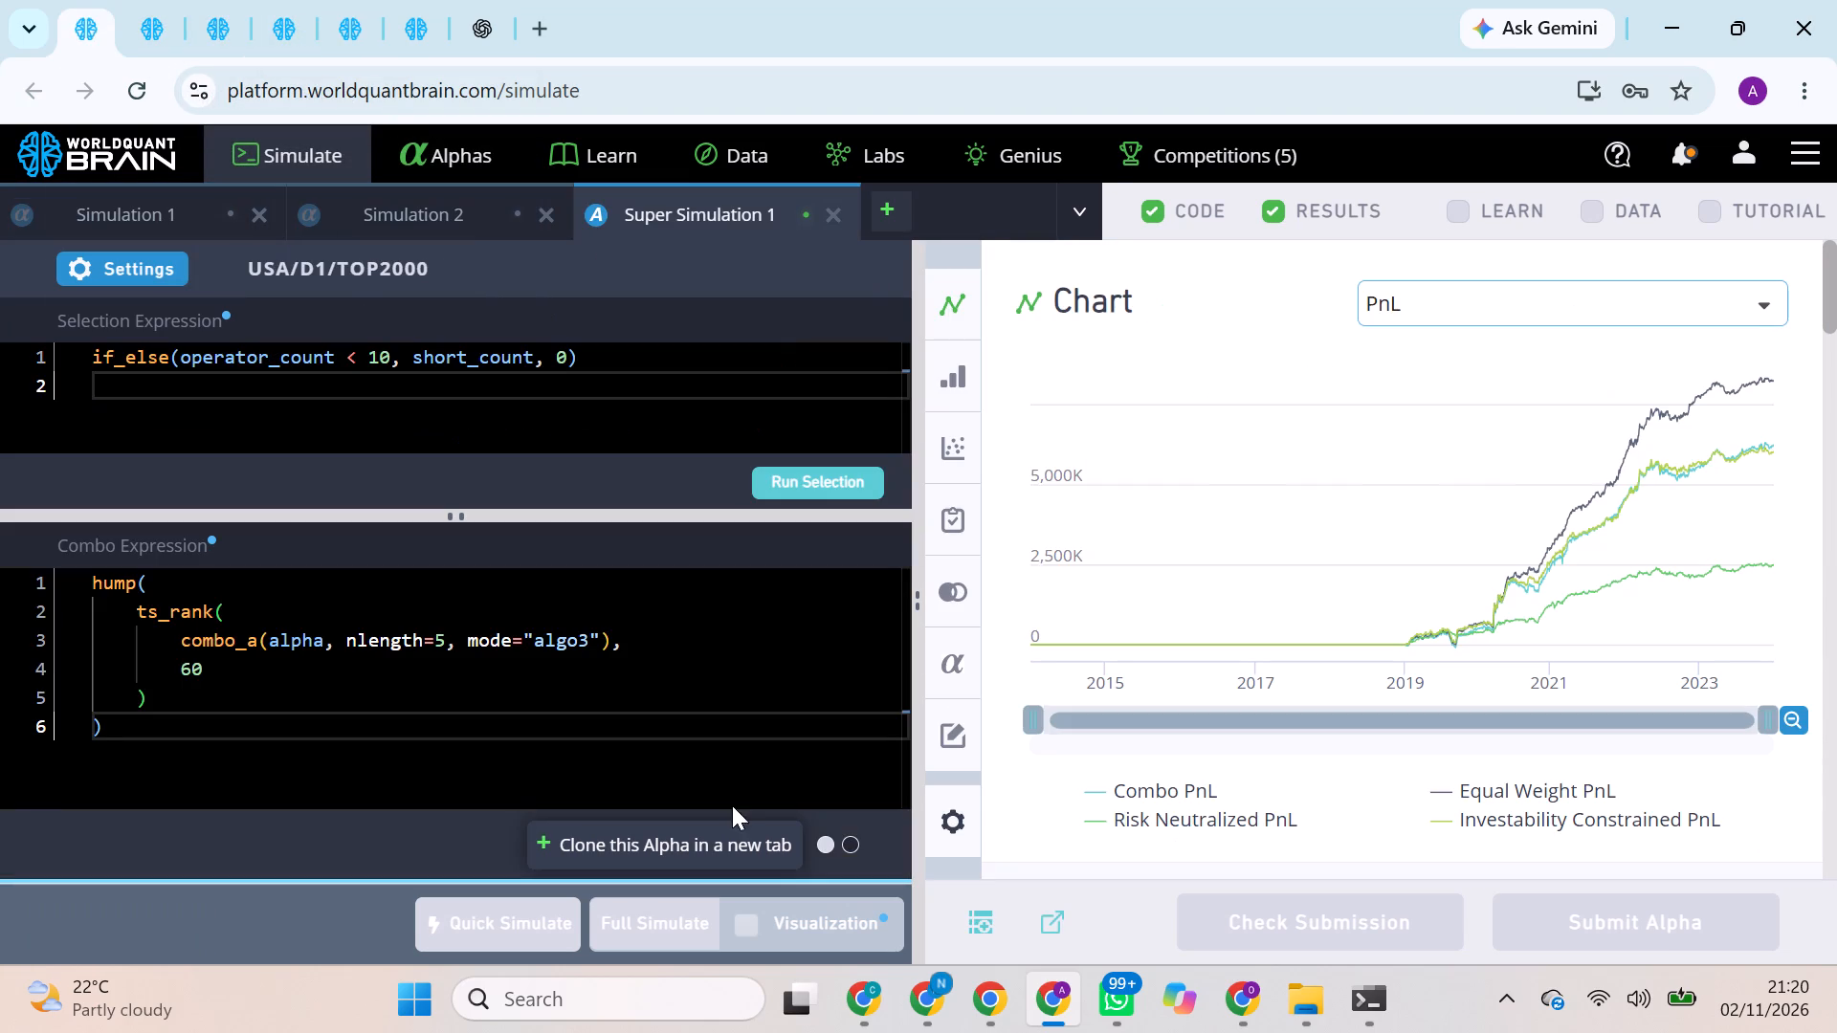
Switch to the RegularAlpha notebook and examine its cell outputs, from the submission check back up to the dataset and data field cells.
left_click(934, 975)
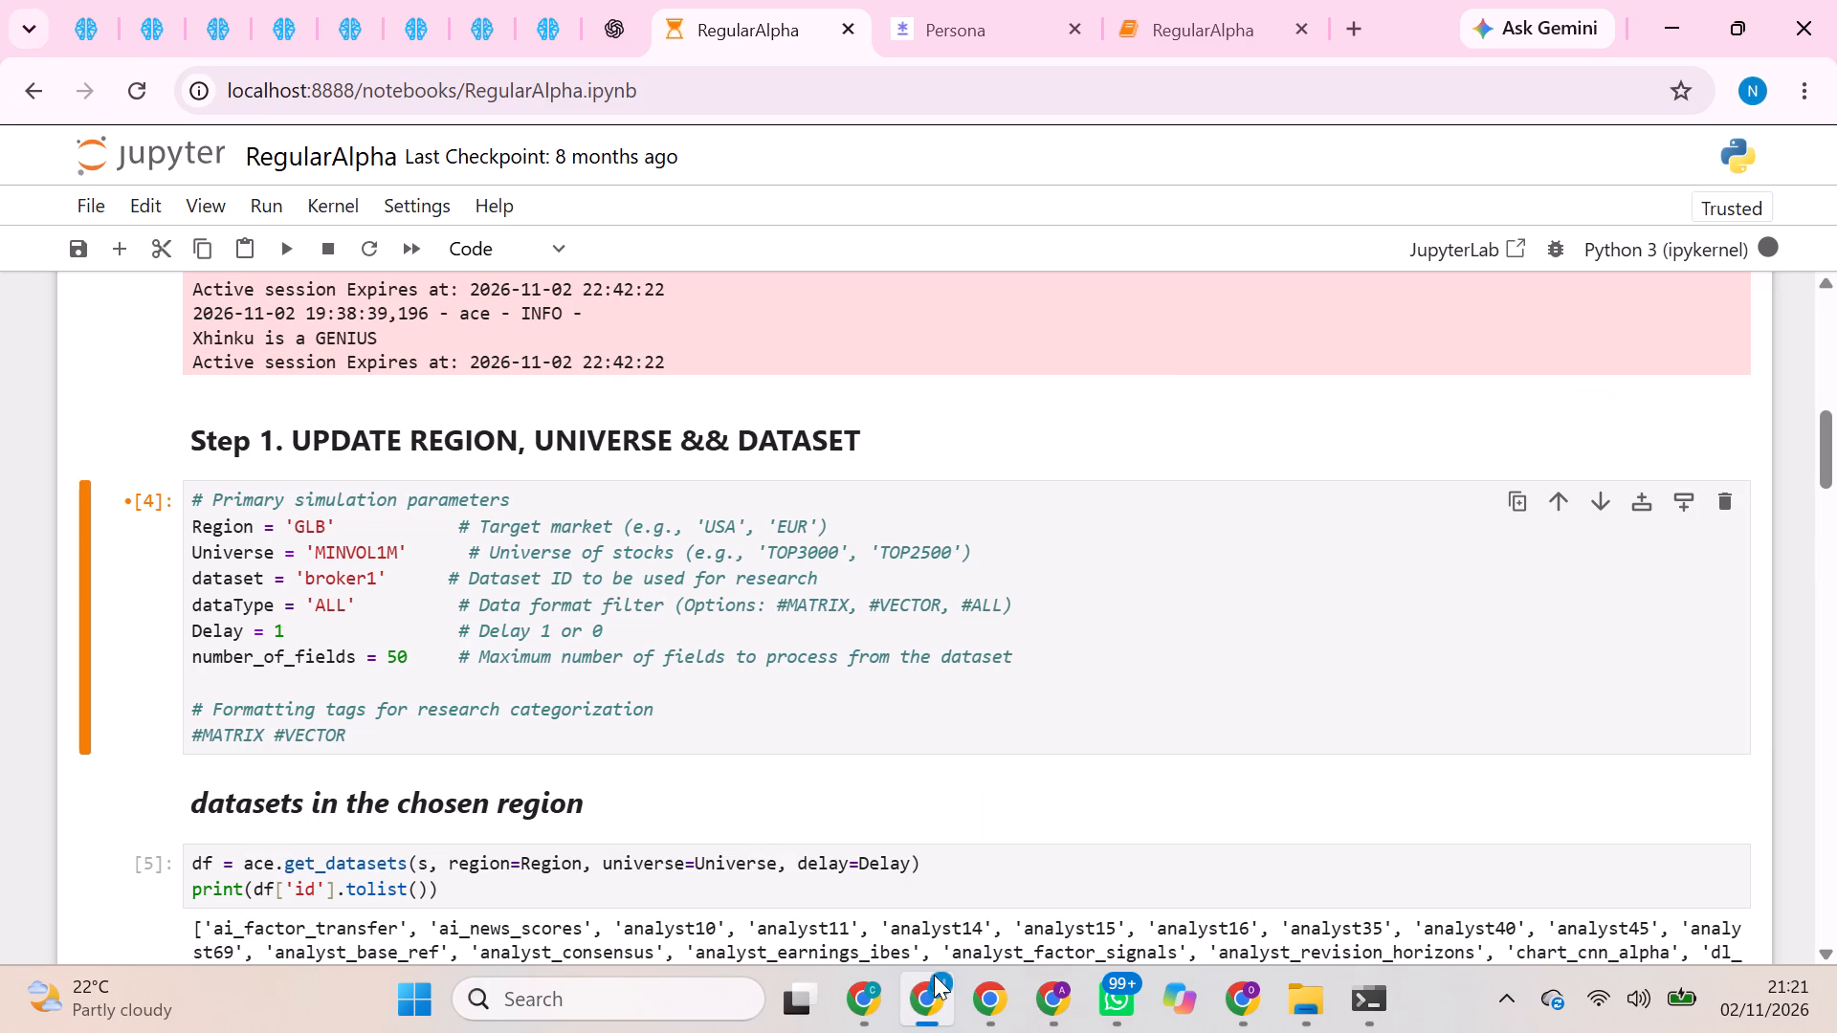
scroll(707, 683, "down", 7)
scroll(697, 694, "up", 2)
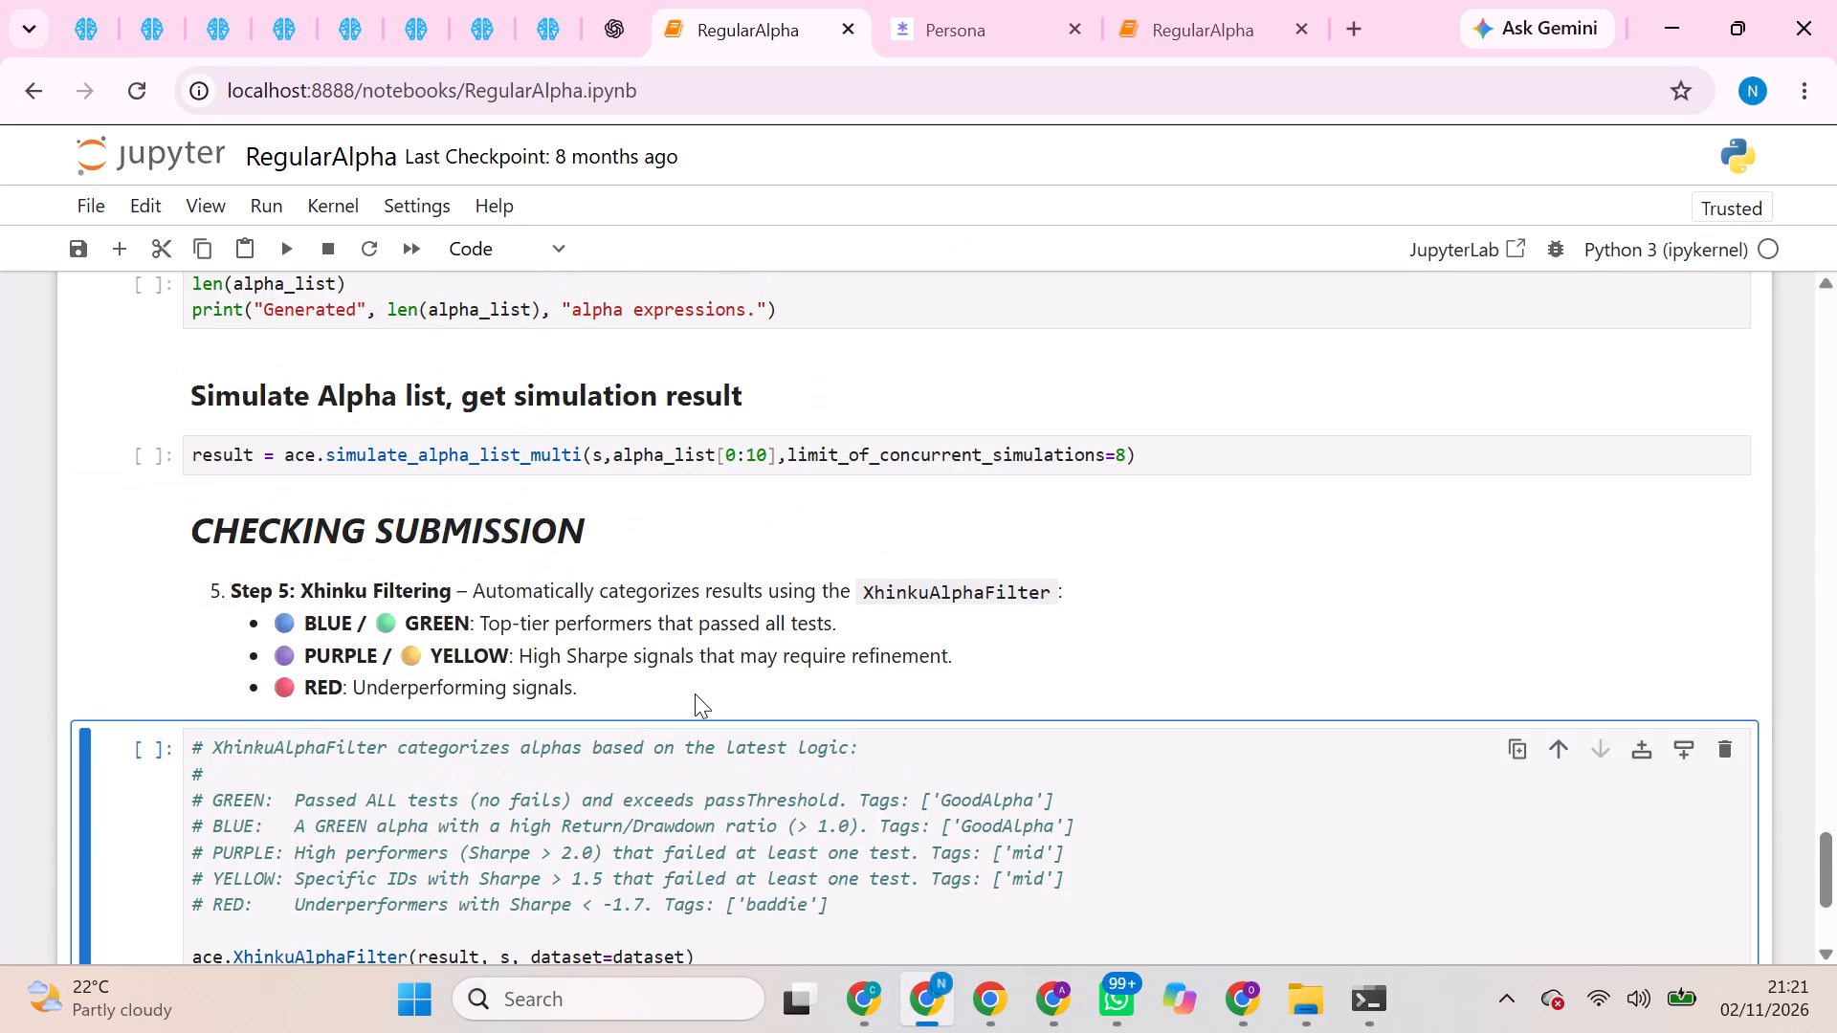
scroll(695, 693, "up", 9)
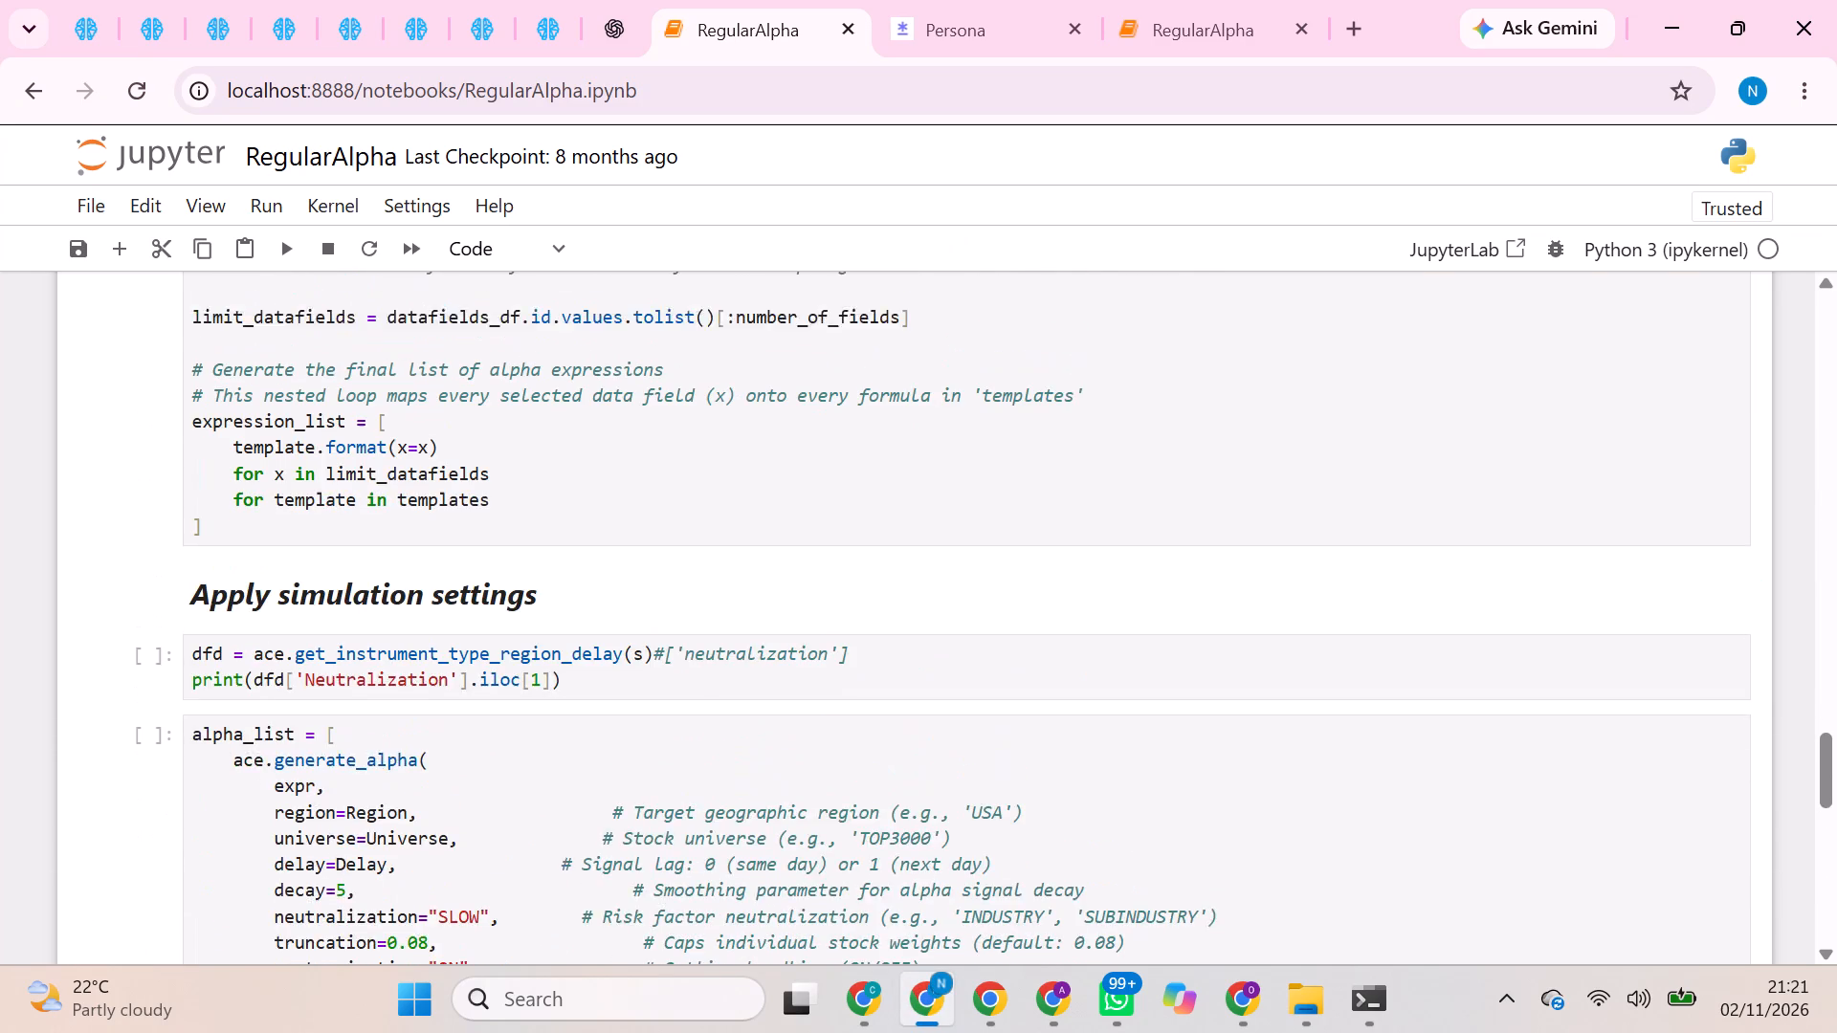
scroll(691, 703, "up", 15)
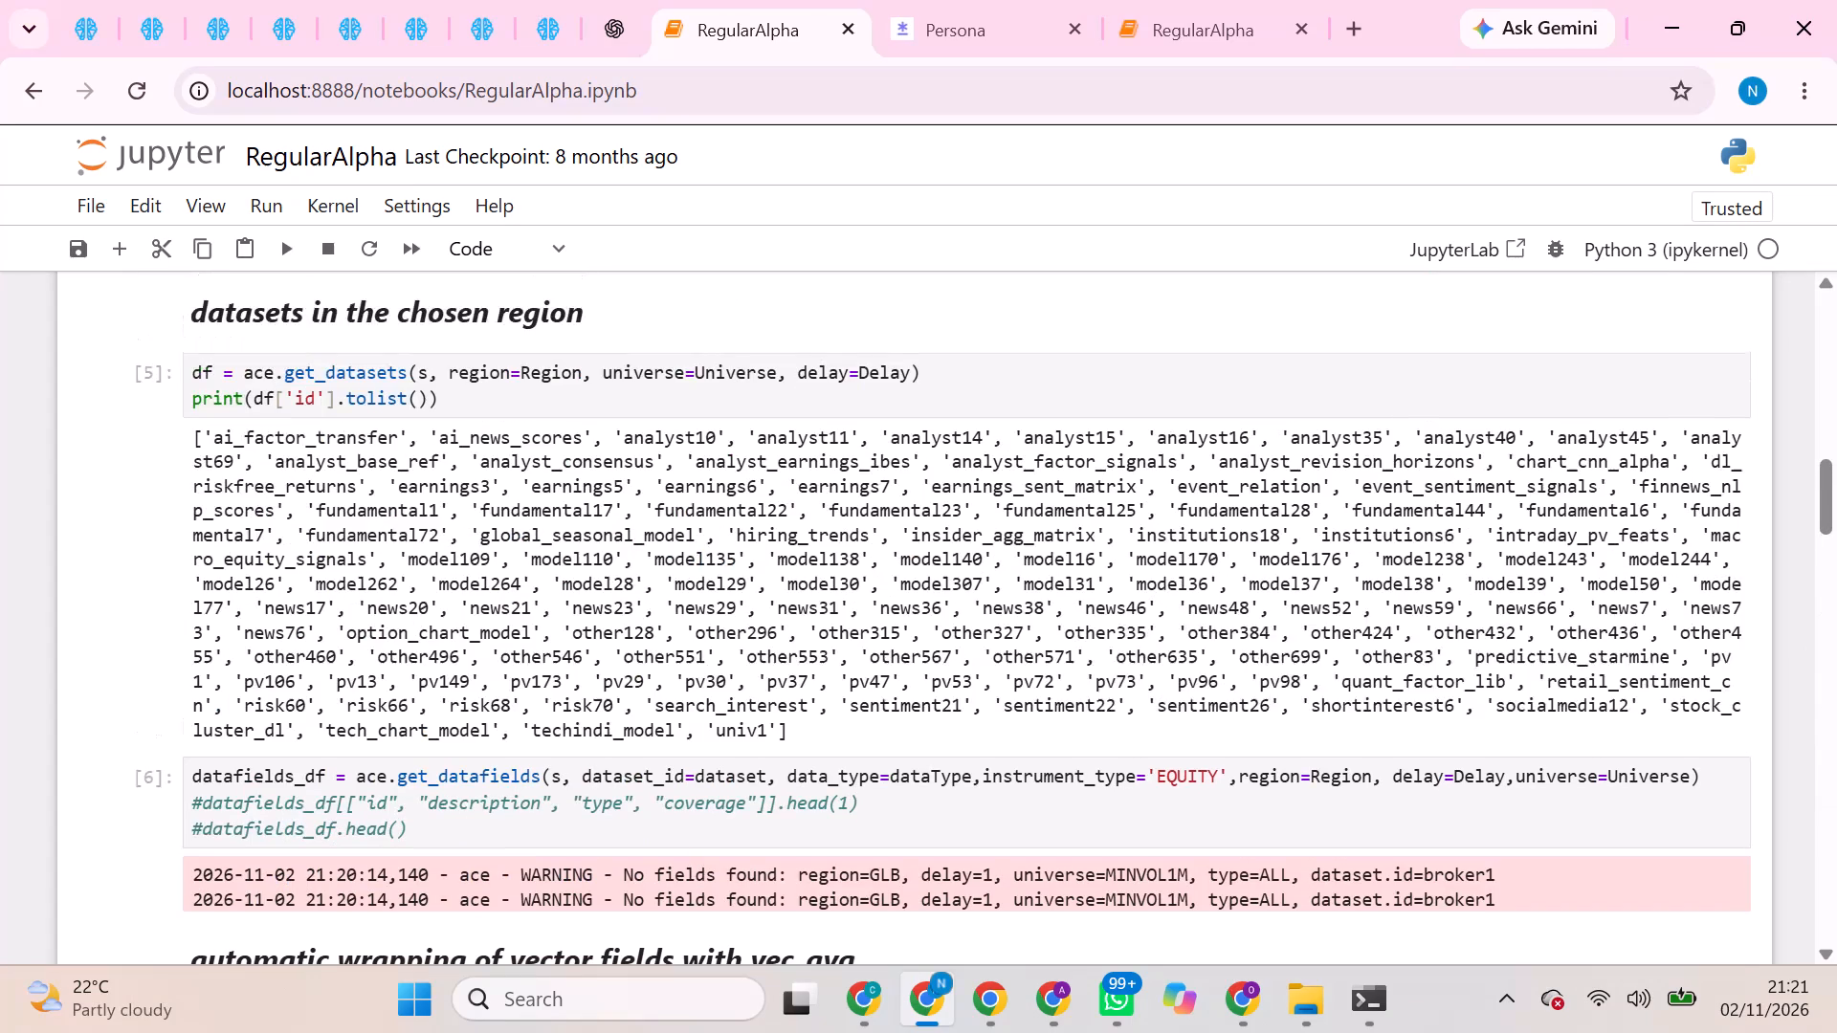
Return to WorldQuant BRAIN, browse the GLB MINVOL1M Analyst datasets, open Information on board of director, and copy its dataset ID.
left_click(539, 0)
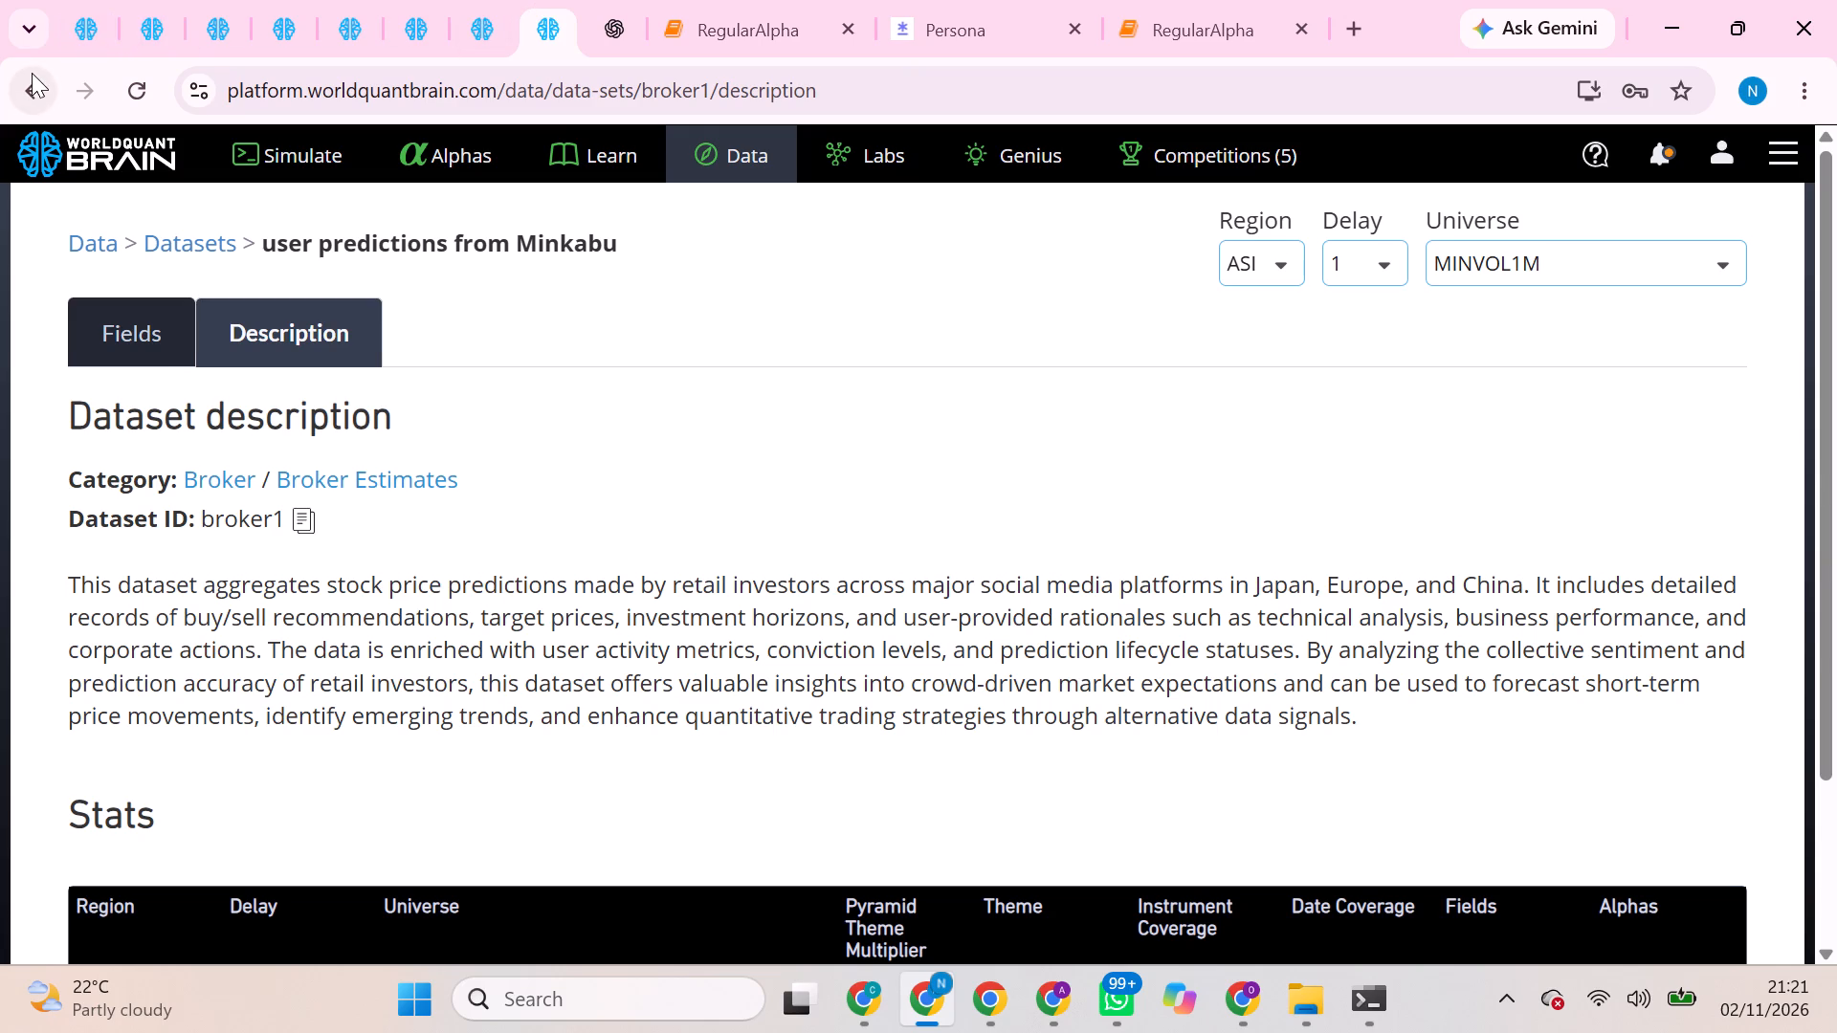
left_click(32, 73)
left_click(33, 75)
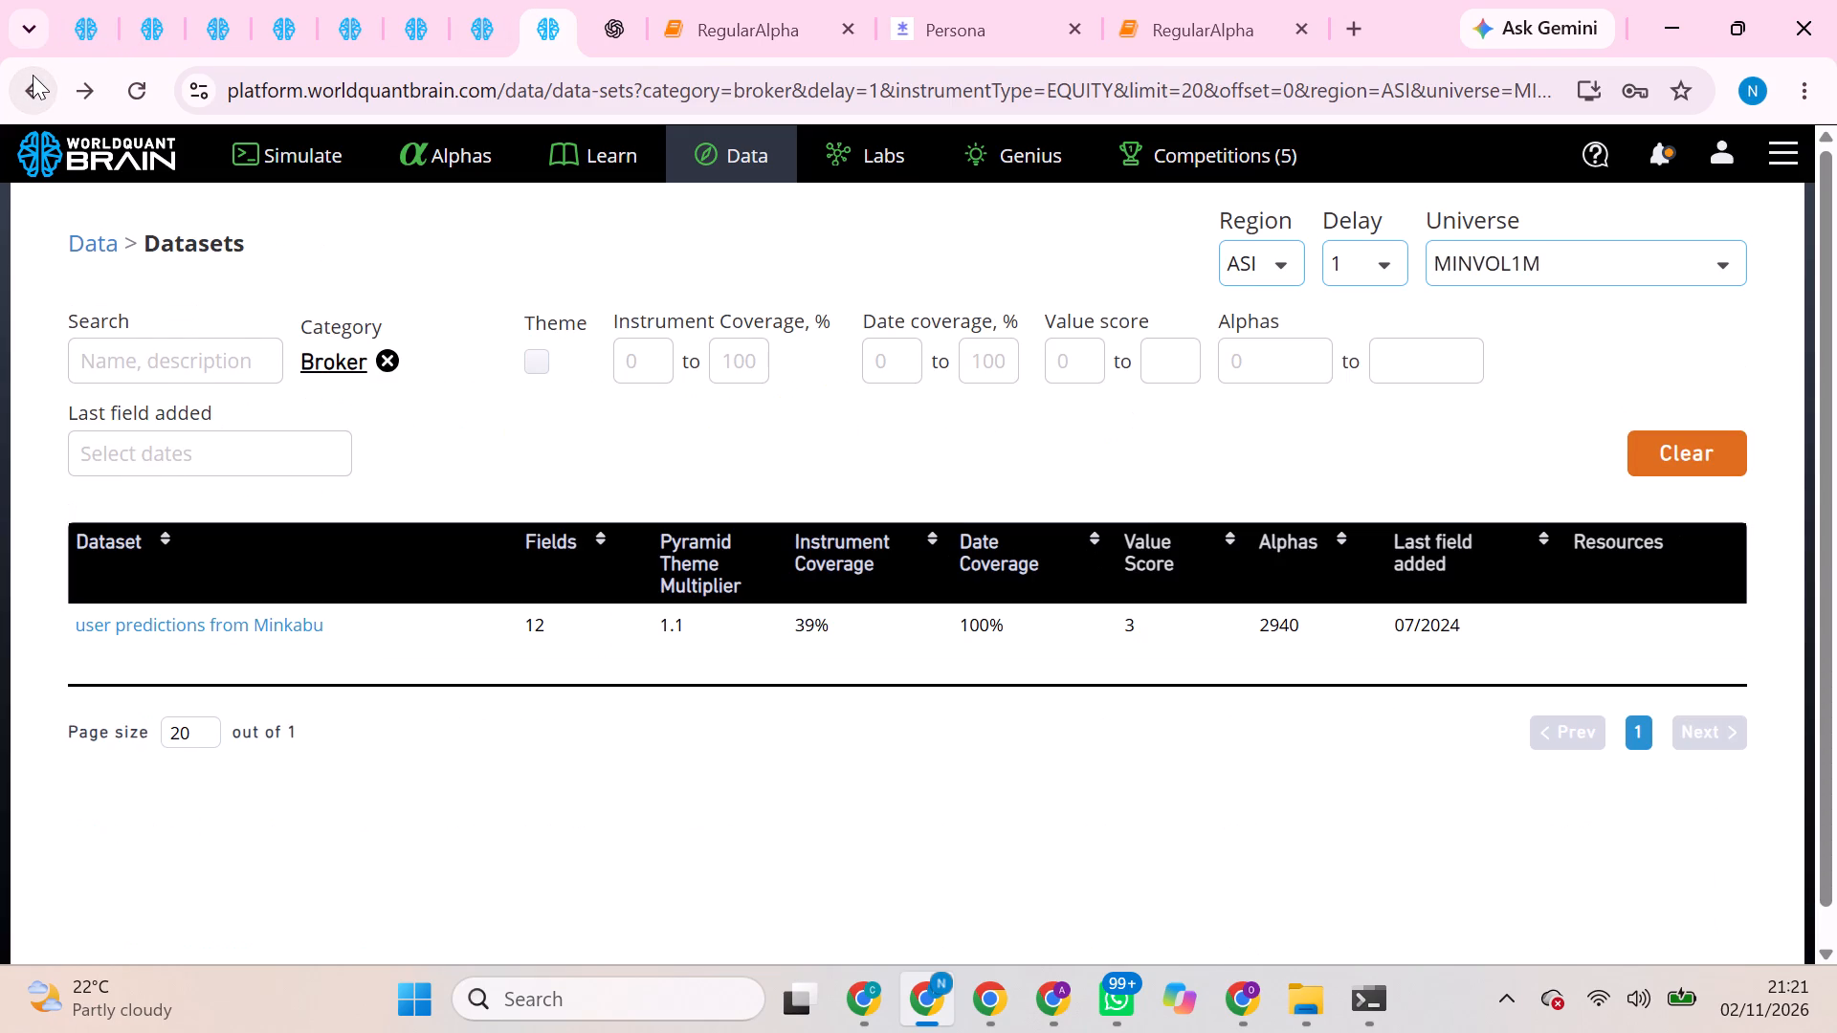
left_click(35, 76)
scroll(421, 512, "down", 3)
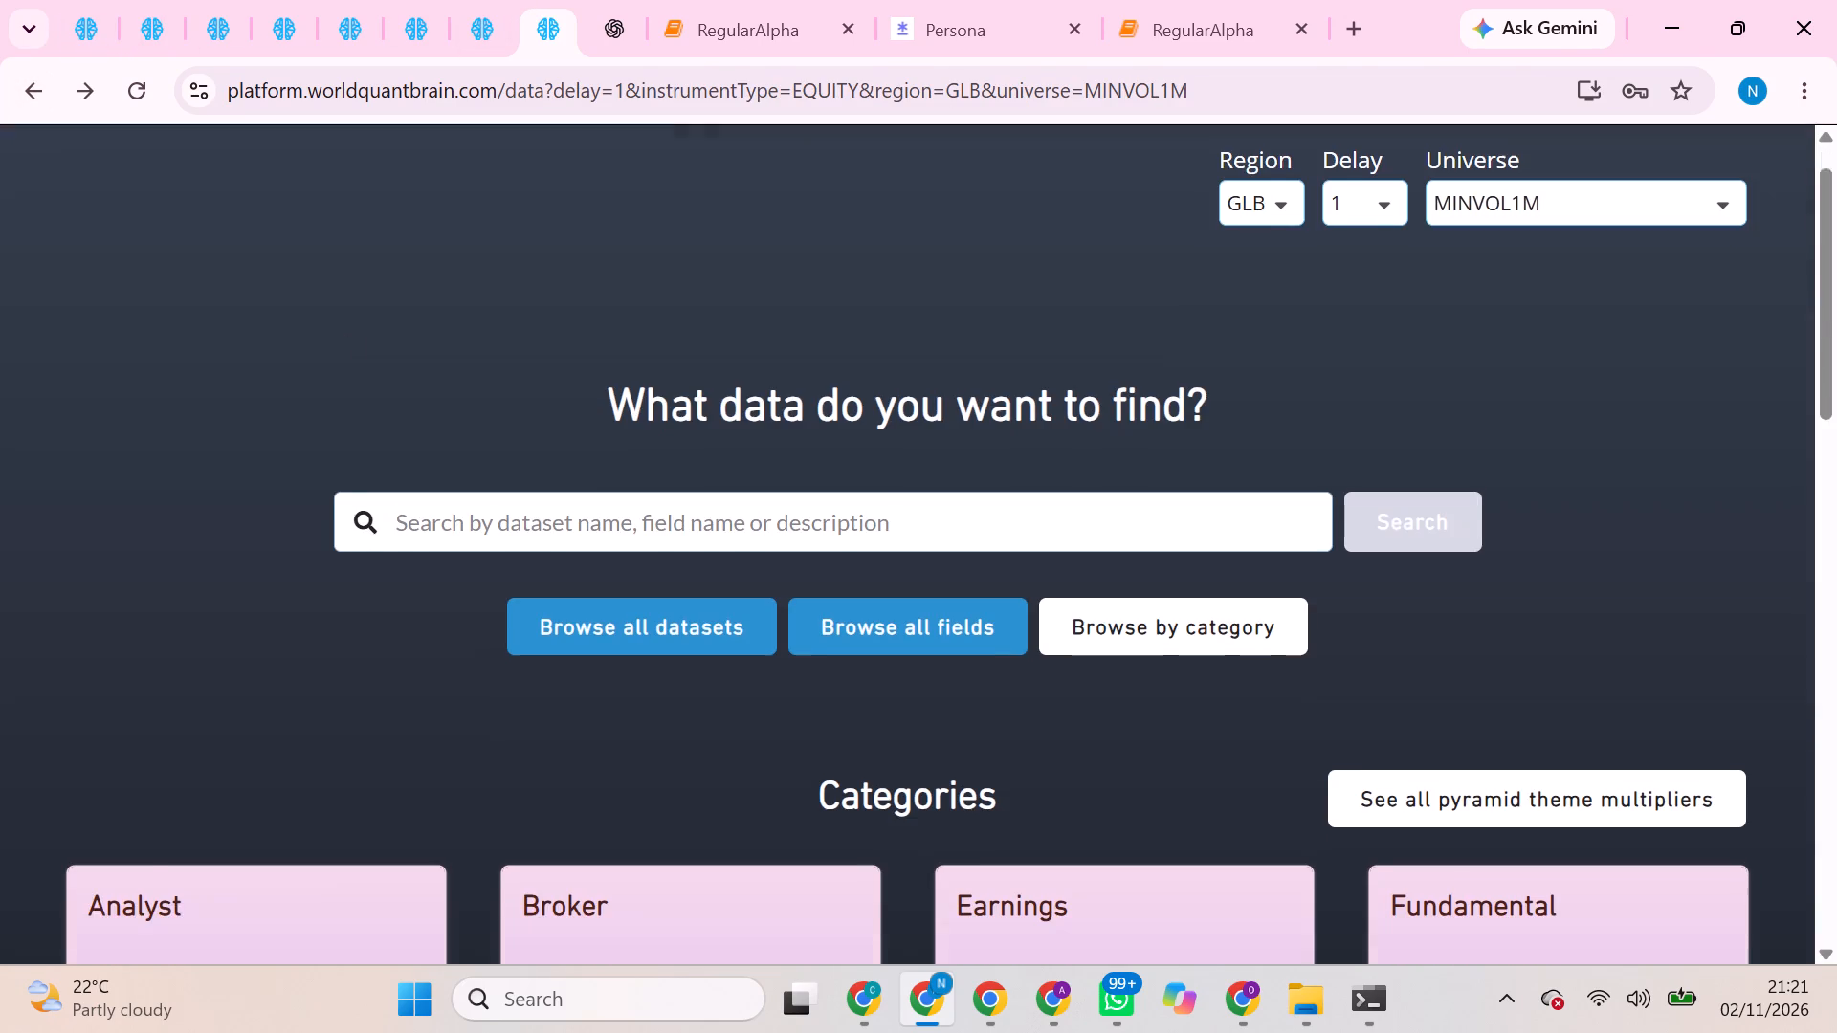
scroll(420, 522, "down", 1)
left_click(348, 459)
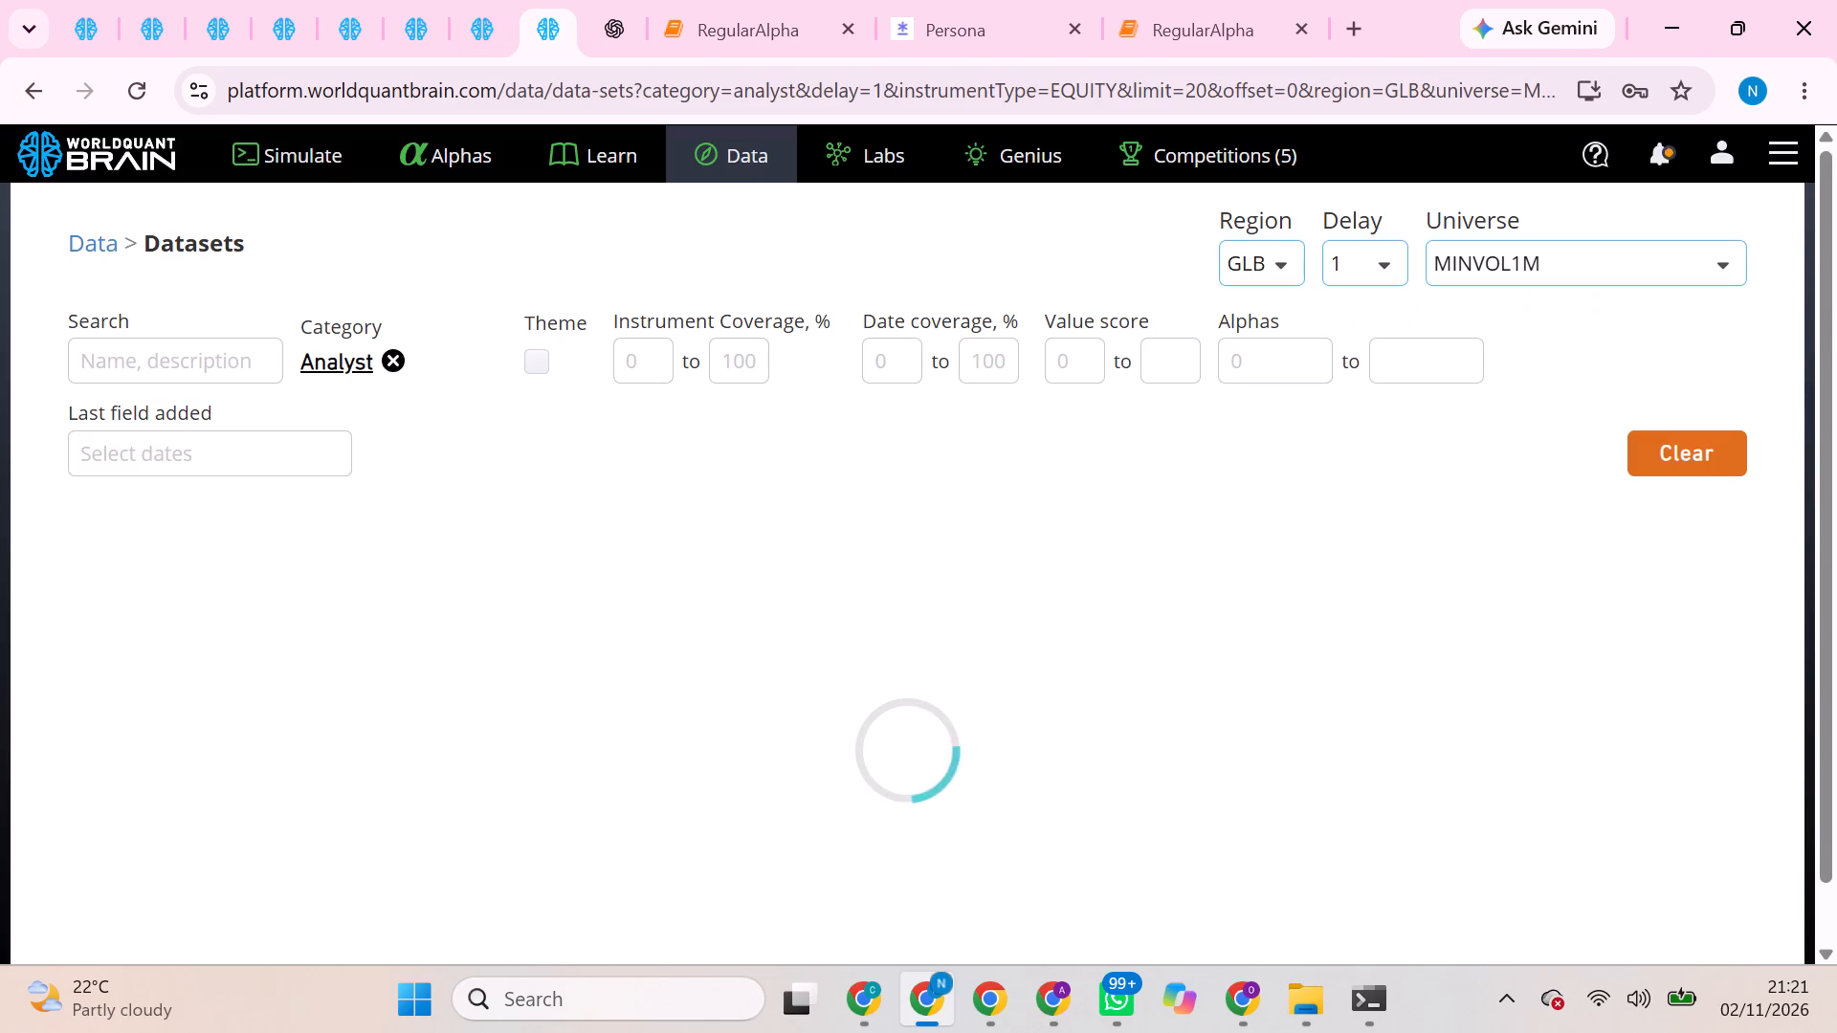
scroll(429, 715, "down", 3)
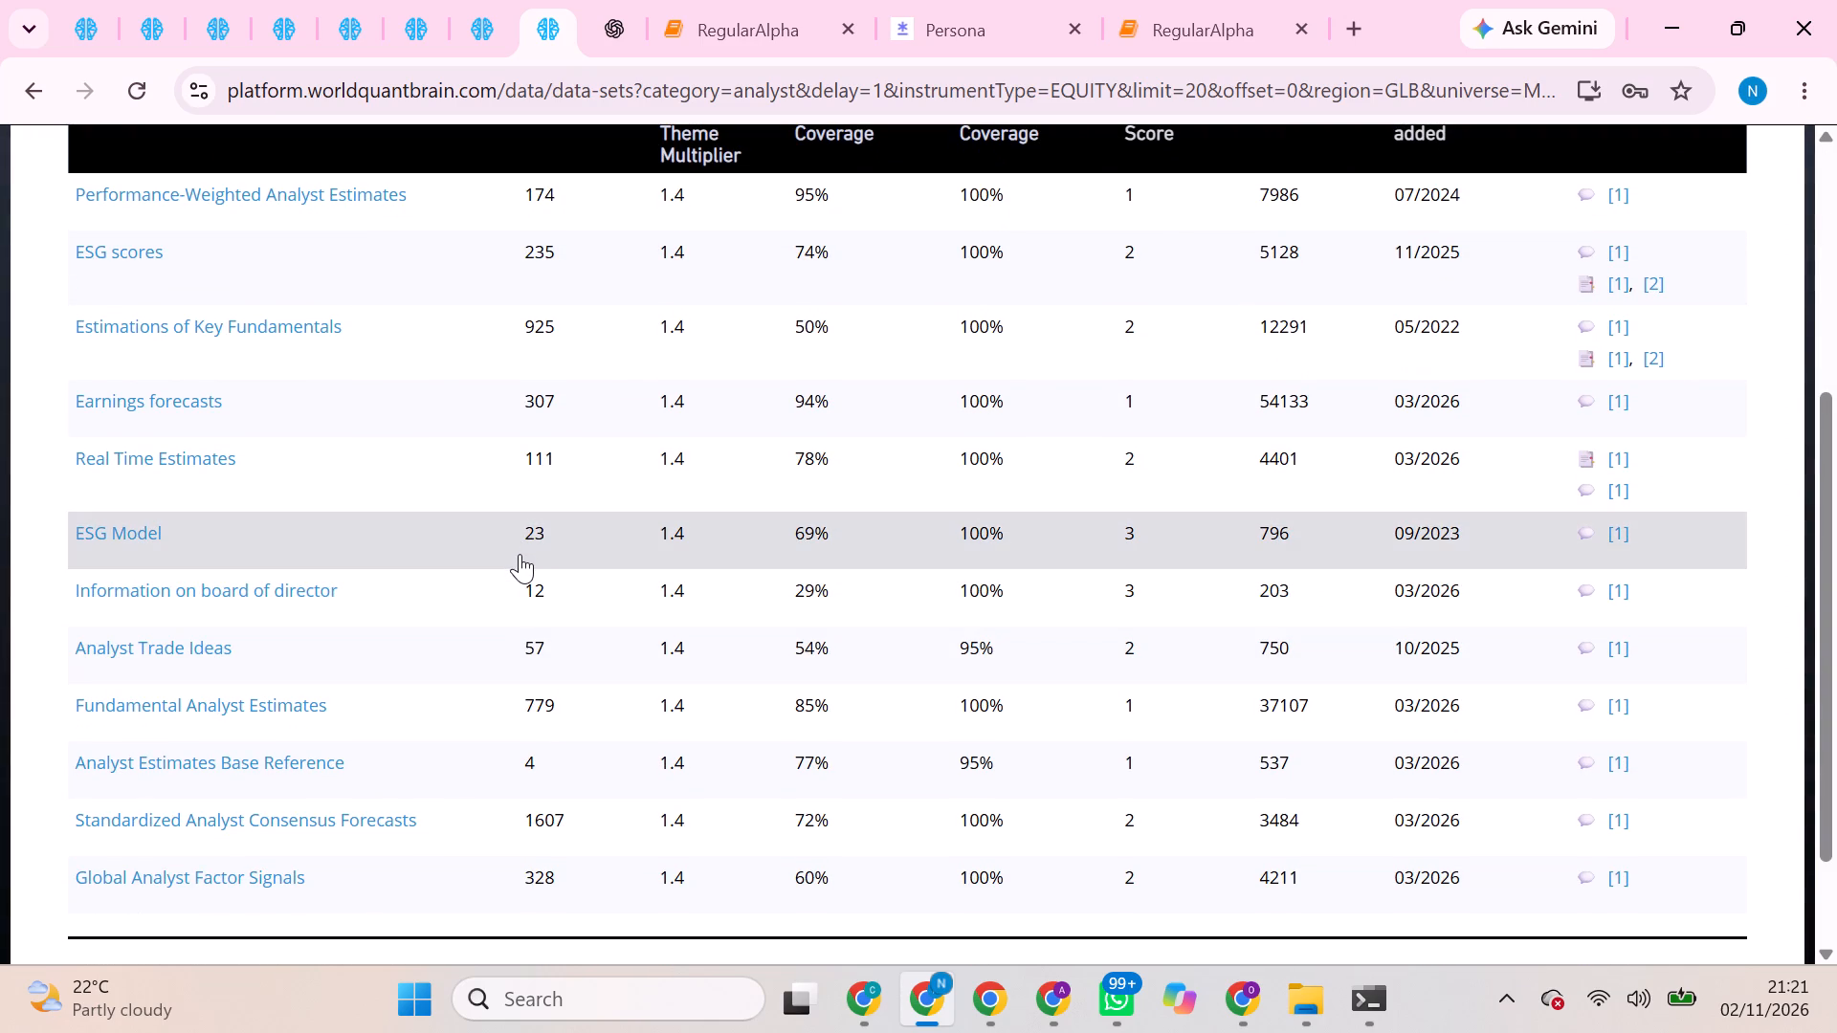
left_click(553, 593)
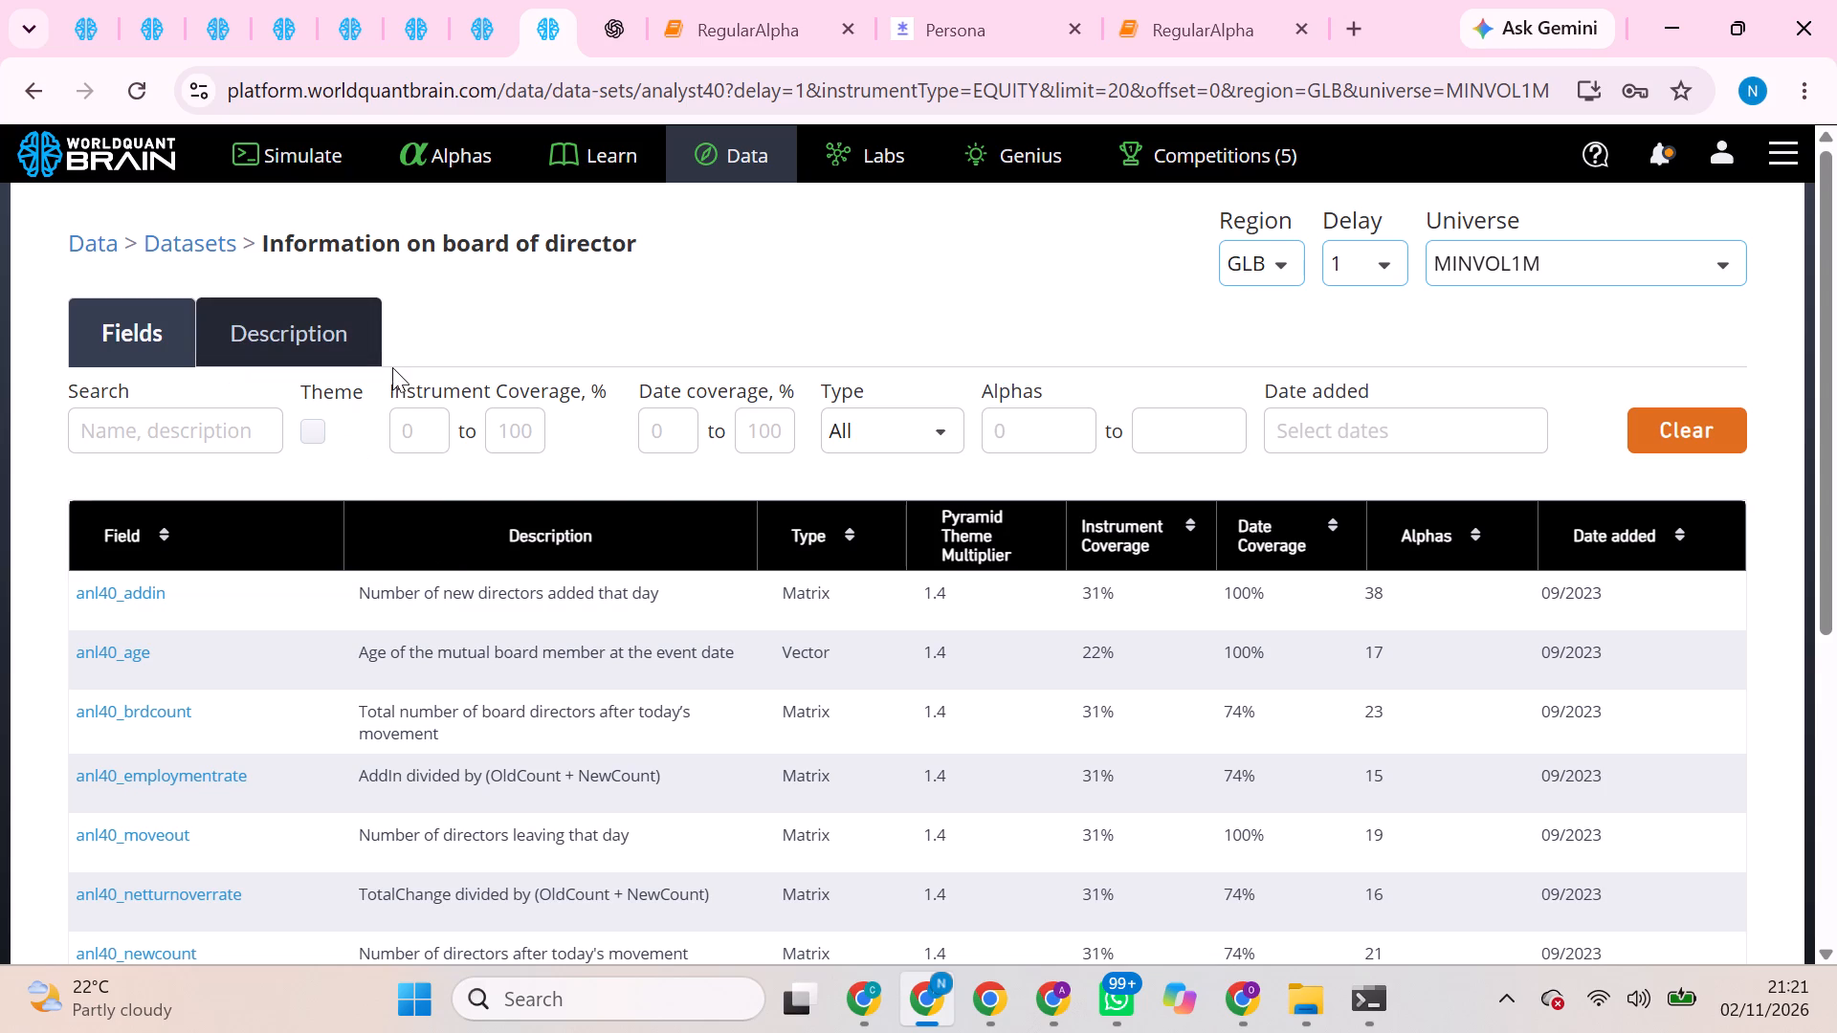
left_click(290, 325)
left_click_drag(331, 509, 320, 511)
Switch to the RegularAlpha notebook and replace the dataset value in the Step 1 simulation parameters with analyst40.
left_click(655, 0)
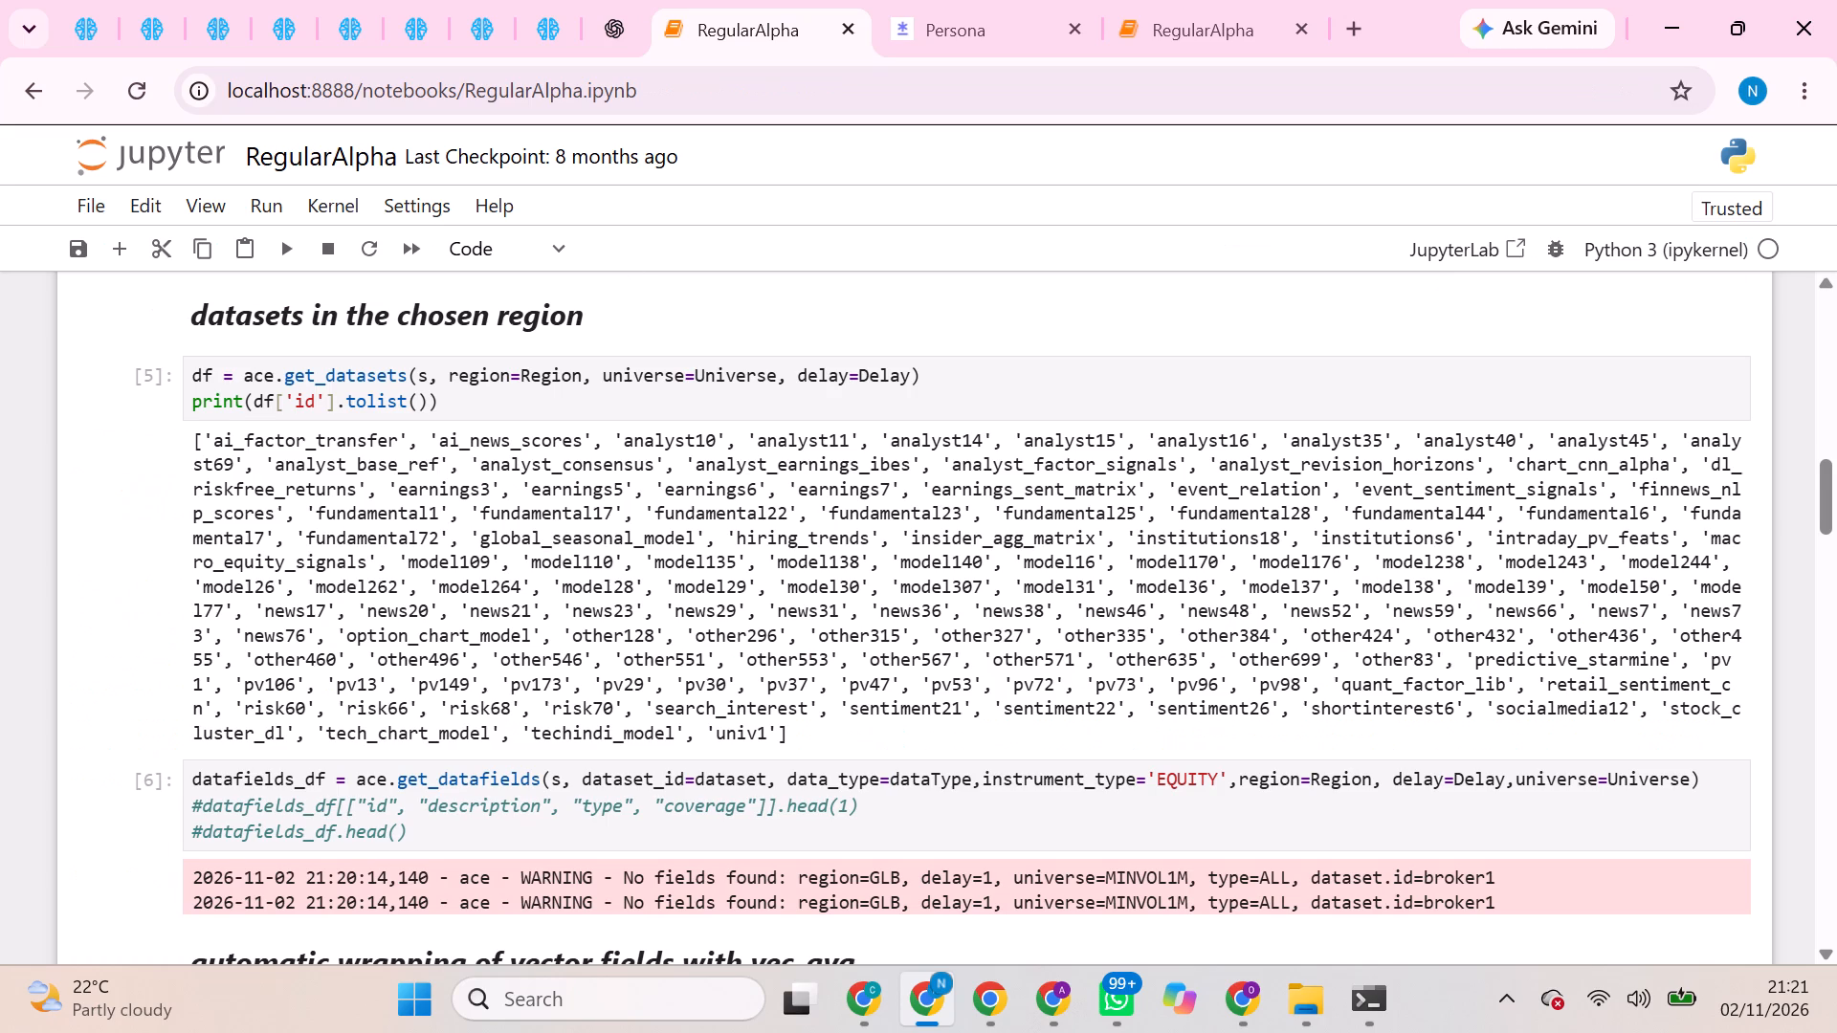
scroll(417, 441, "up", 7)
scroll(437, 500, "down", 4)
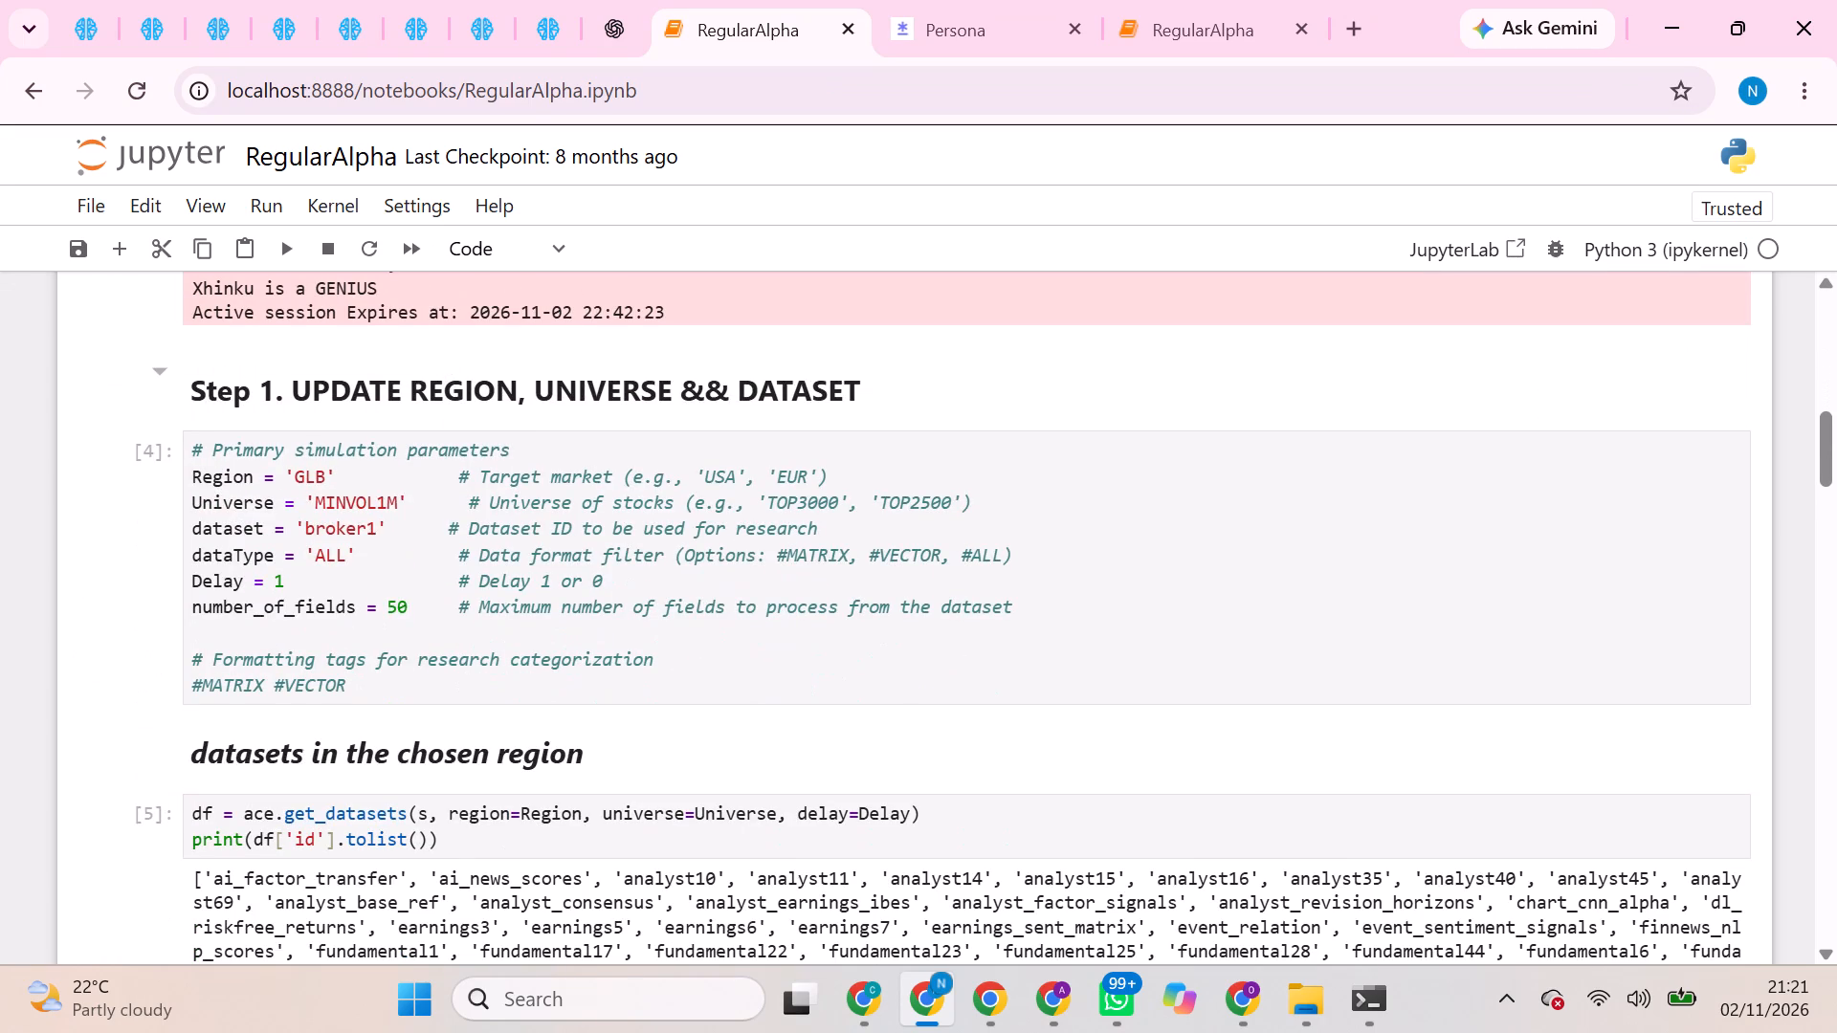
double_click(361, 526)
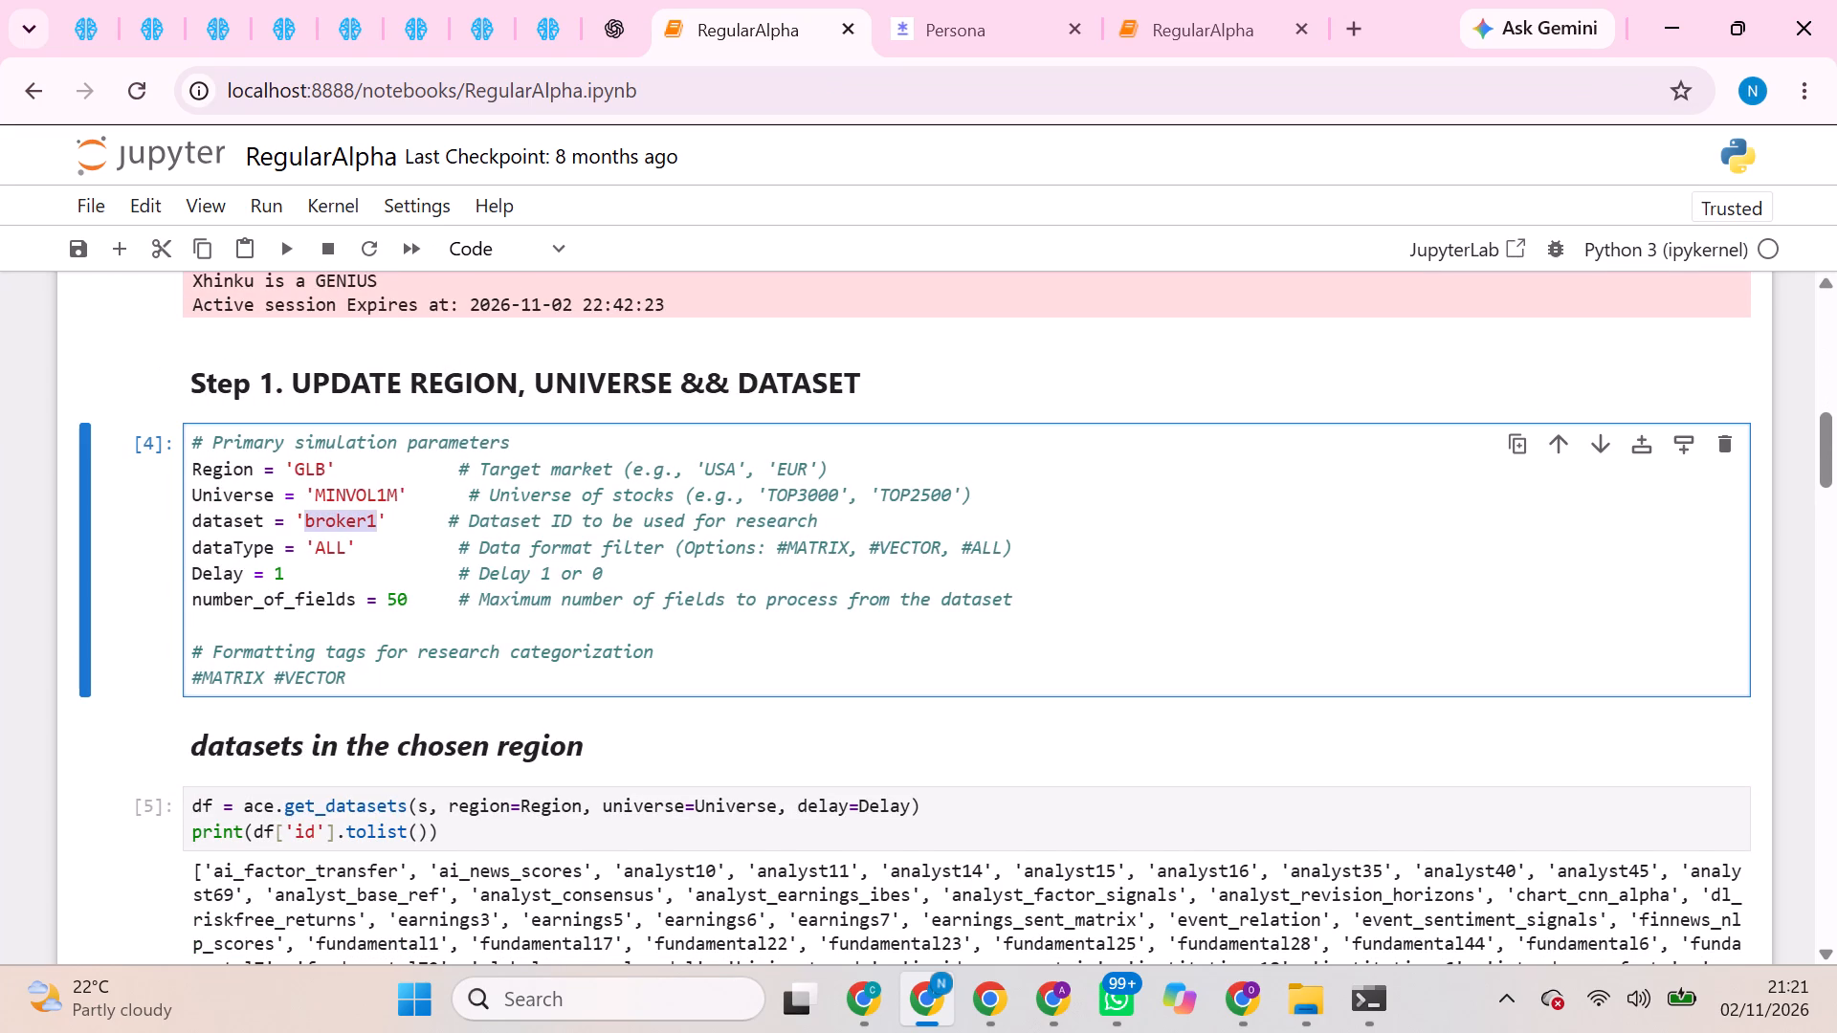
key("ctrl+v")
Restart the RegularAlpha notebook's kernel and run all cells.
scroll(931, 403, "down", 5)
scroll(641, 689, "down", 6)
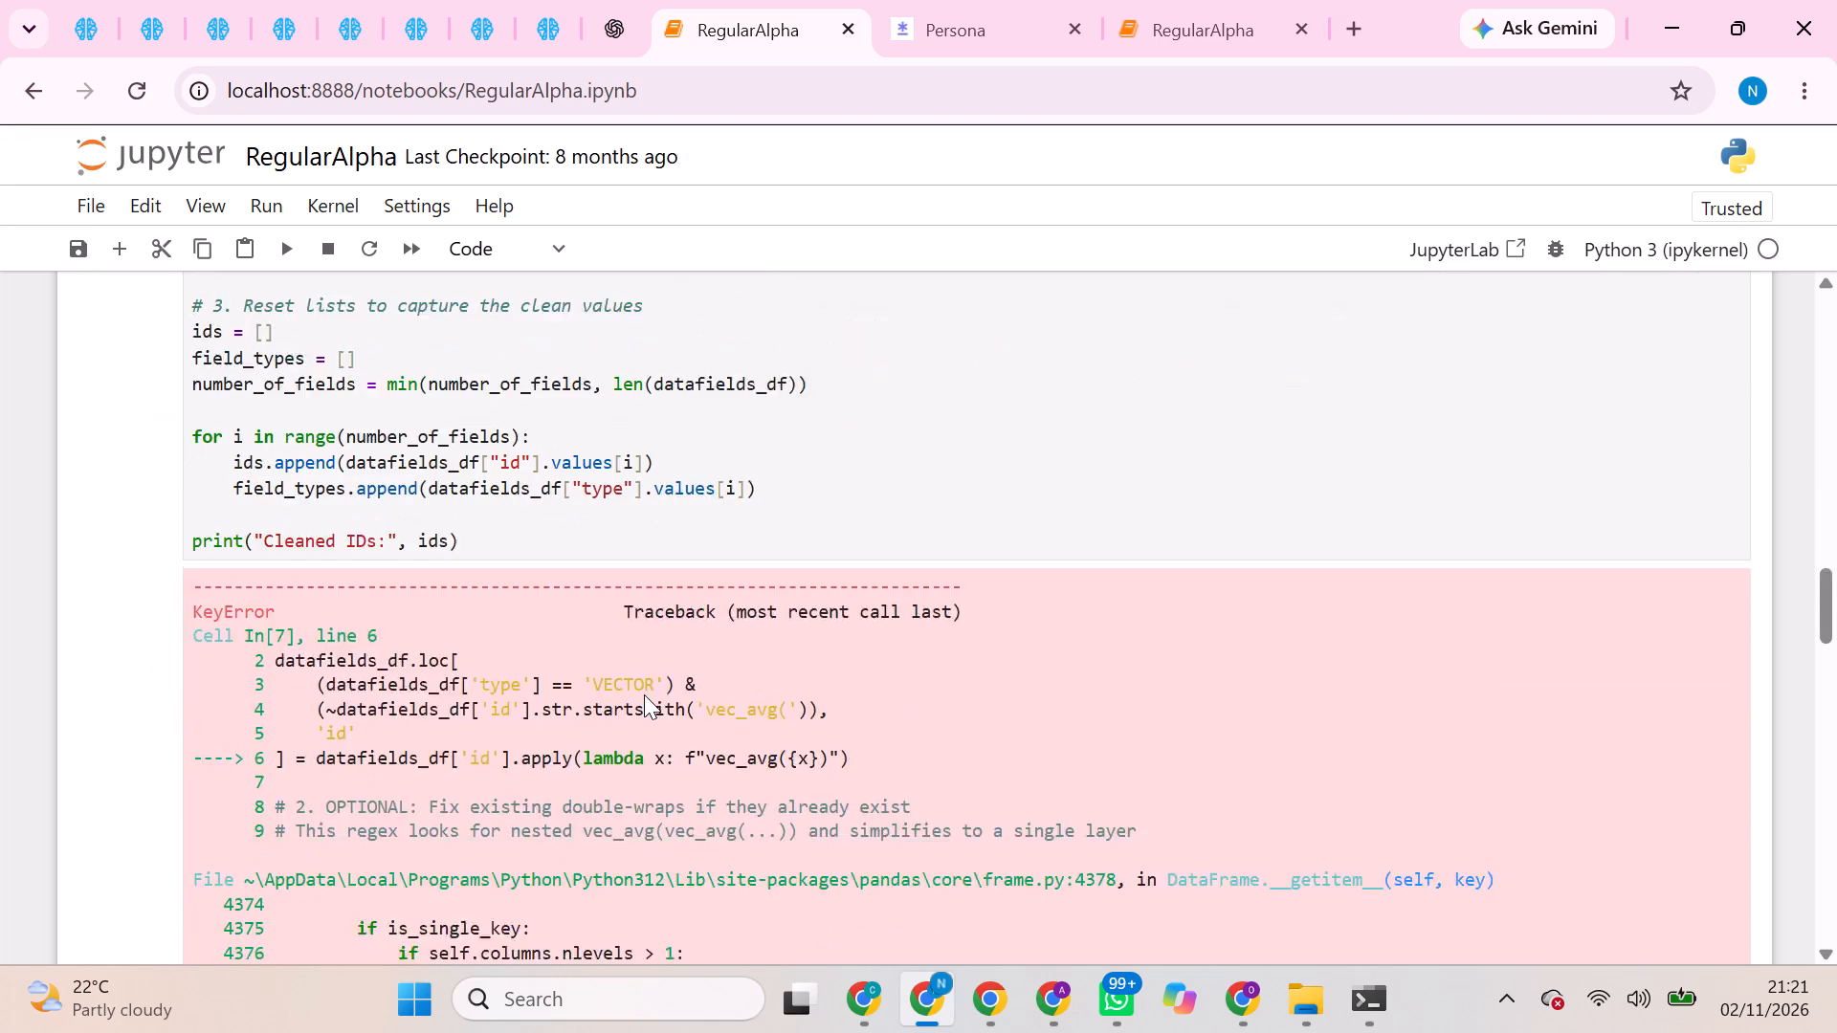
scroll(644, 694, "down", 10)
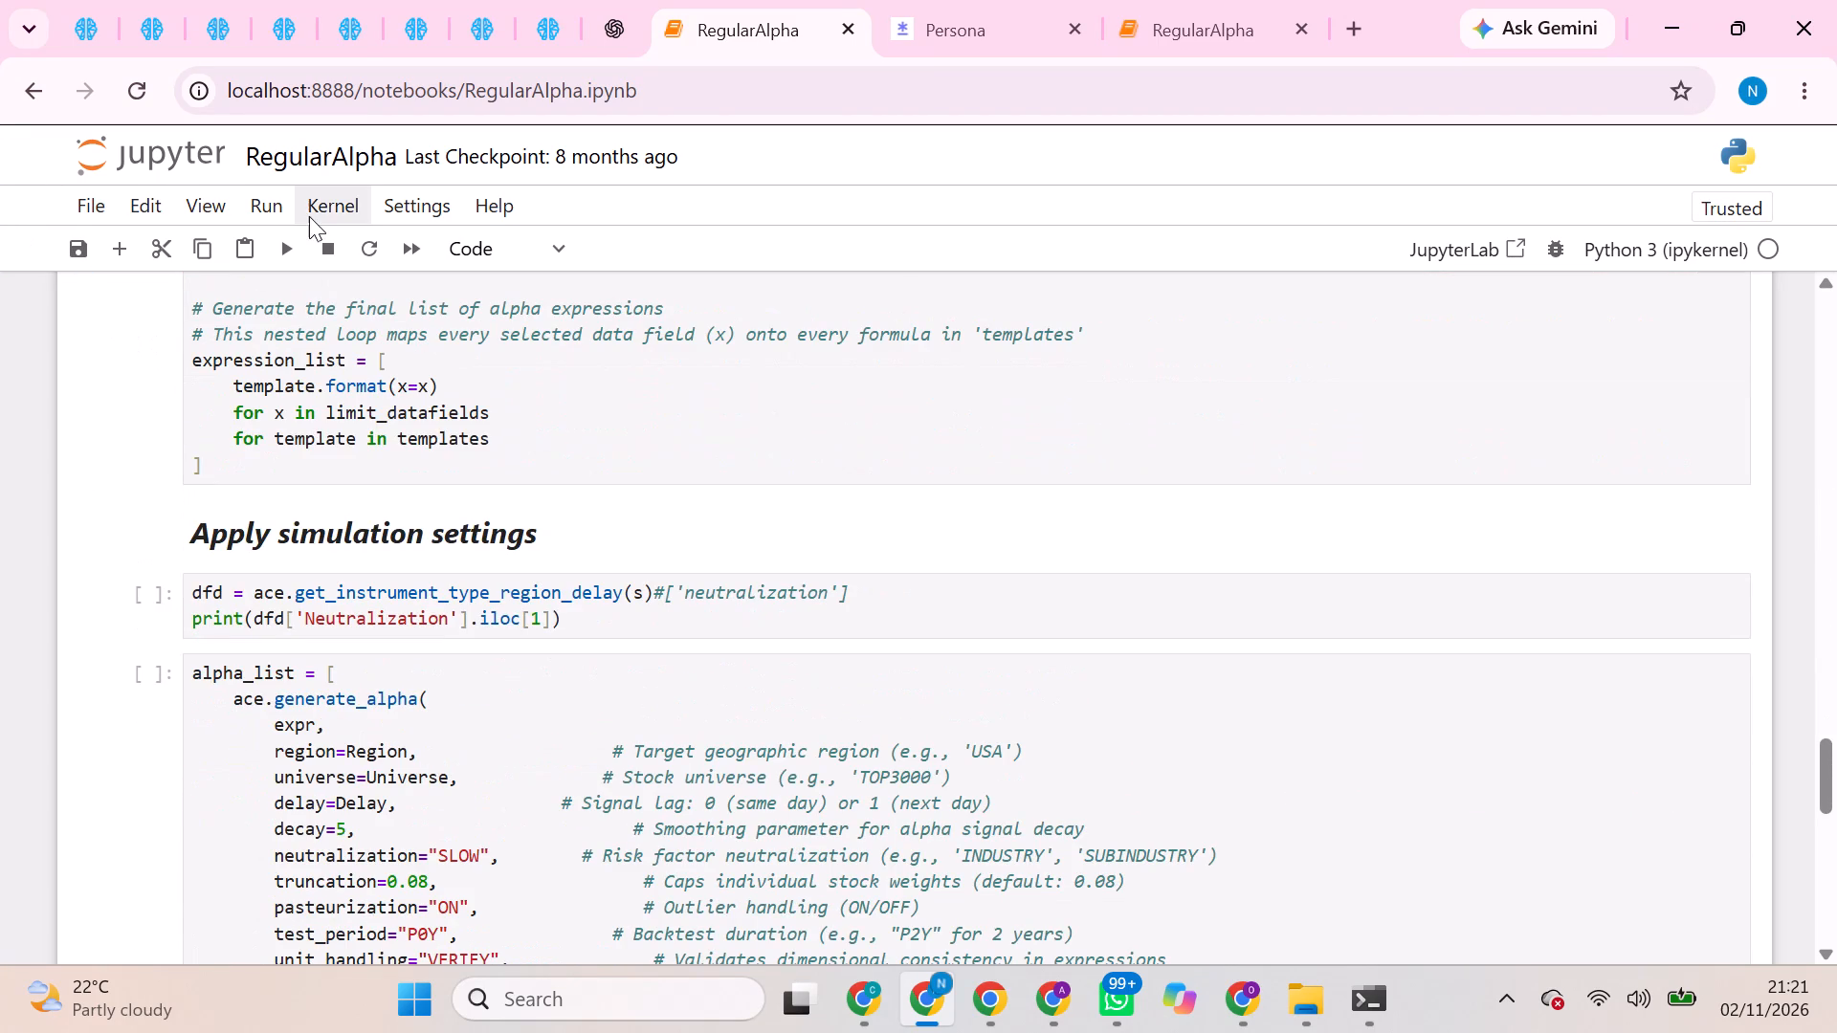
left_click(316, 209)
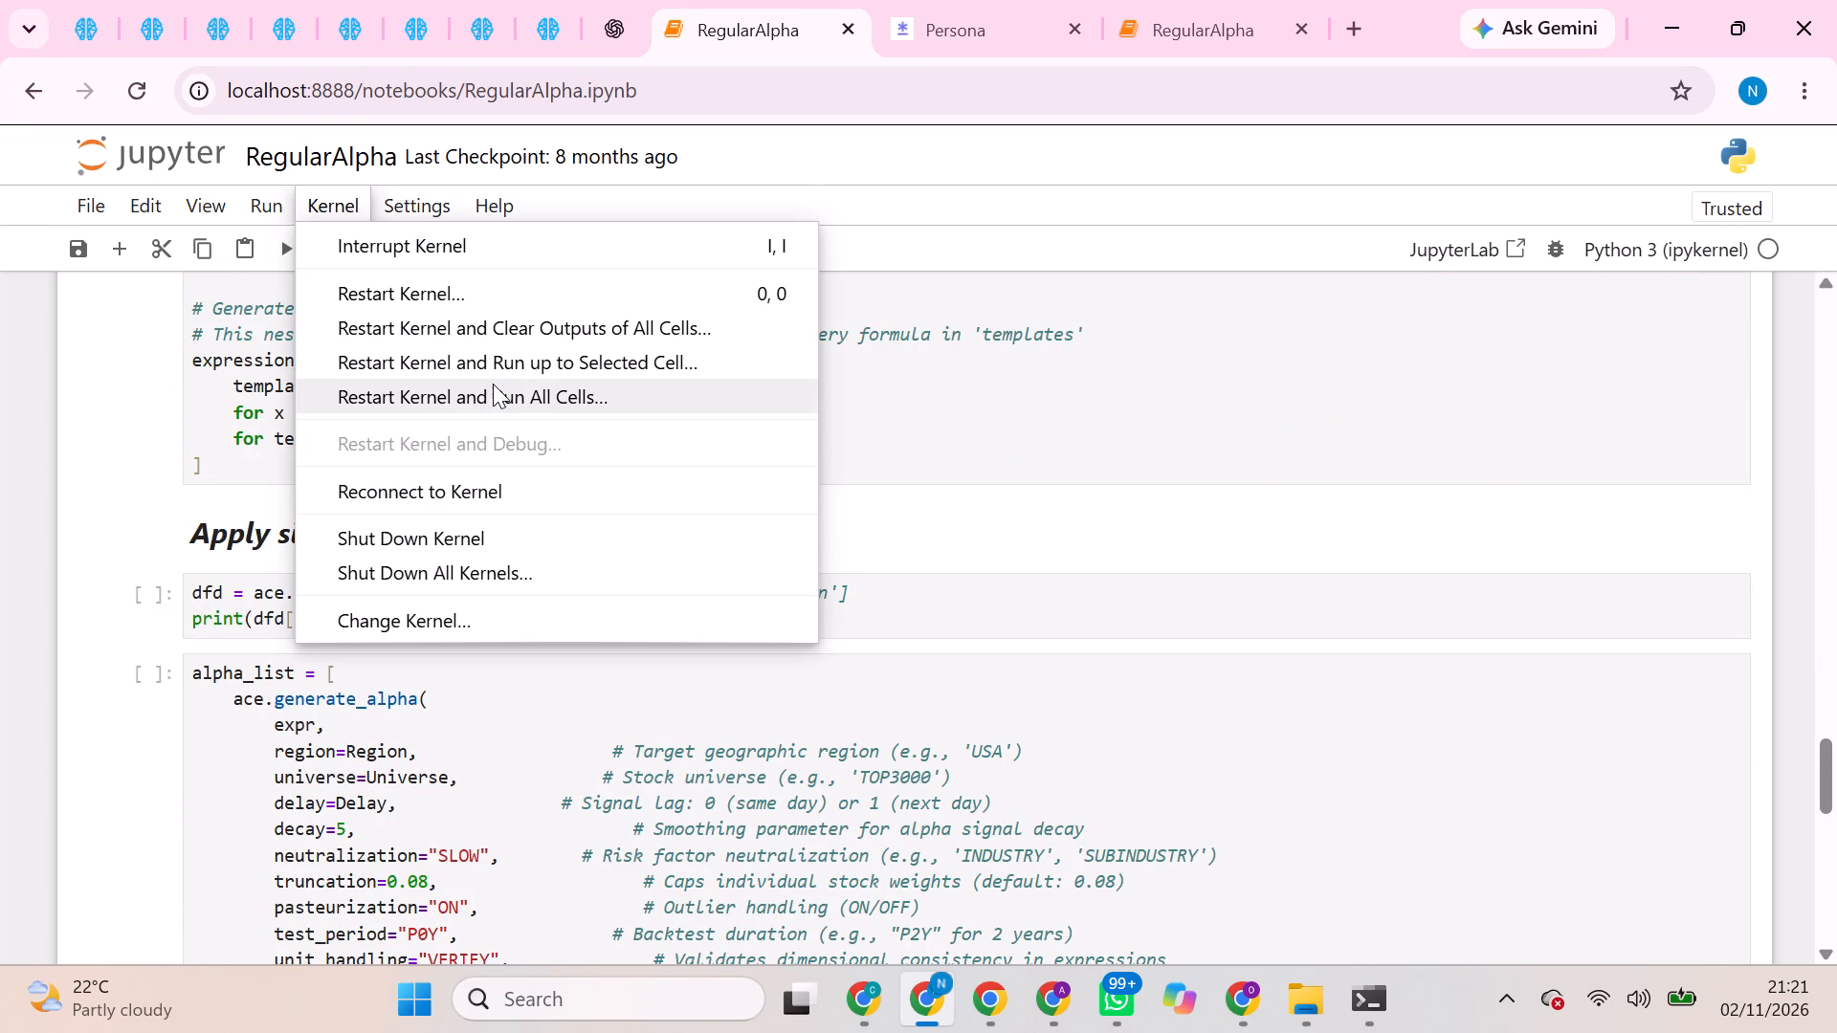
left_click(501, 394)
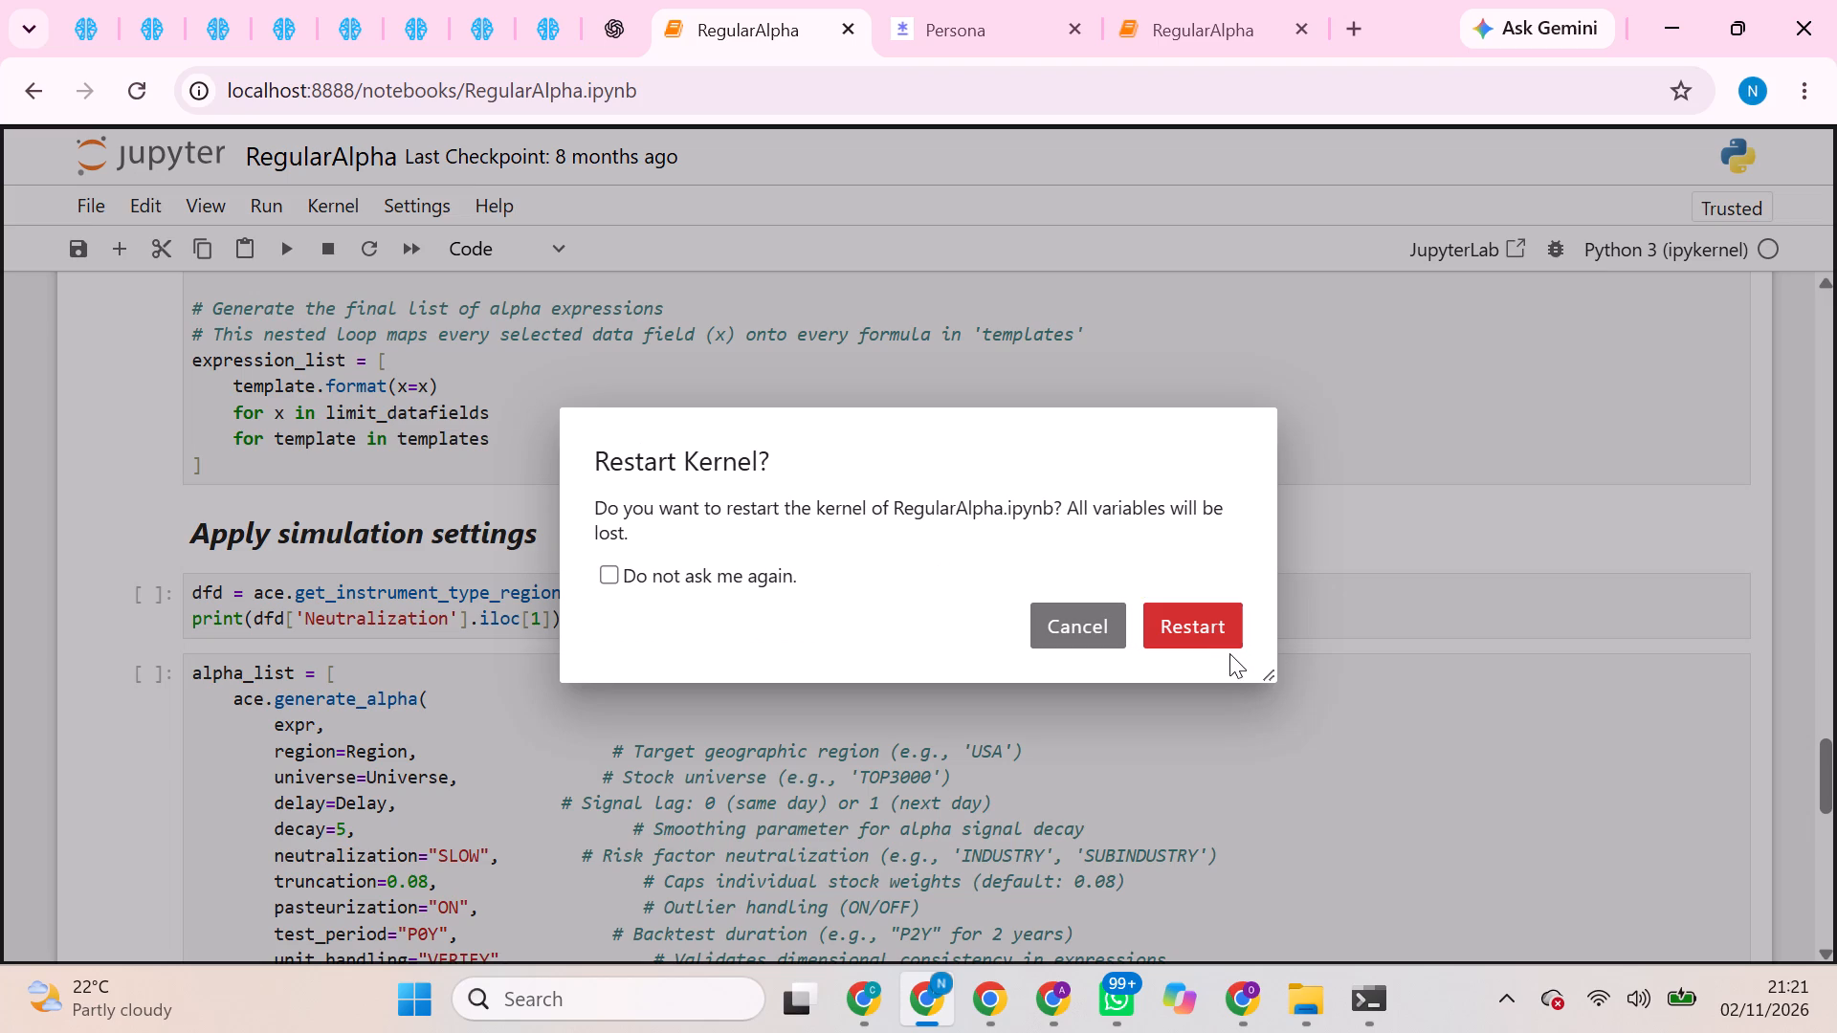
left_click(1228, 653)
left_click(1213, 635)
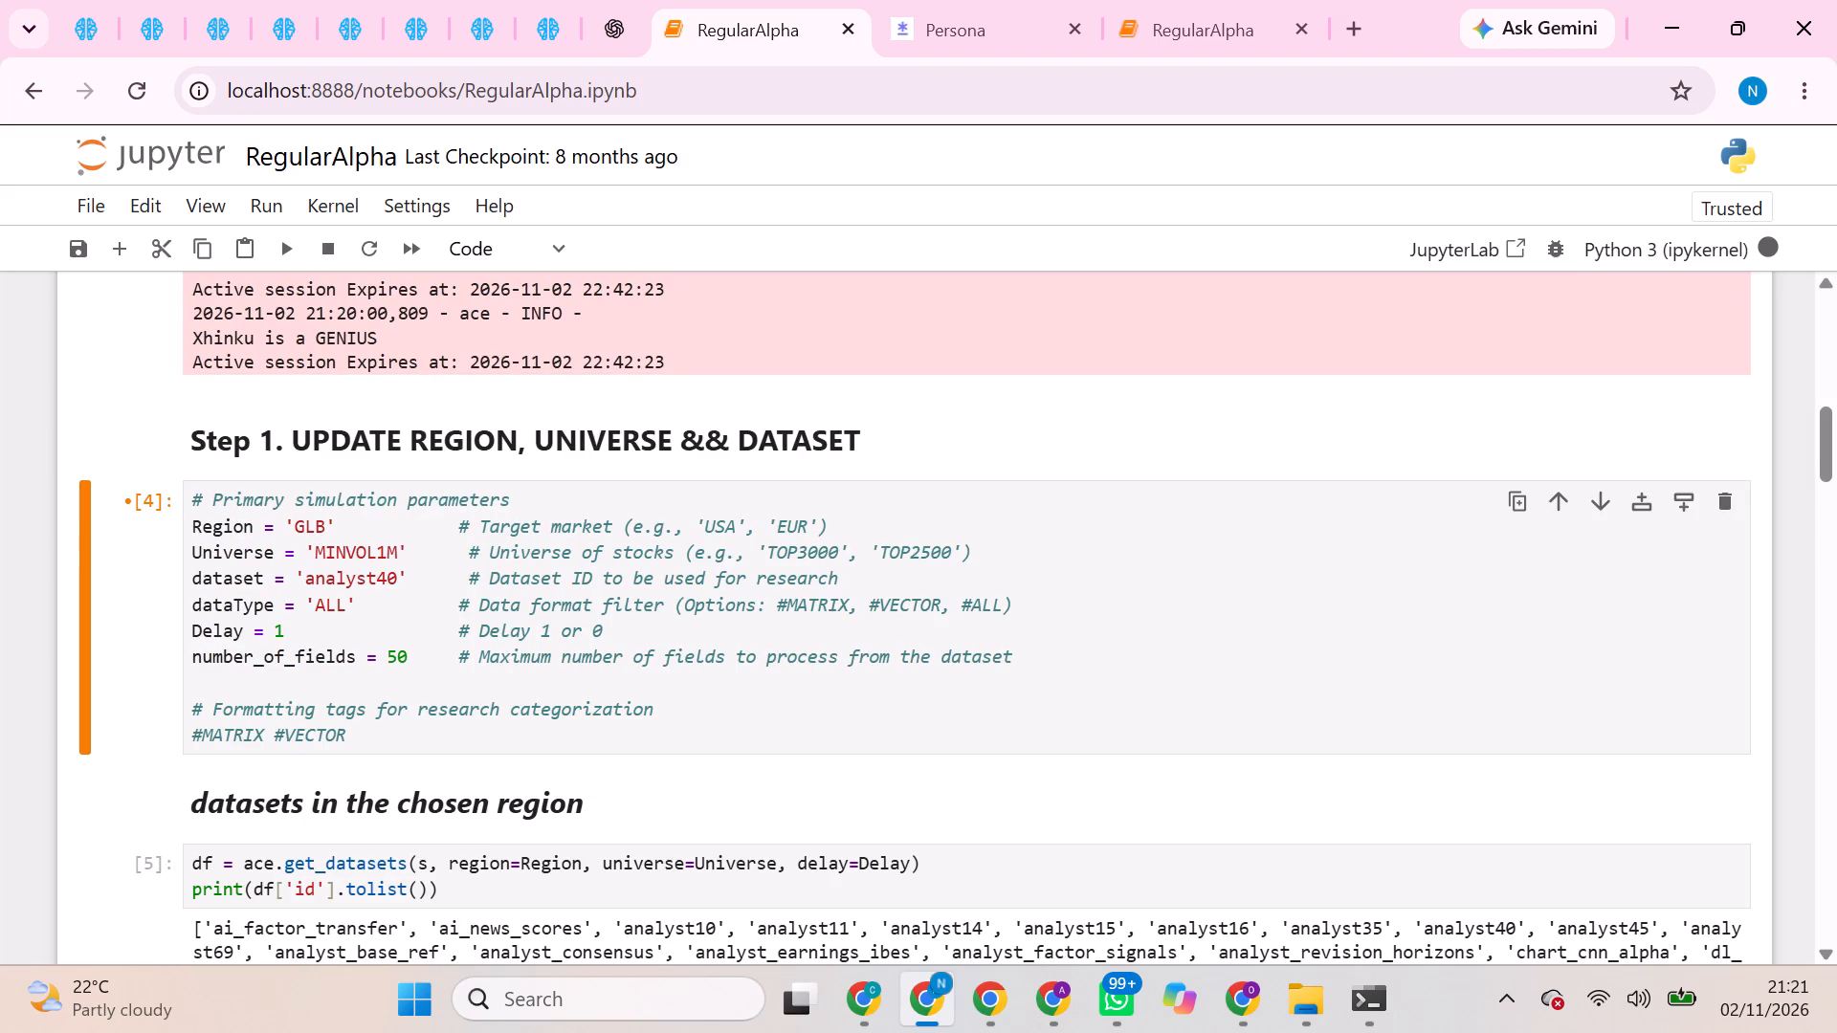
Switch to the YouTube window and restart the playing Otile Brown music video from the beginning.
left_click(985, 989)
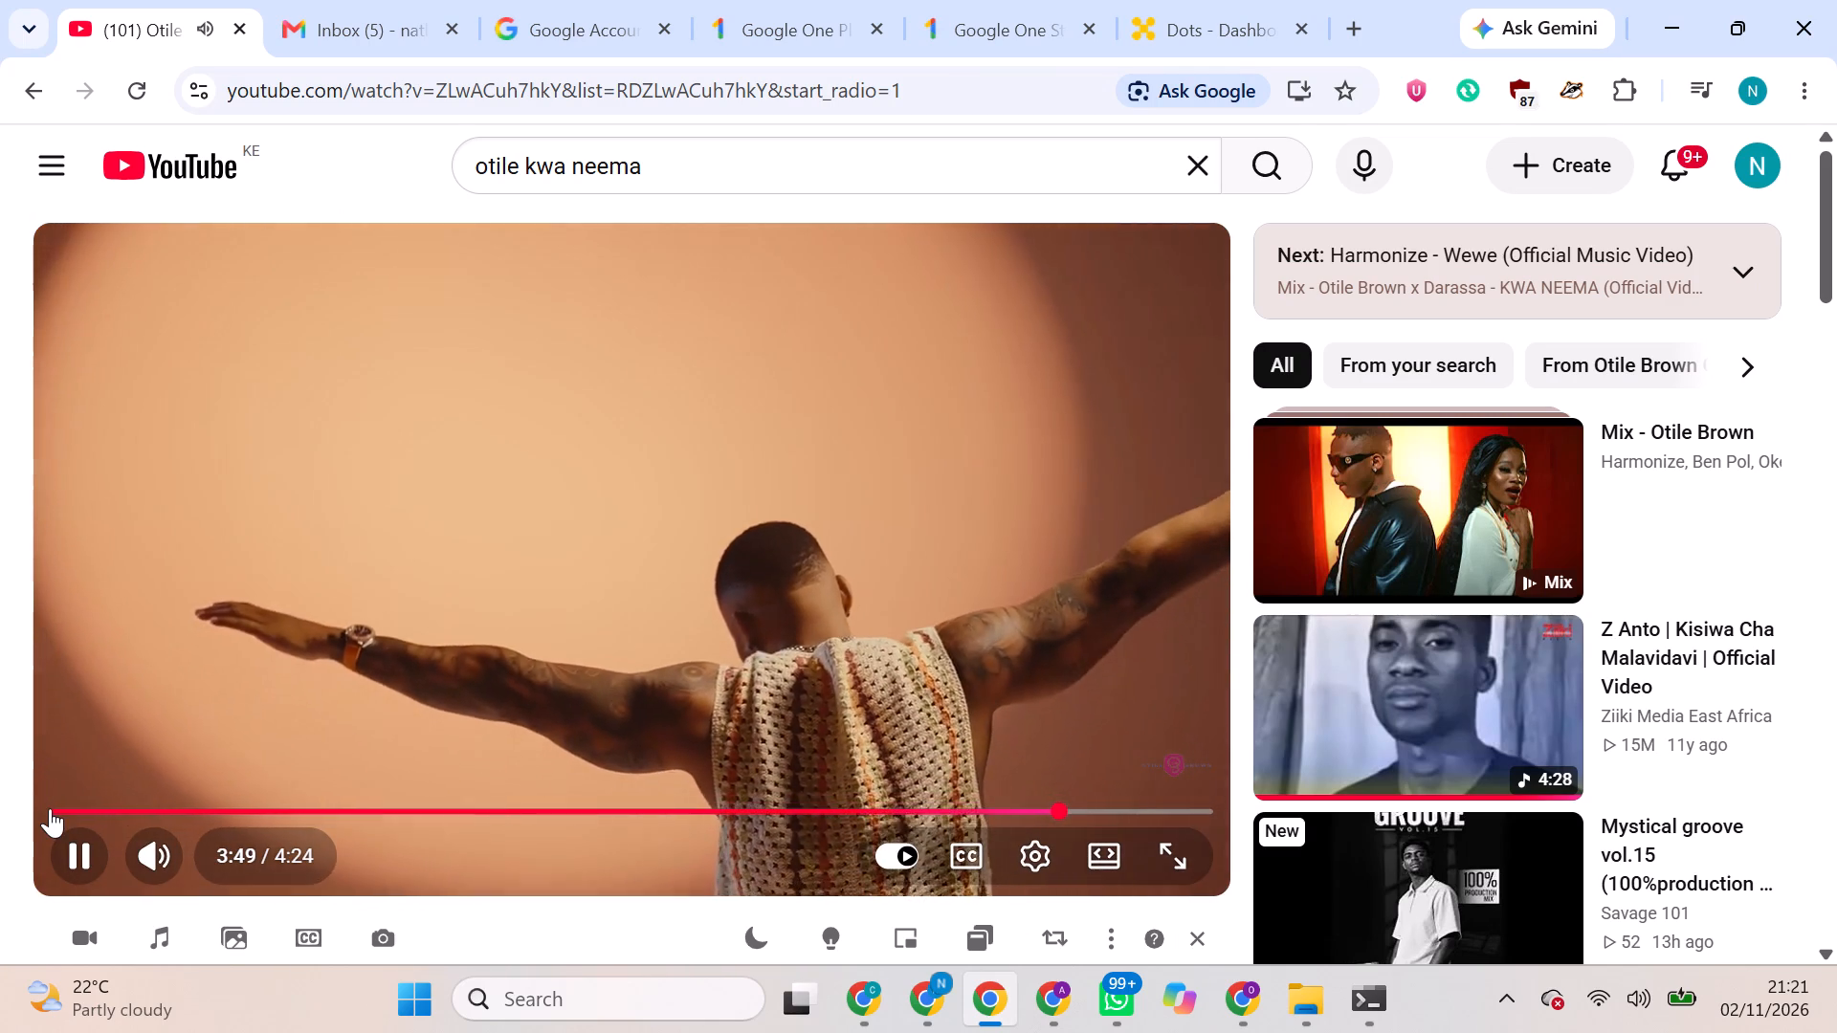
left_click(52, 808)
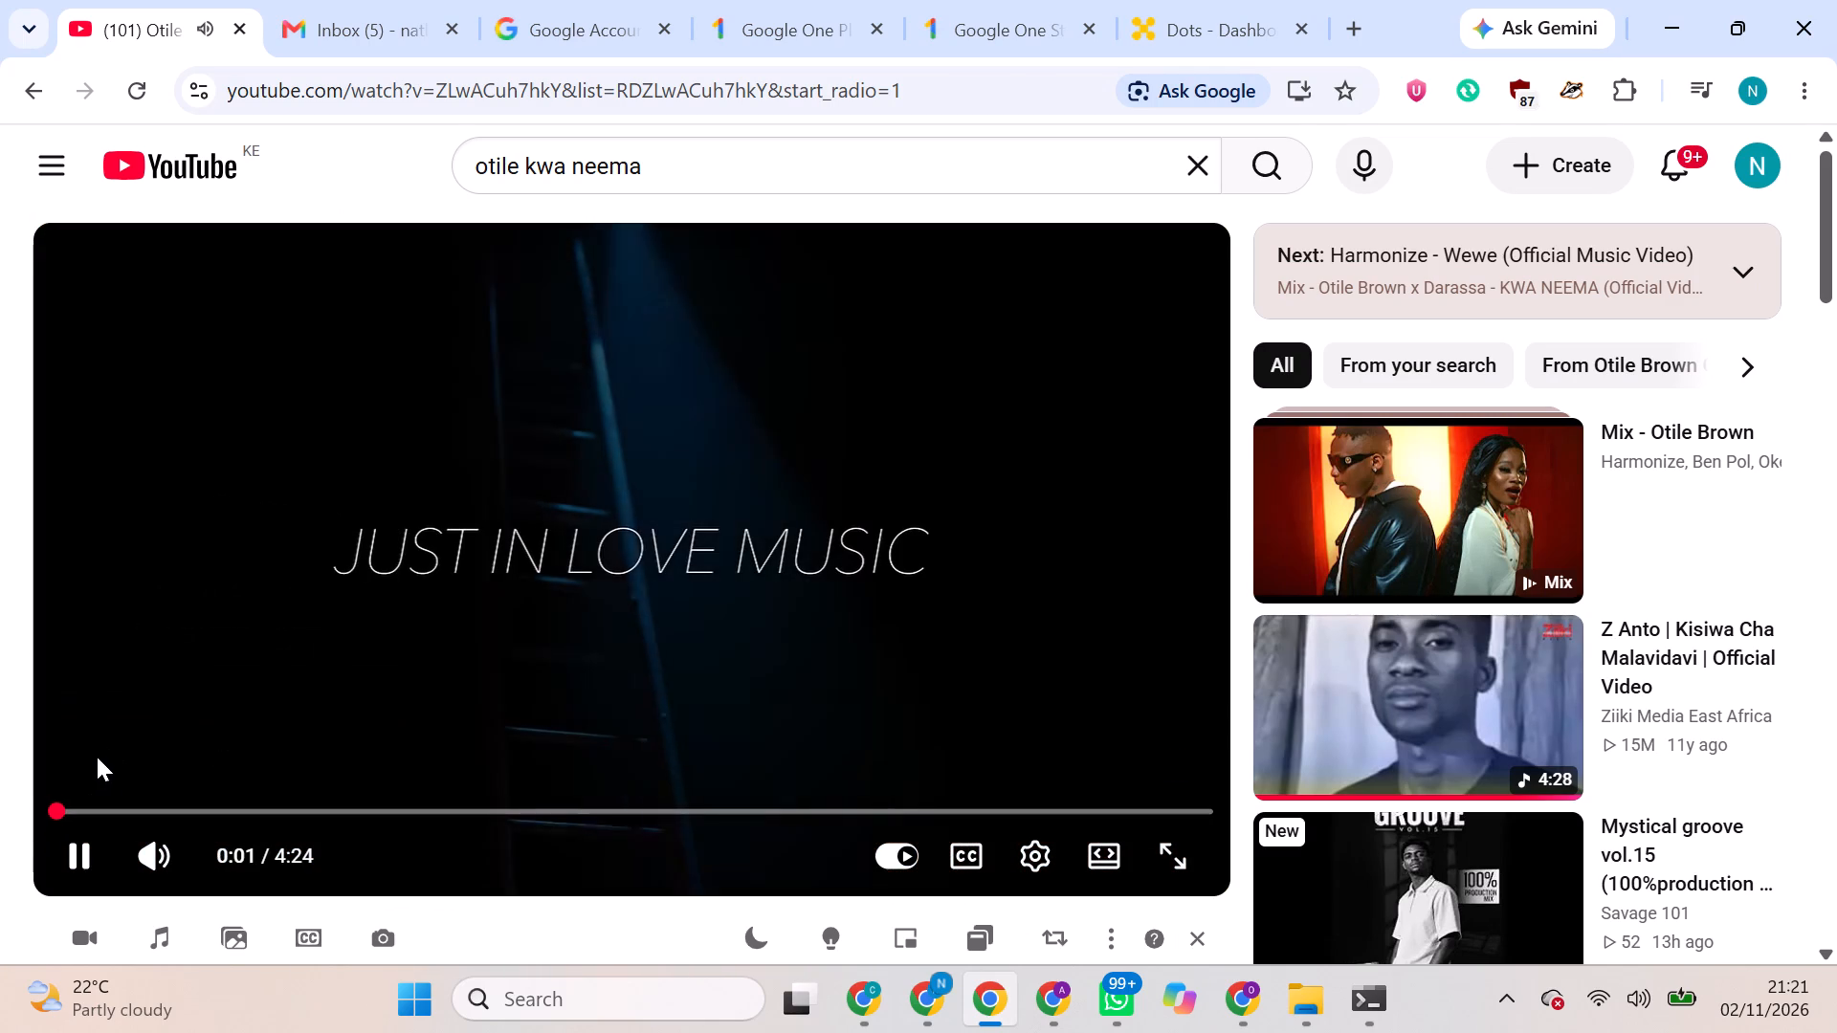
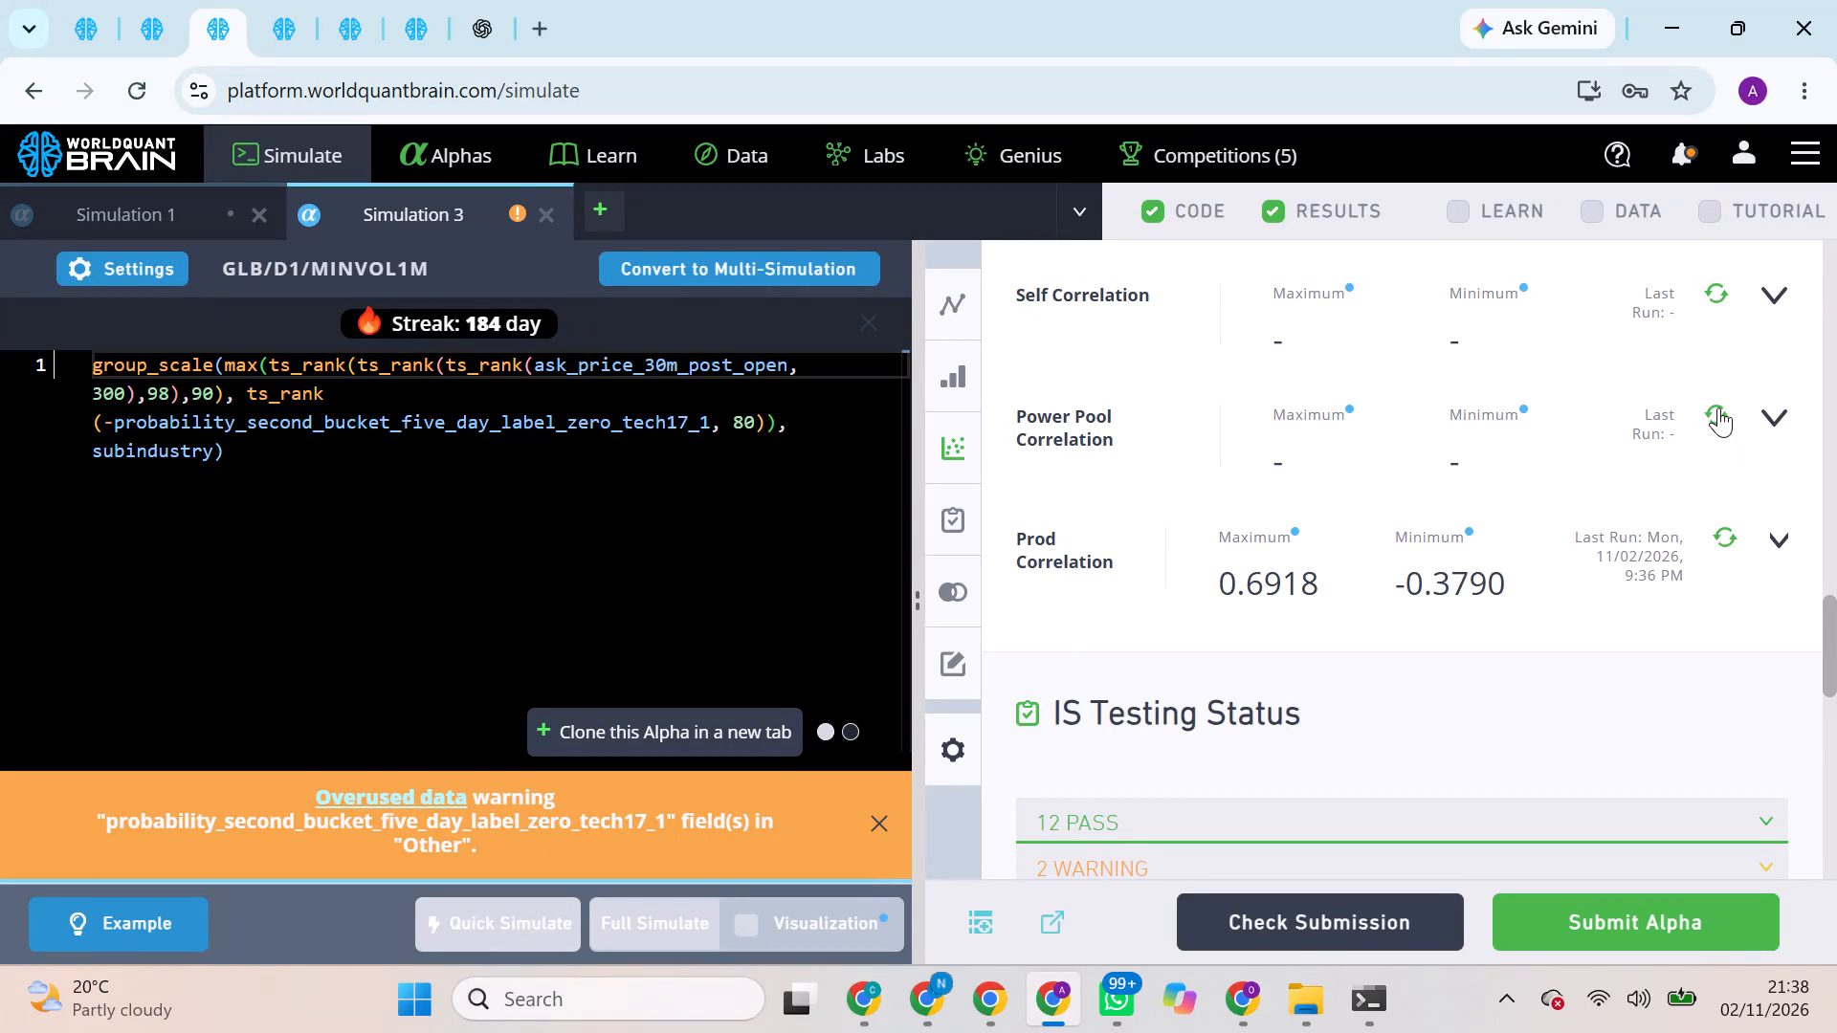
Run the Power Pool Correlation and Self Correlation checks for the ask_price_30m_post_open alpha.
left_click(1718, 407)
left_click(1722, 288)
Run the Performance Comparison for the ask_price_30m_post_open alpha, expand it, and examine the aggregate and yearly IS performance after submission.
scroll(1691, 586, "down", 2)
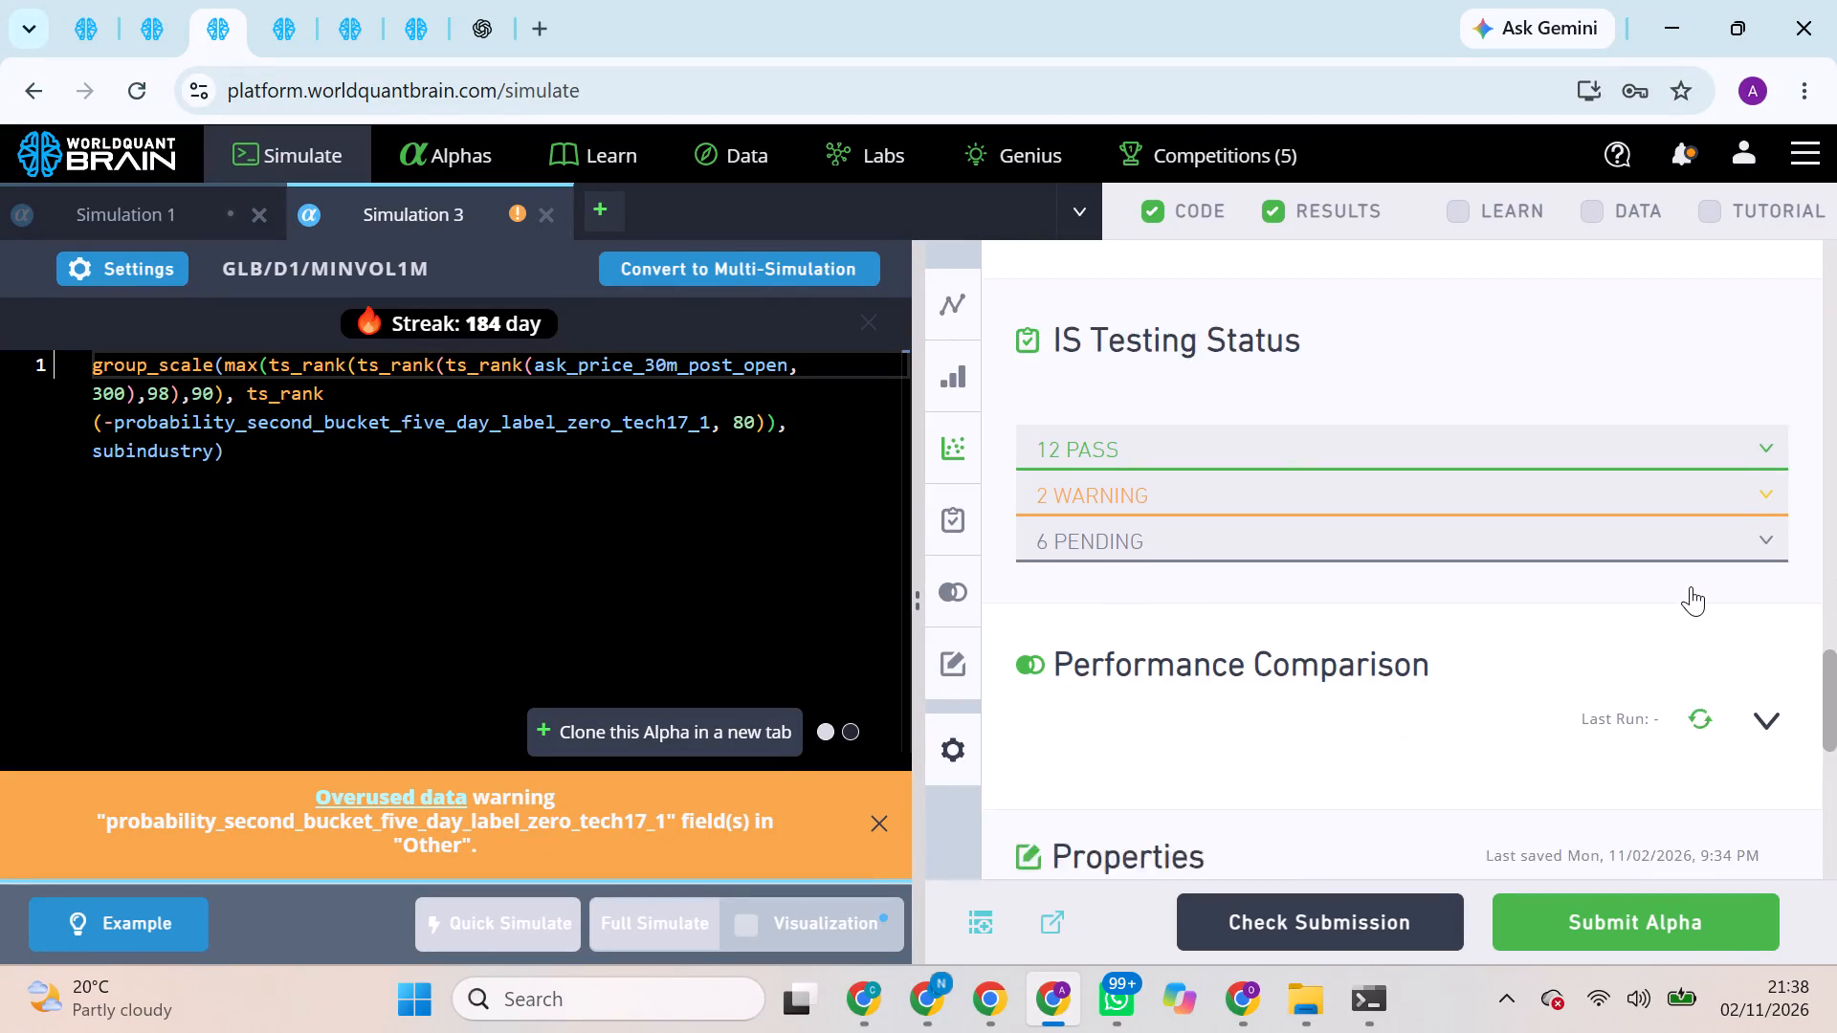
double_click(1760, 594)
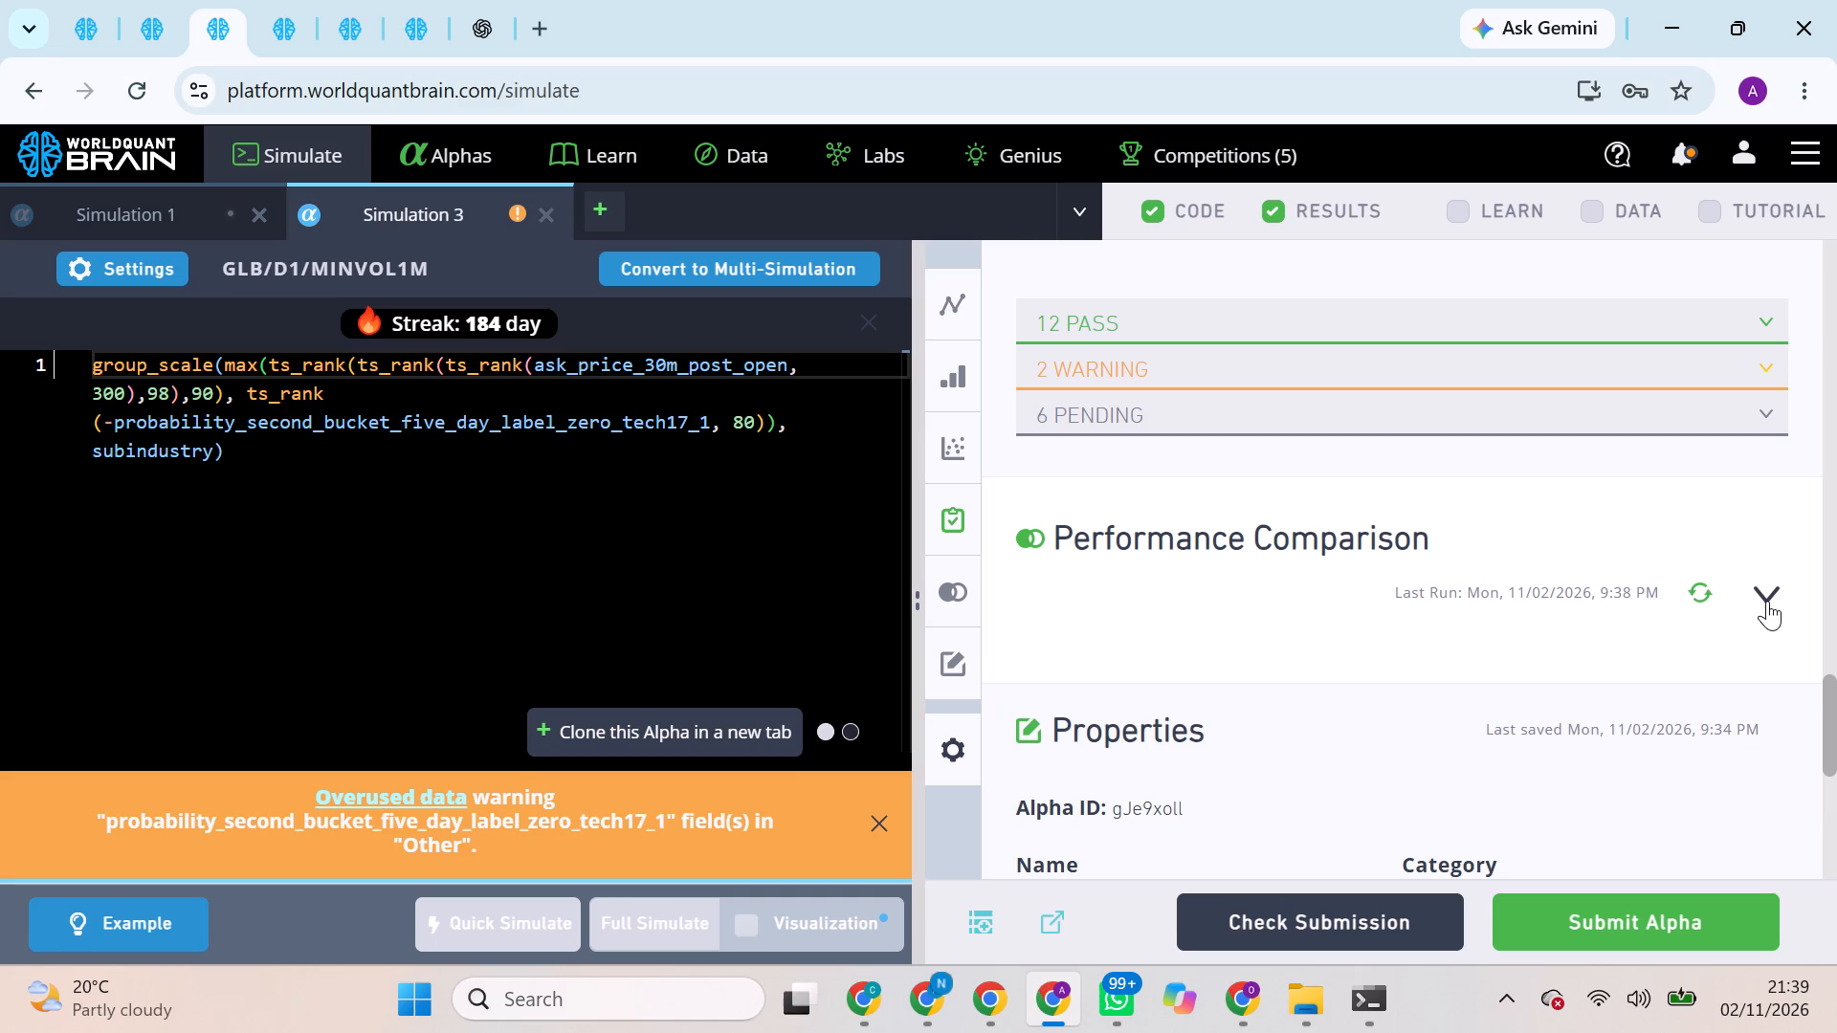
left_click(1767, 601)
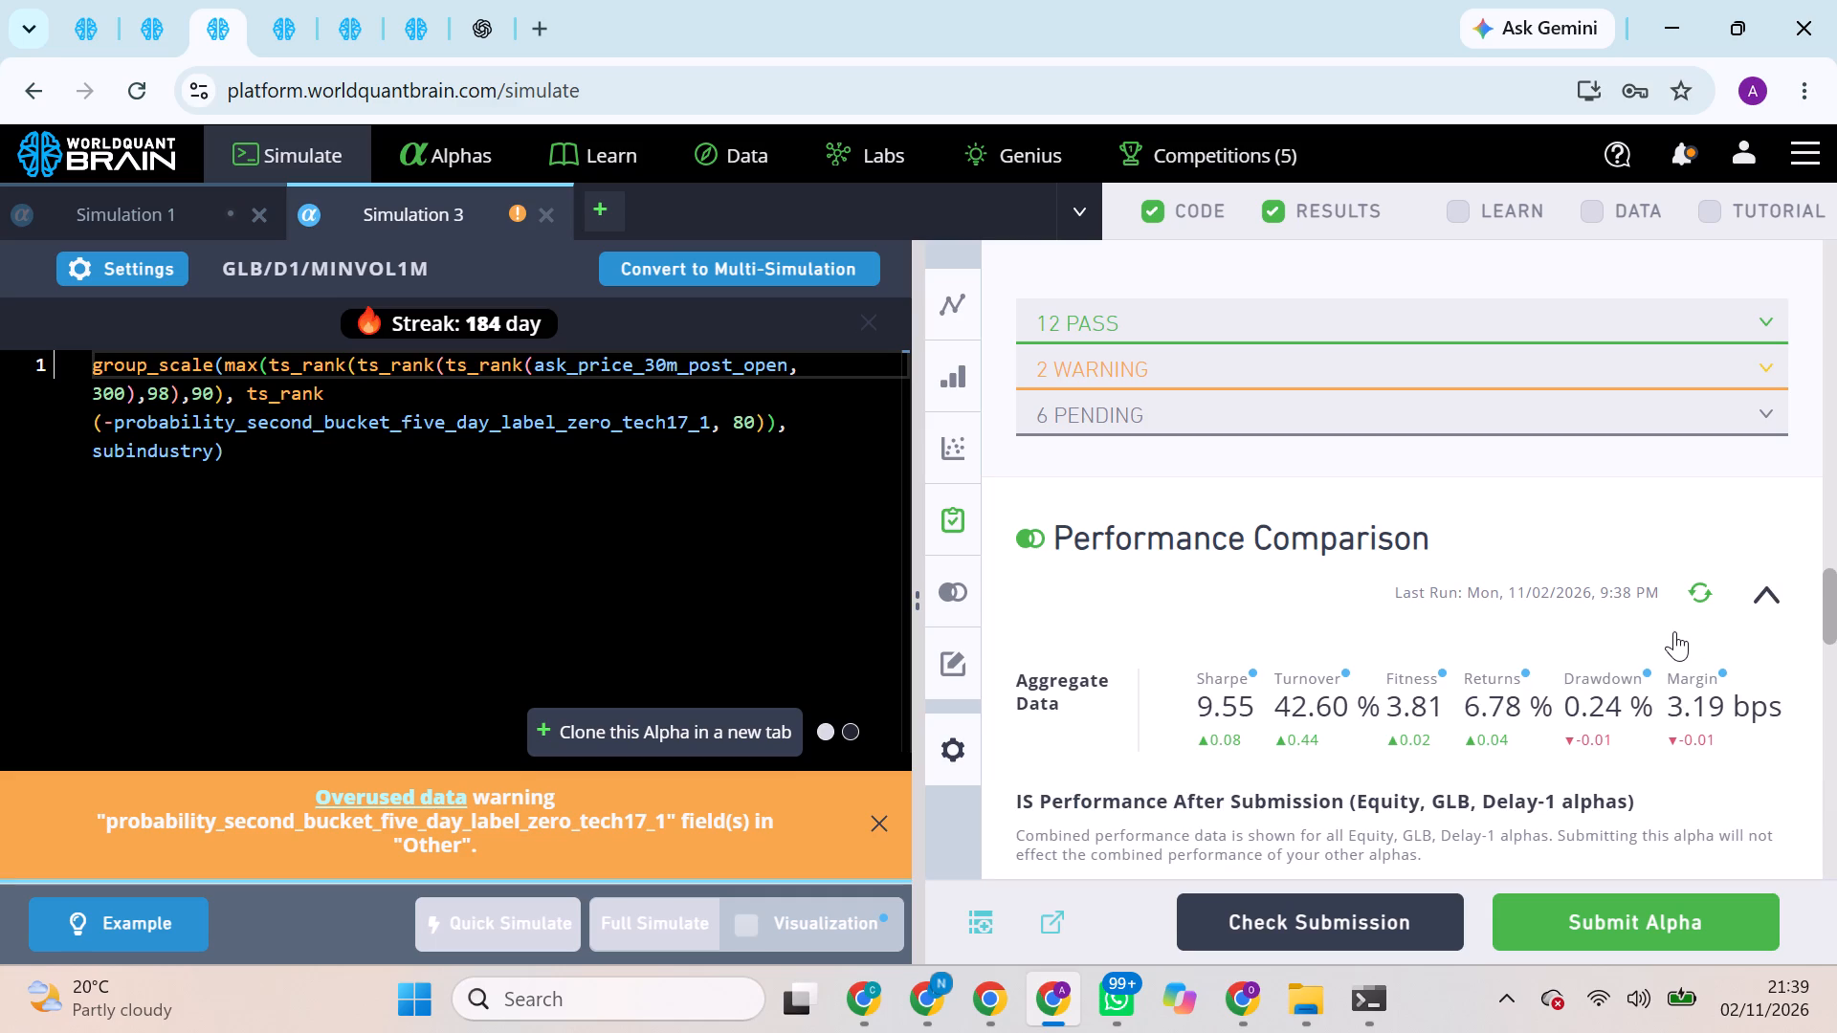
scroll(1674, 631, "down", 1)
right_click(1674, 631)
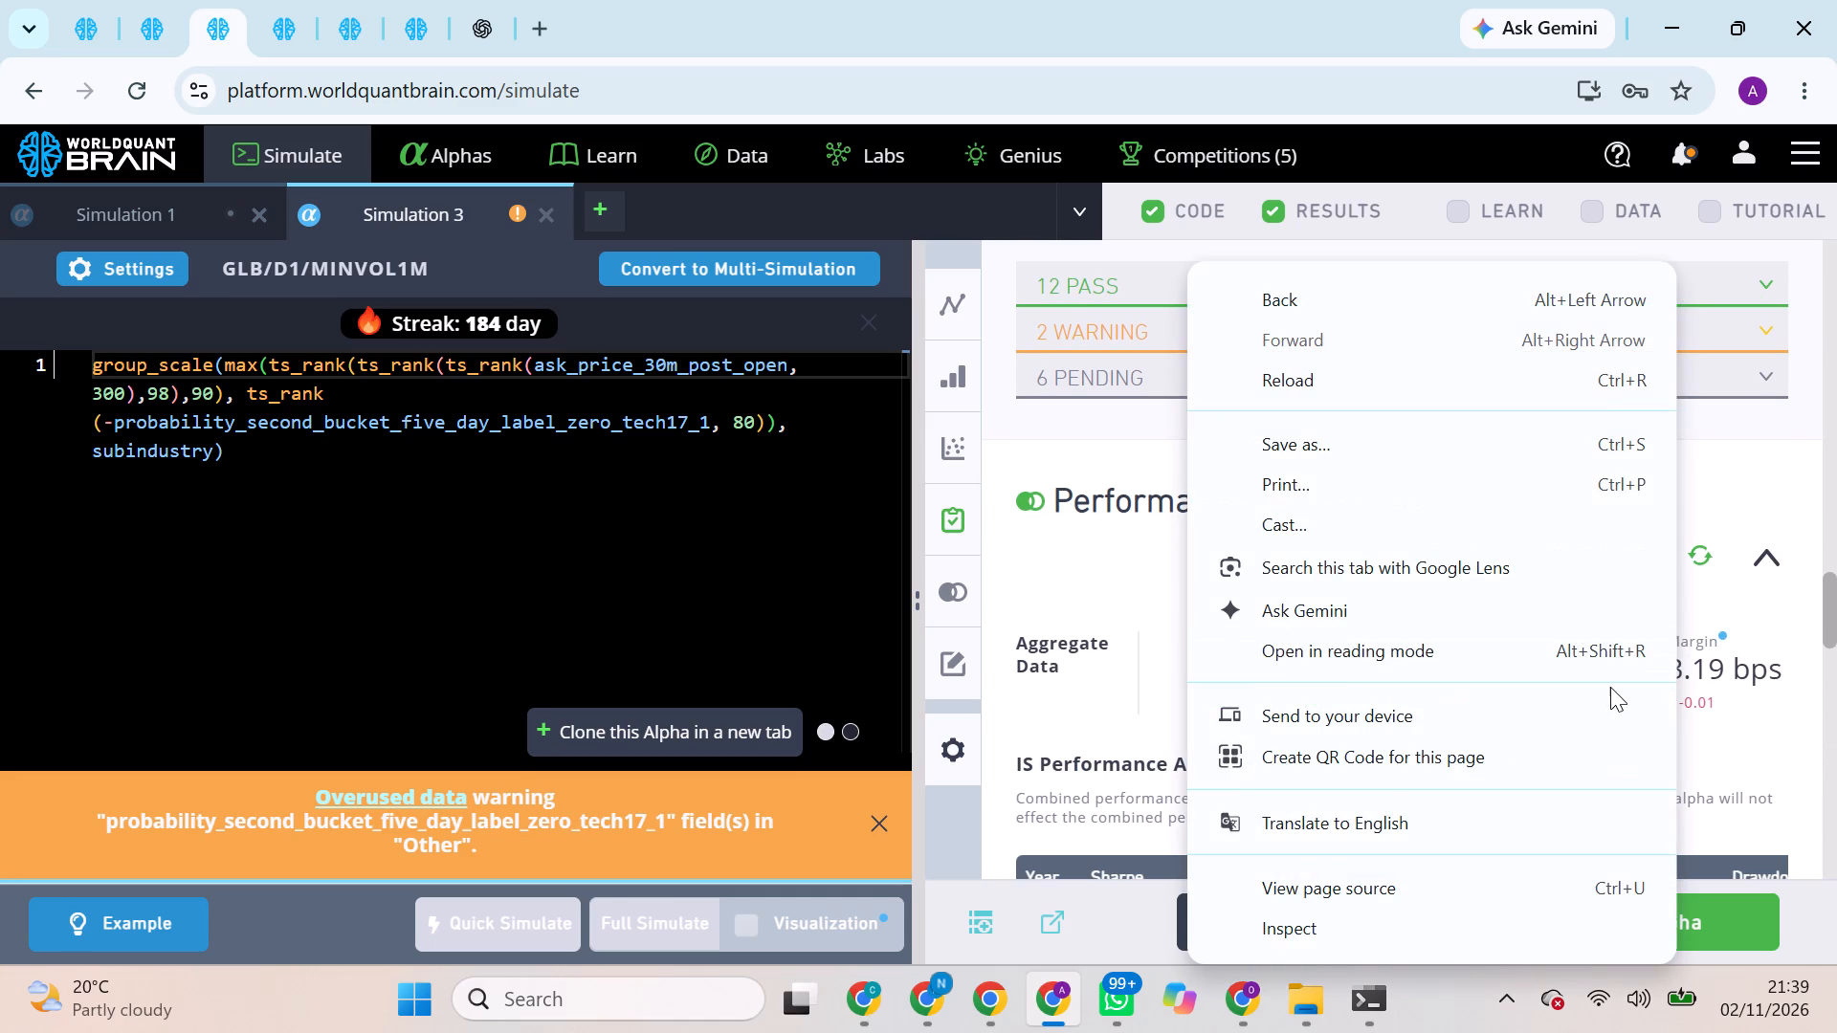
scroll(1106, 650, "down", 2)
scroll(1106, 650, "up", 1)
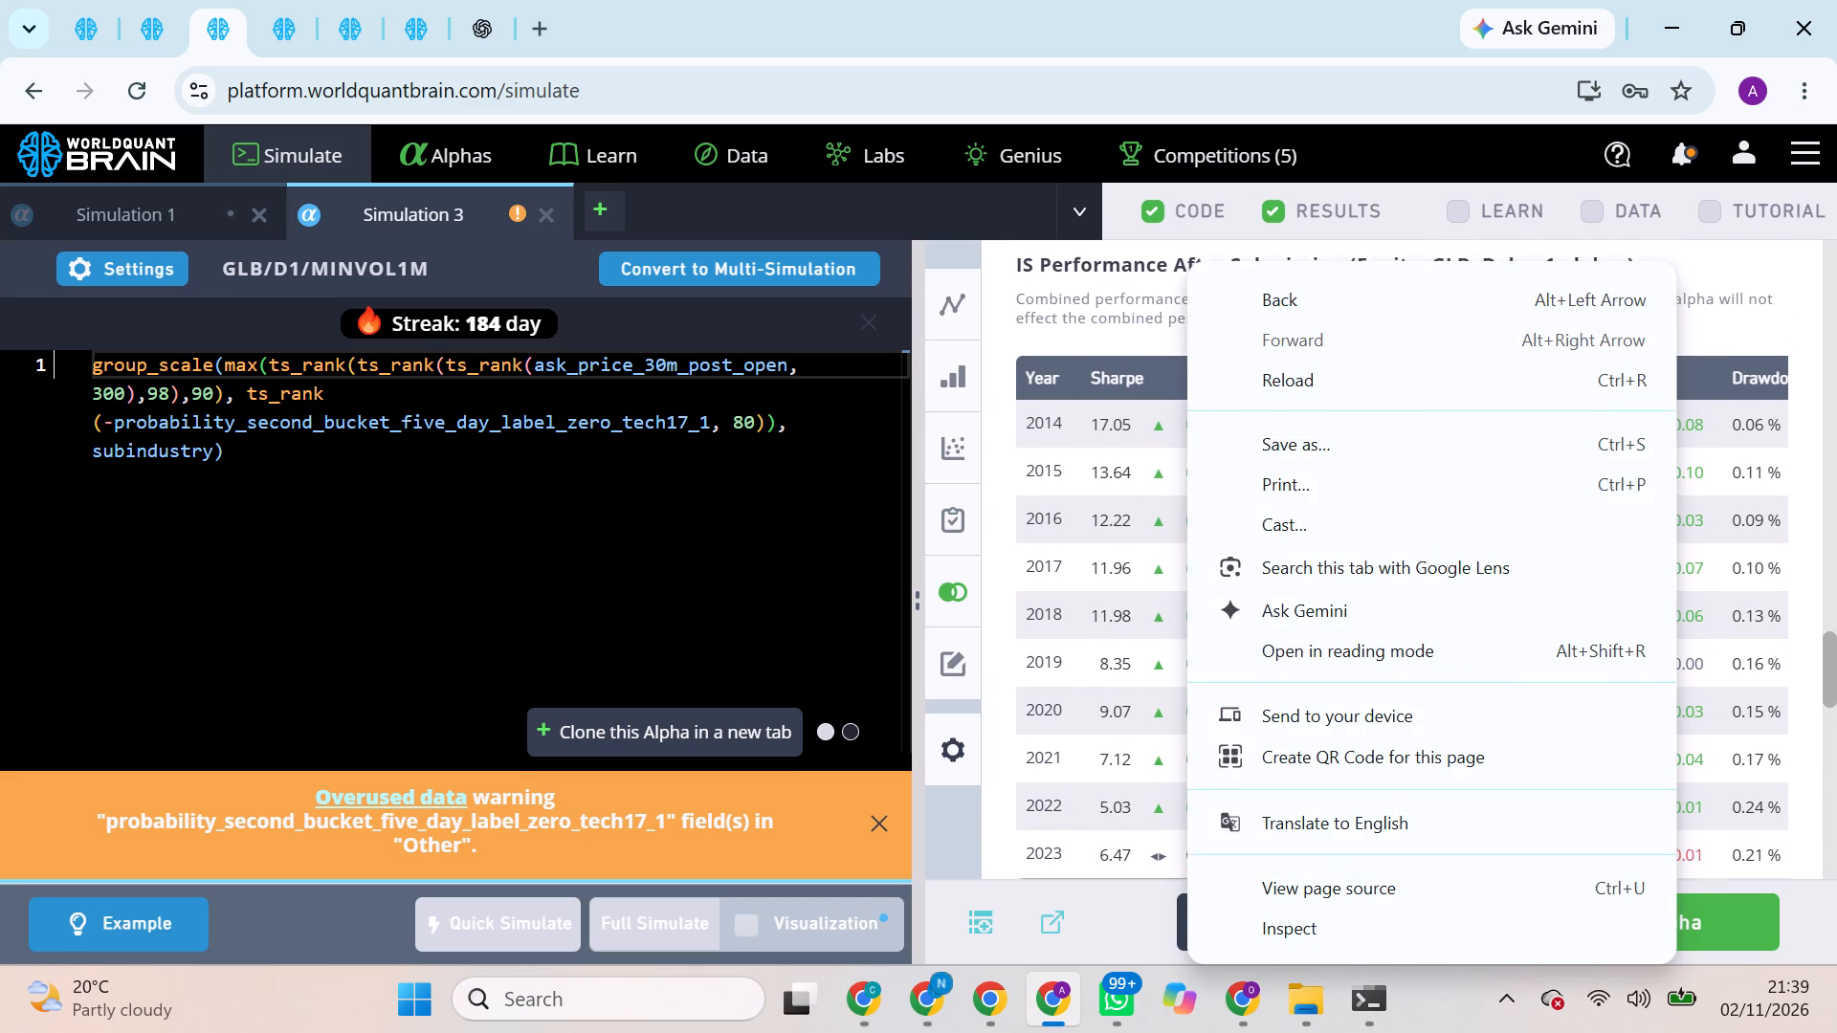
left_click(829, 600)
scroll(1242, 576, "up", 1)
scroll(1242, 576, "down", 1)
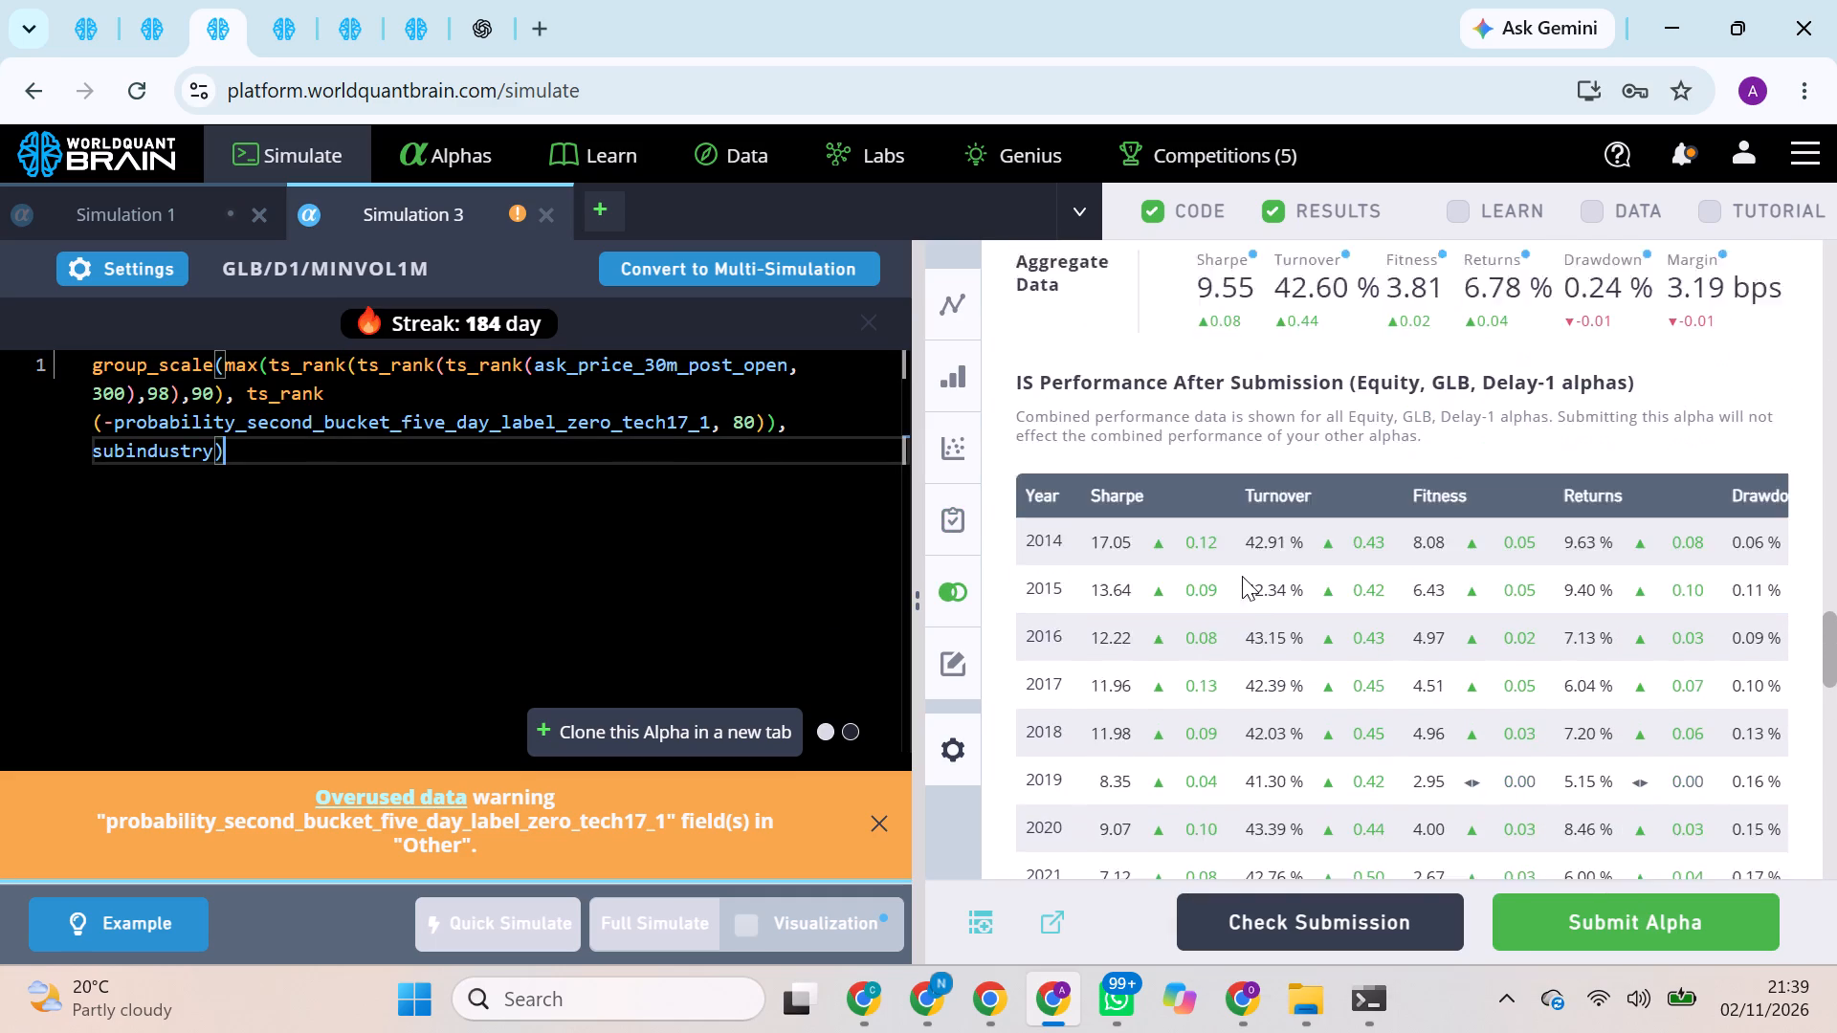
scroll(1242, 576, "down", 4)
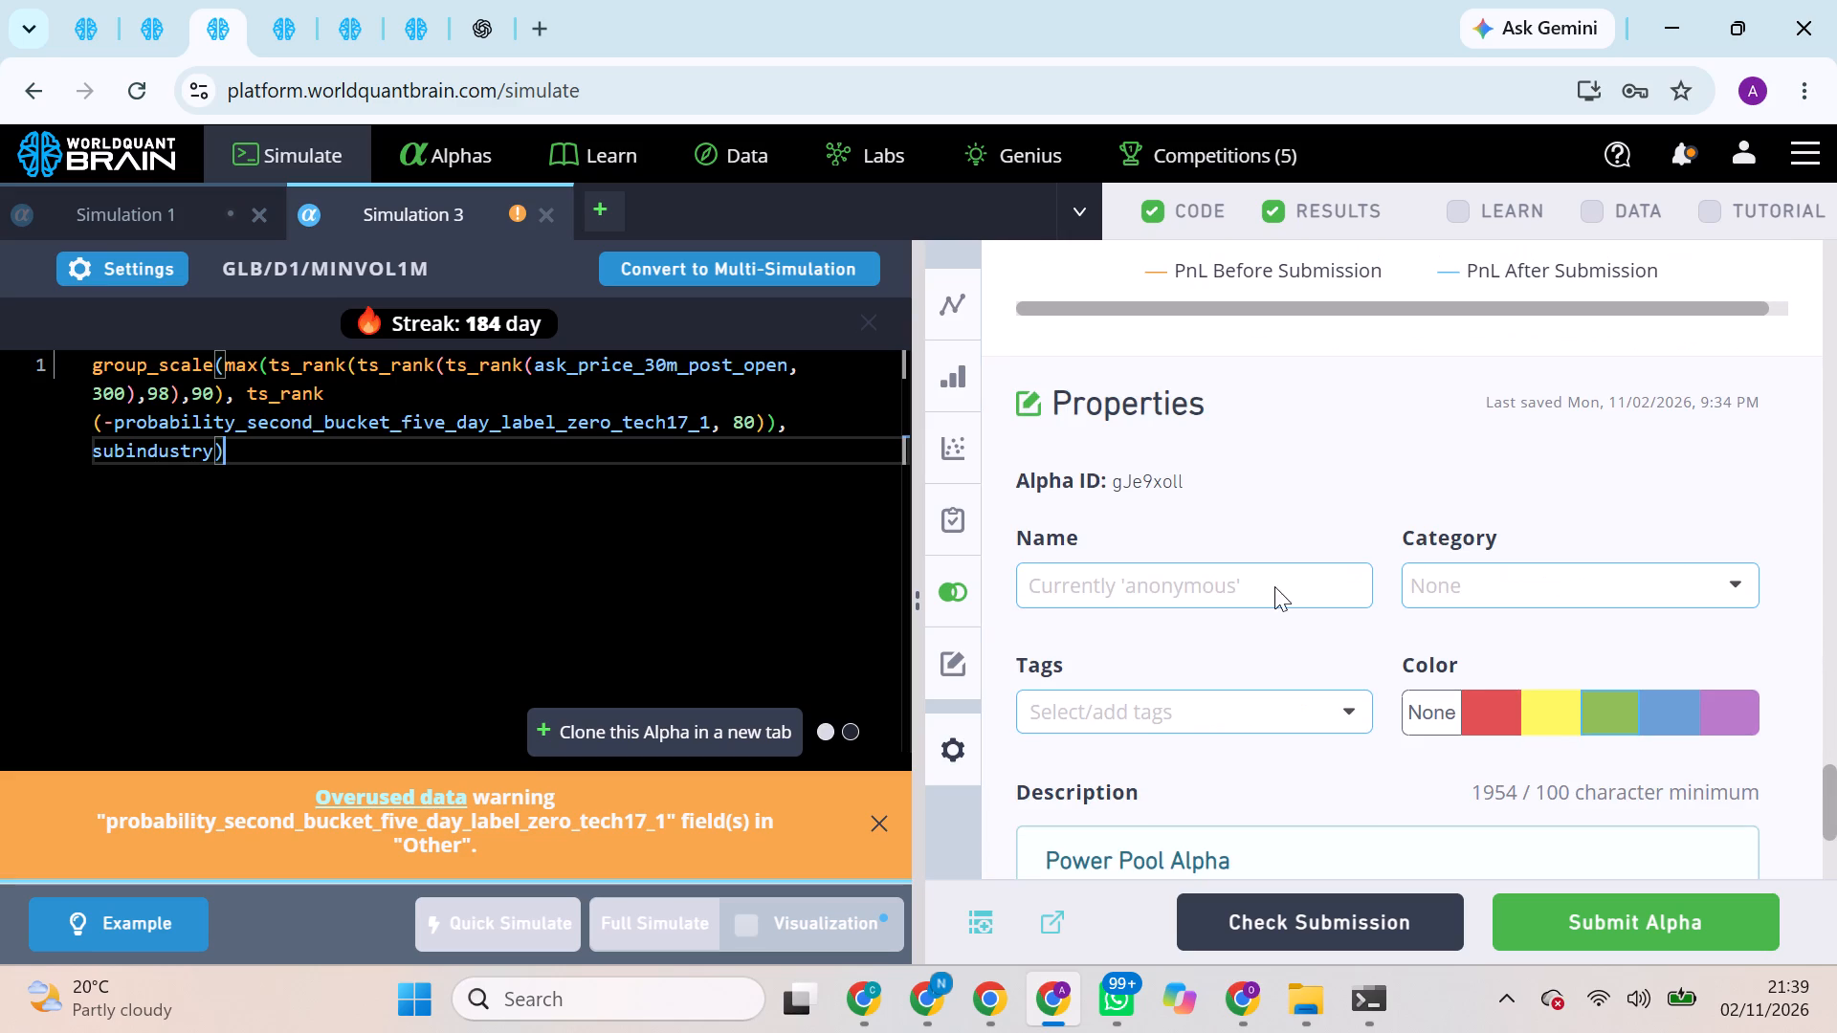
Mark the ask_price_30m_post_open alpha green in its Properties and place the cursor in its description.
left_click(1606, 697)
left_click(1668, 714)
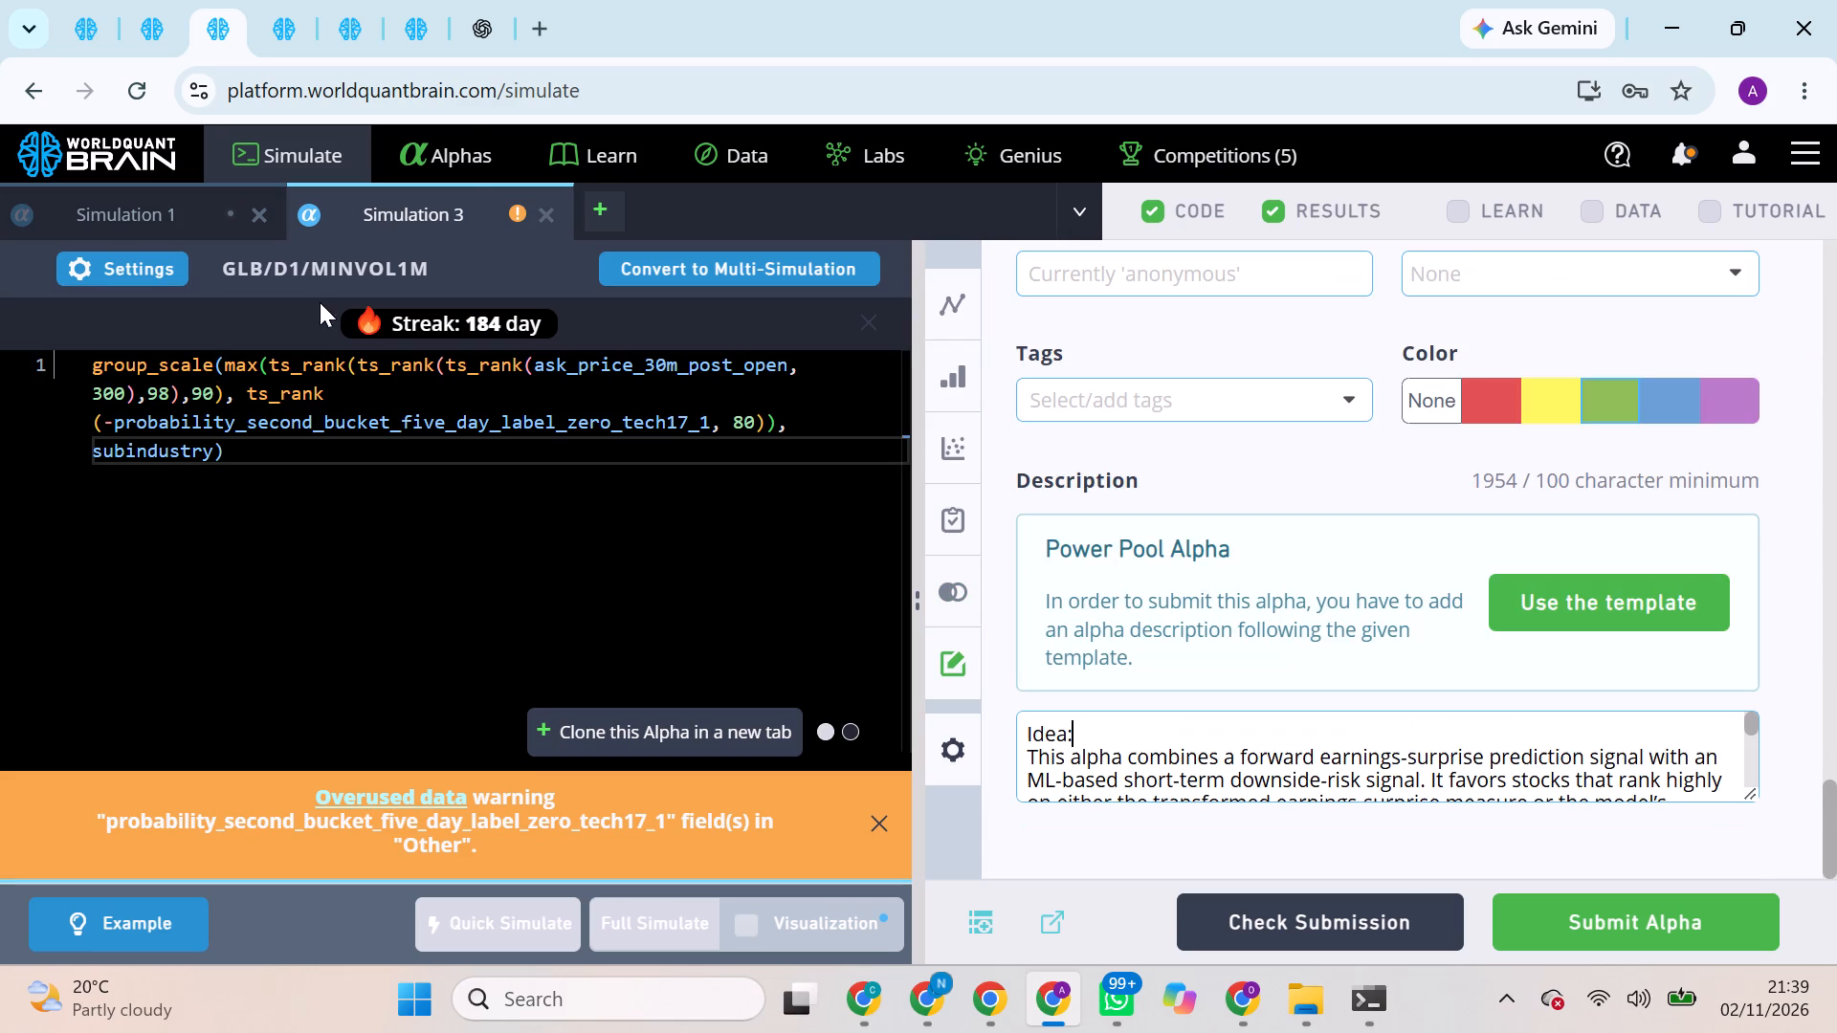
Go to the ask_price_60m_post_open alpha, dismiss its tutorial checks, and run its Prod Correlation check.
left_click(153, 16)
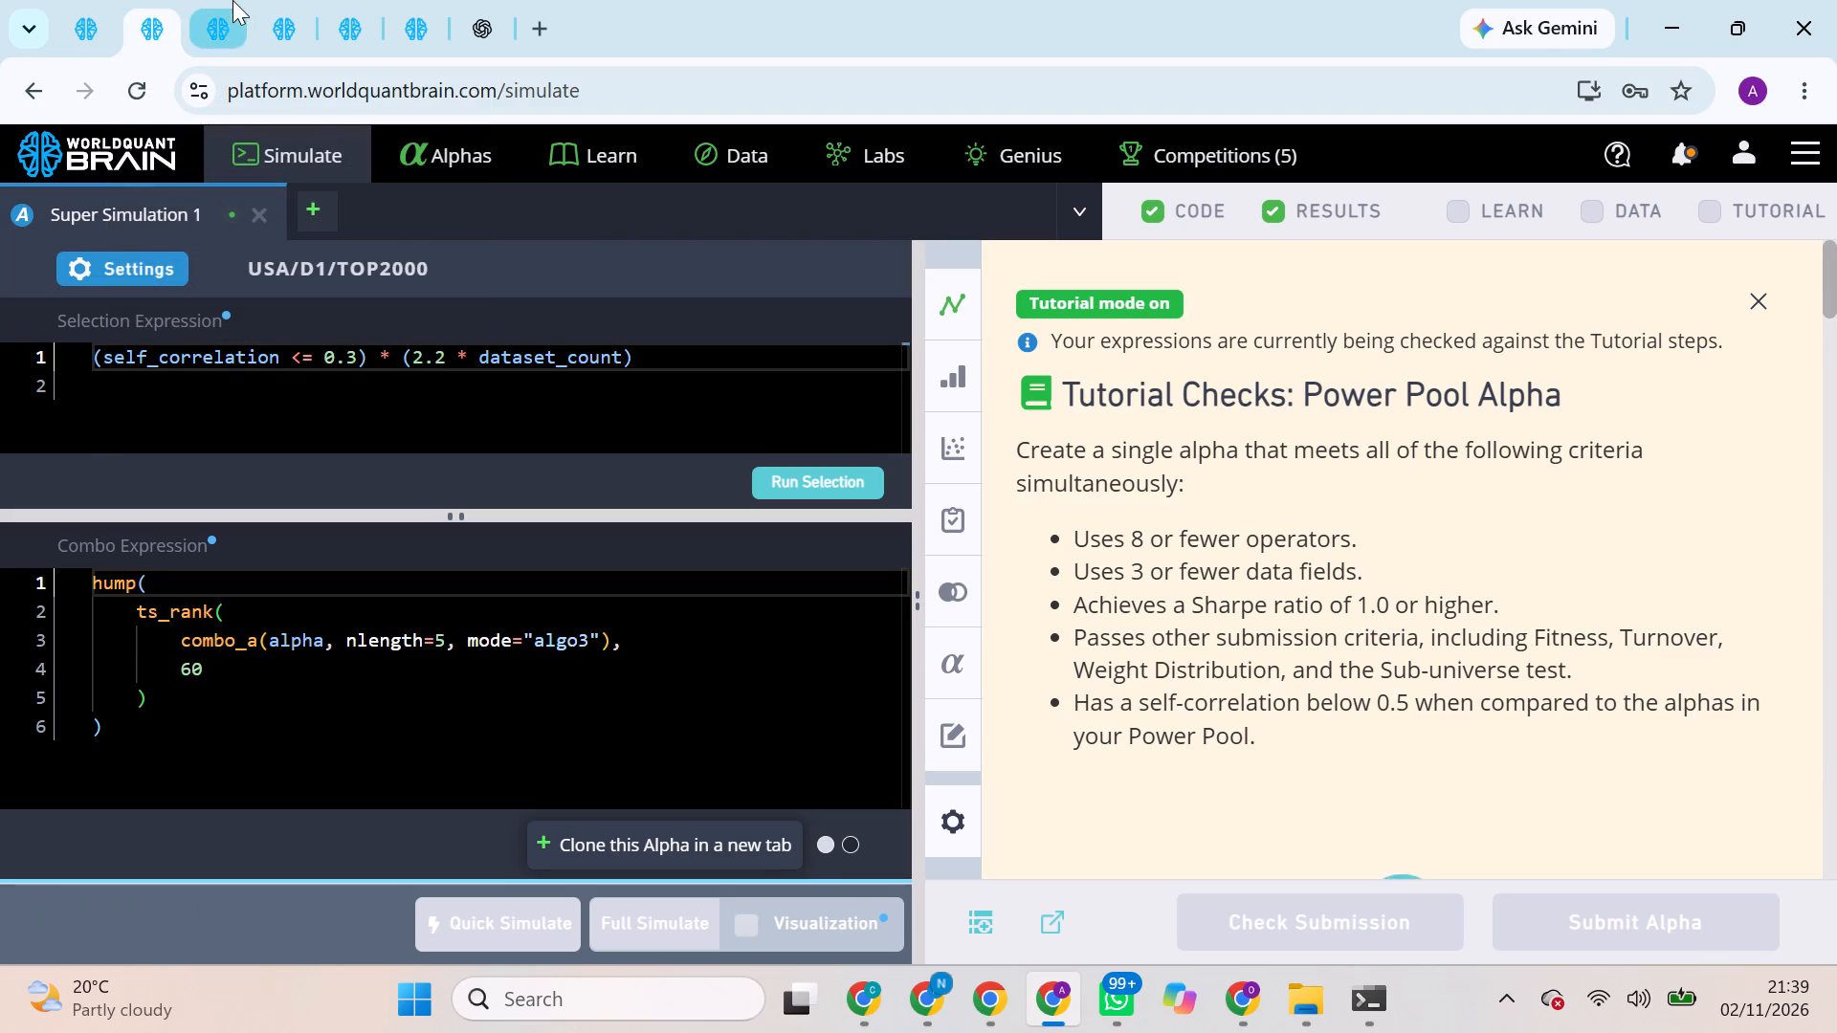
left_click(232, 0)
left_click(293, 19)
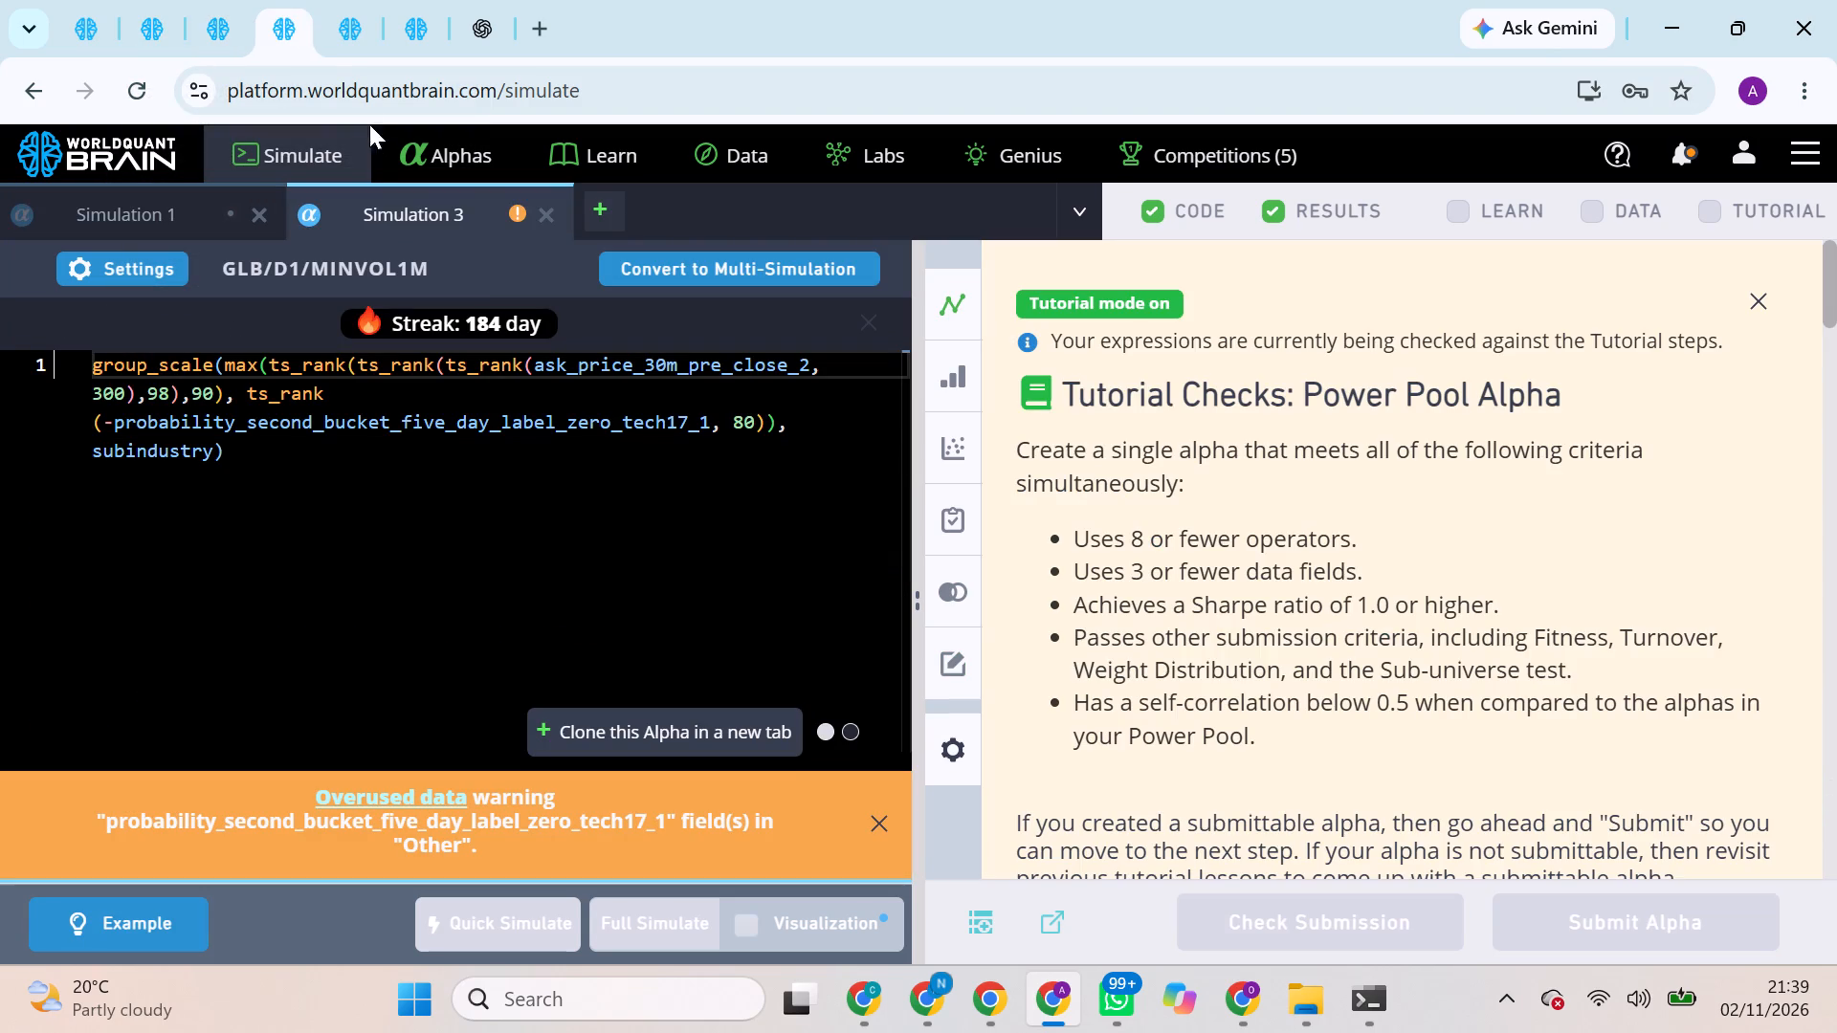
left_click(327, 15)
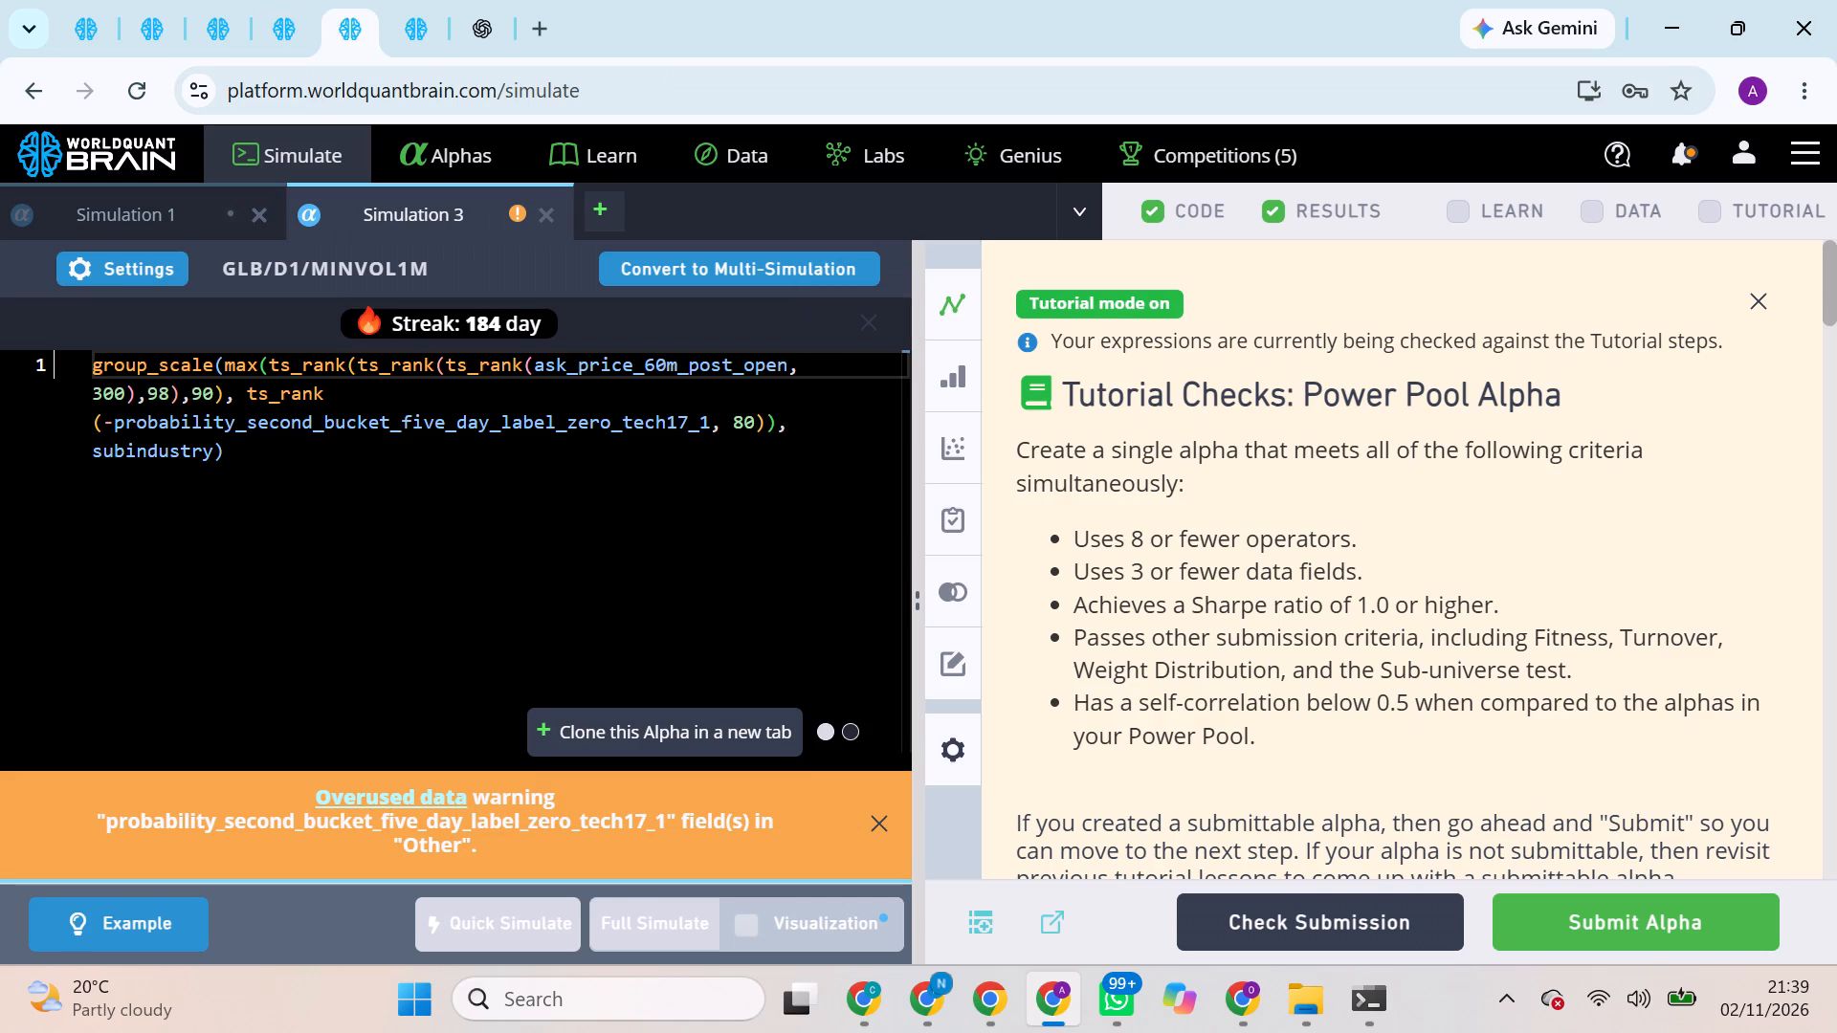
left_click(1756, 305)
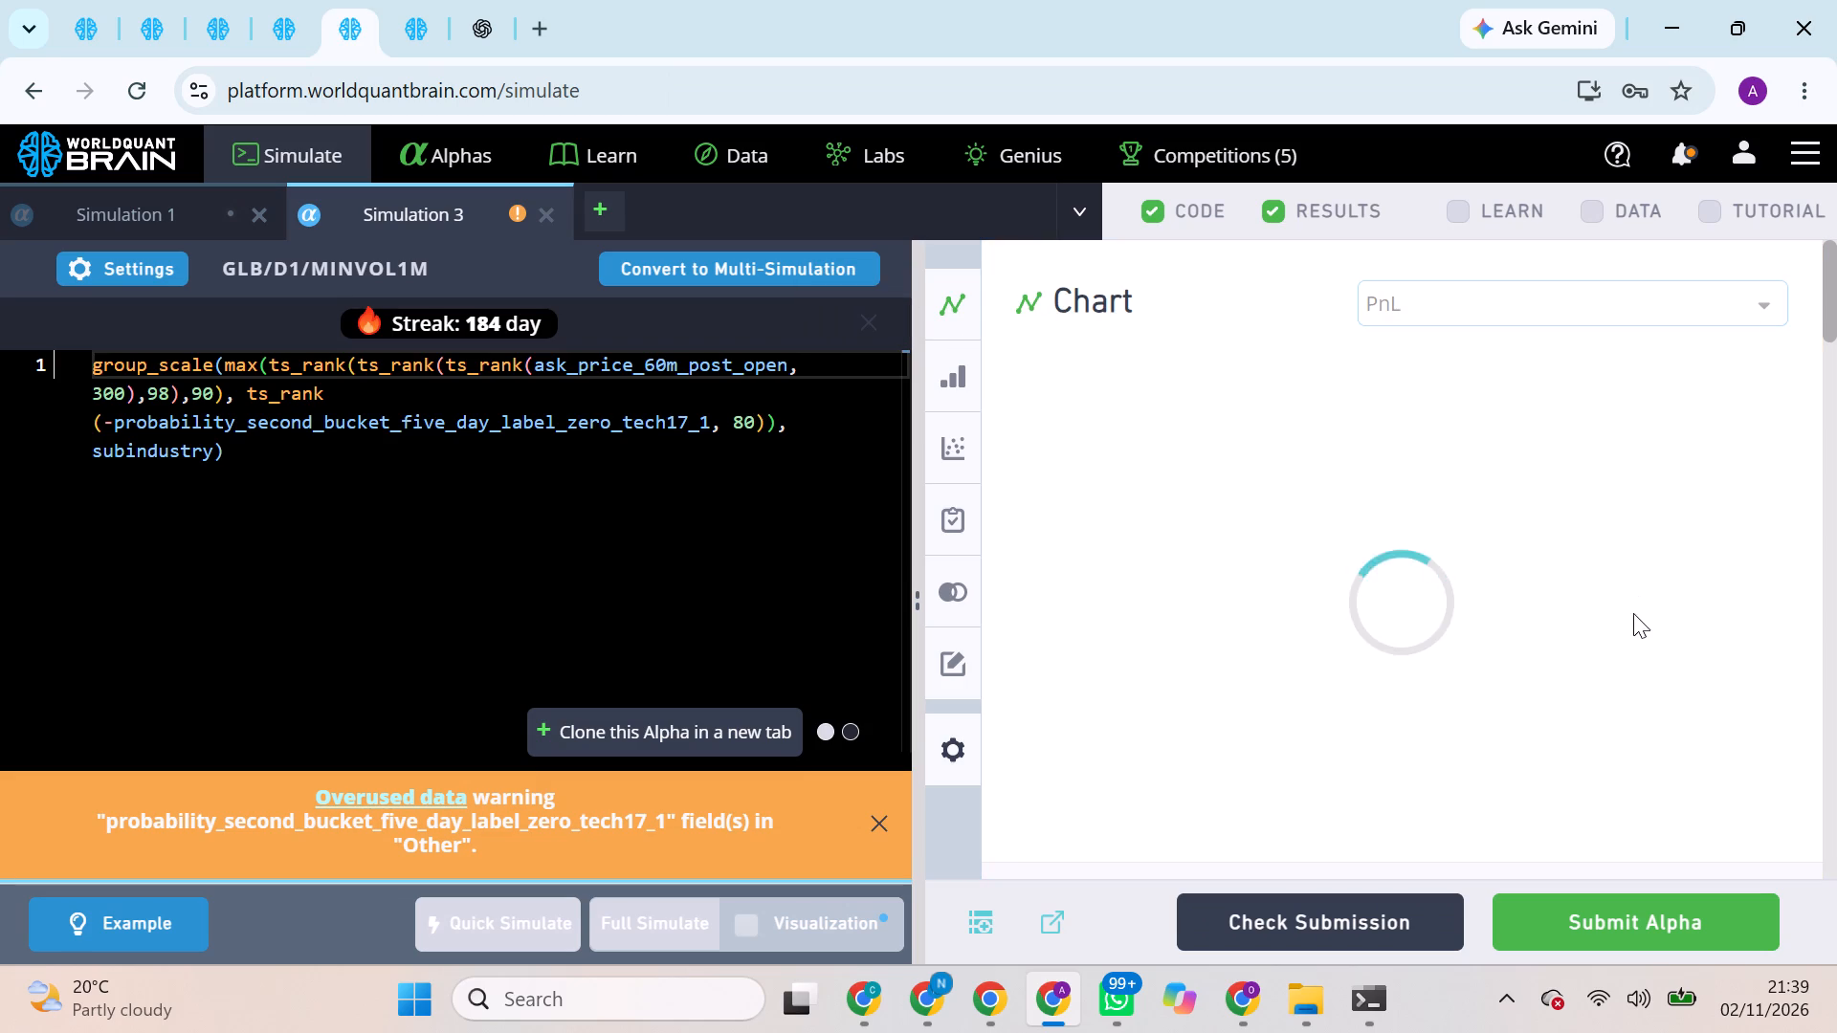
scroll(1633, 613, "down", 6)
scroll(1633, 613, "up", 1)
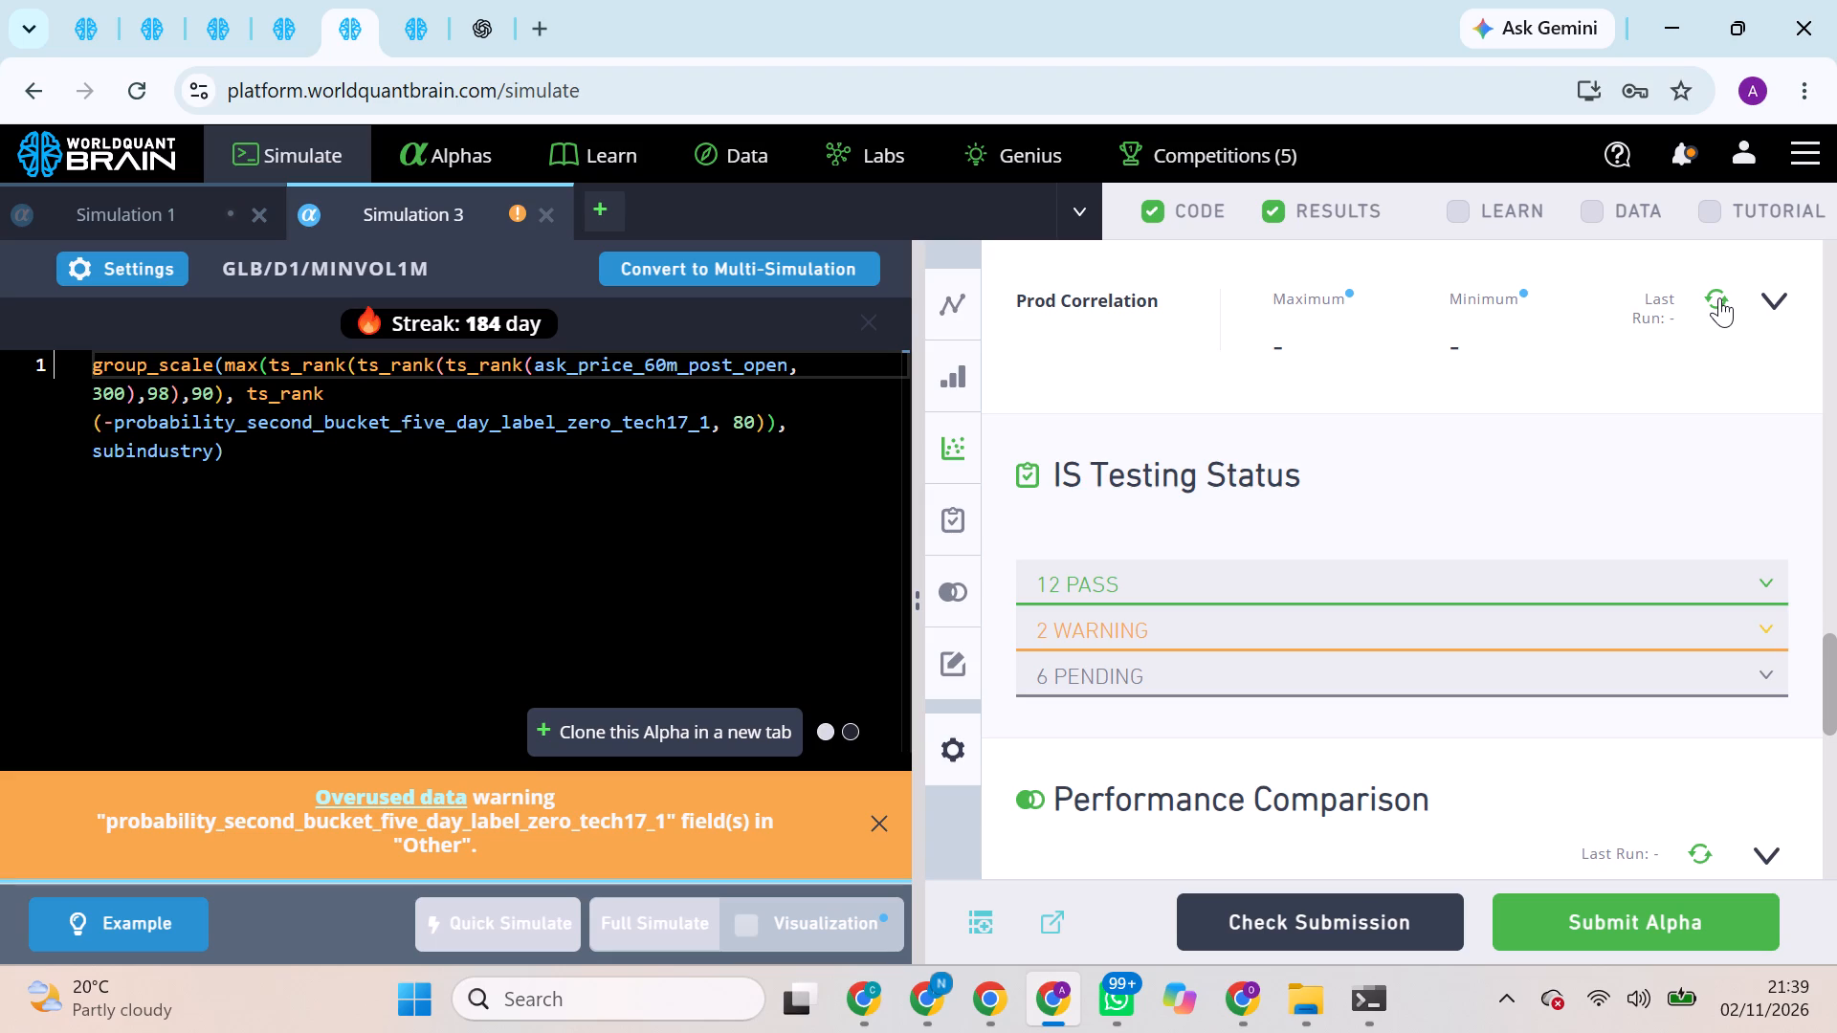
double_click(1719, 297)
Run the Power Pool Correlation and Self Correlation checks for the ask_price_60m_post_open alpha.
scroll(1719, 297, "up", 3)
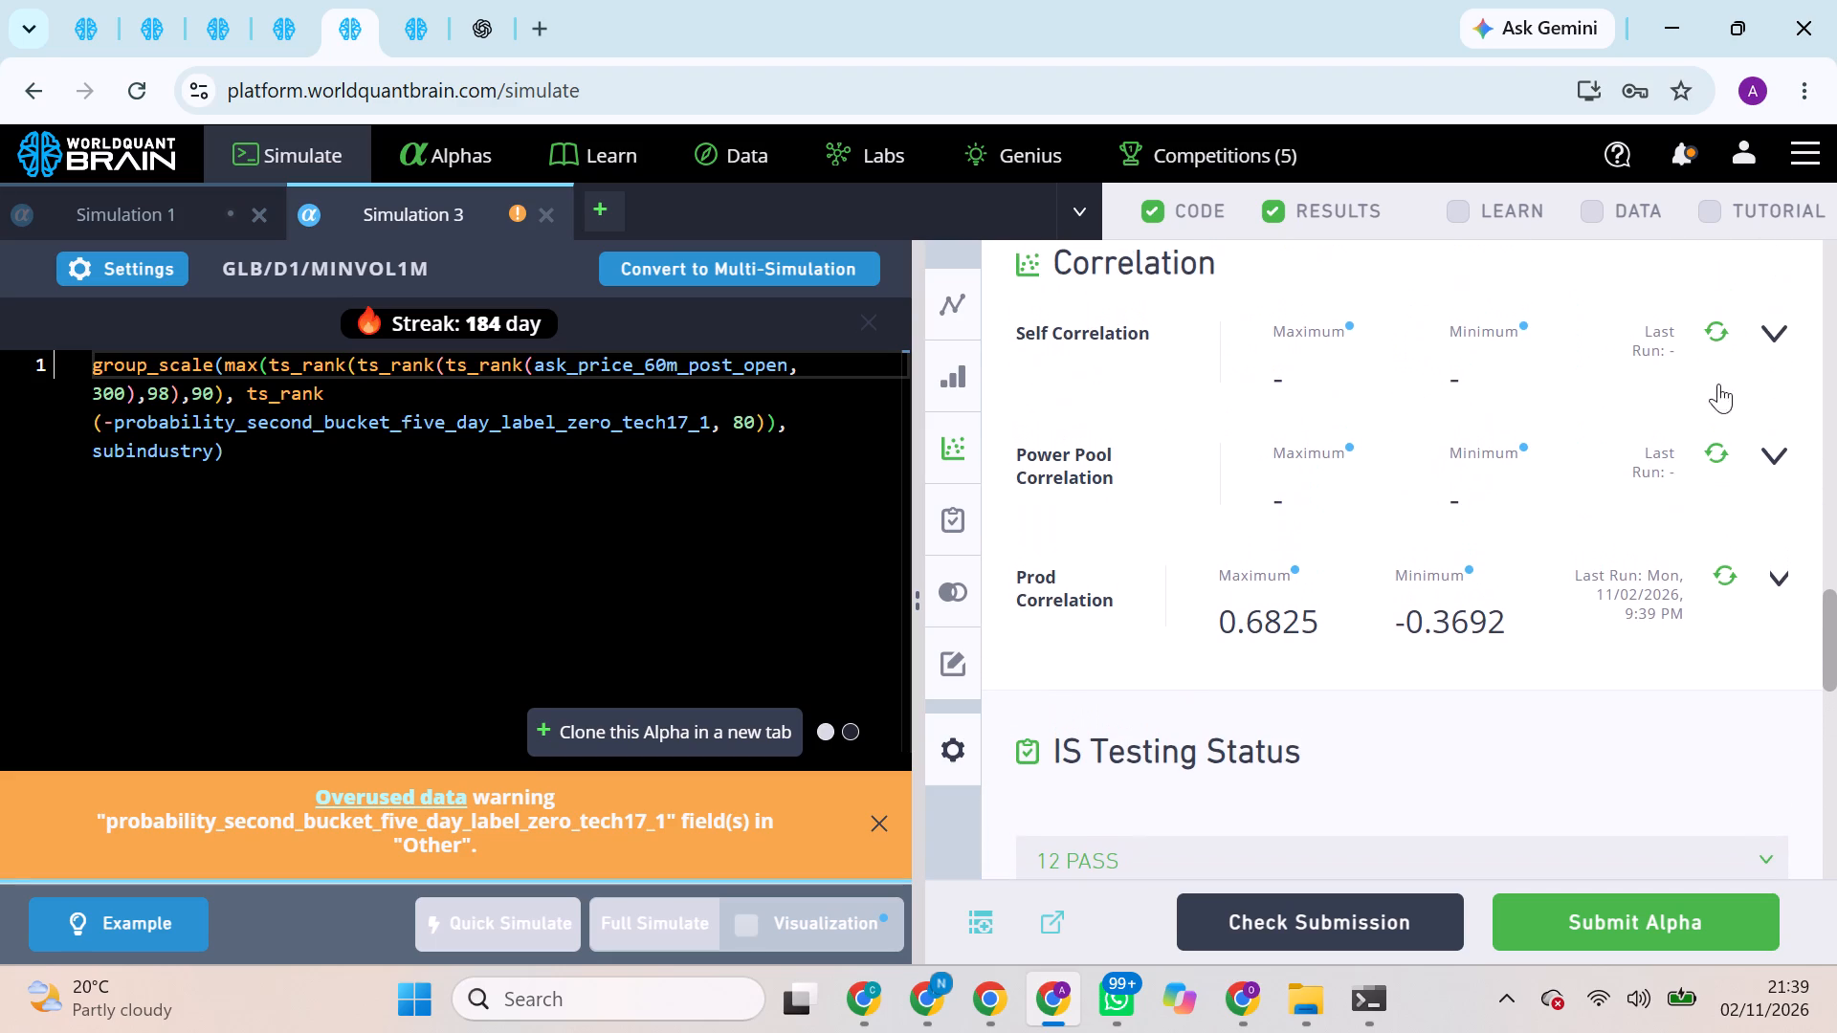
left_click(1720, 448)
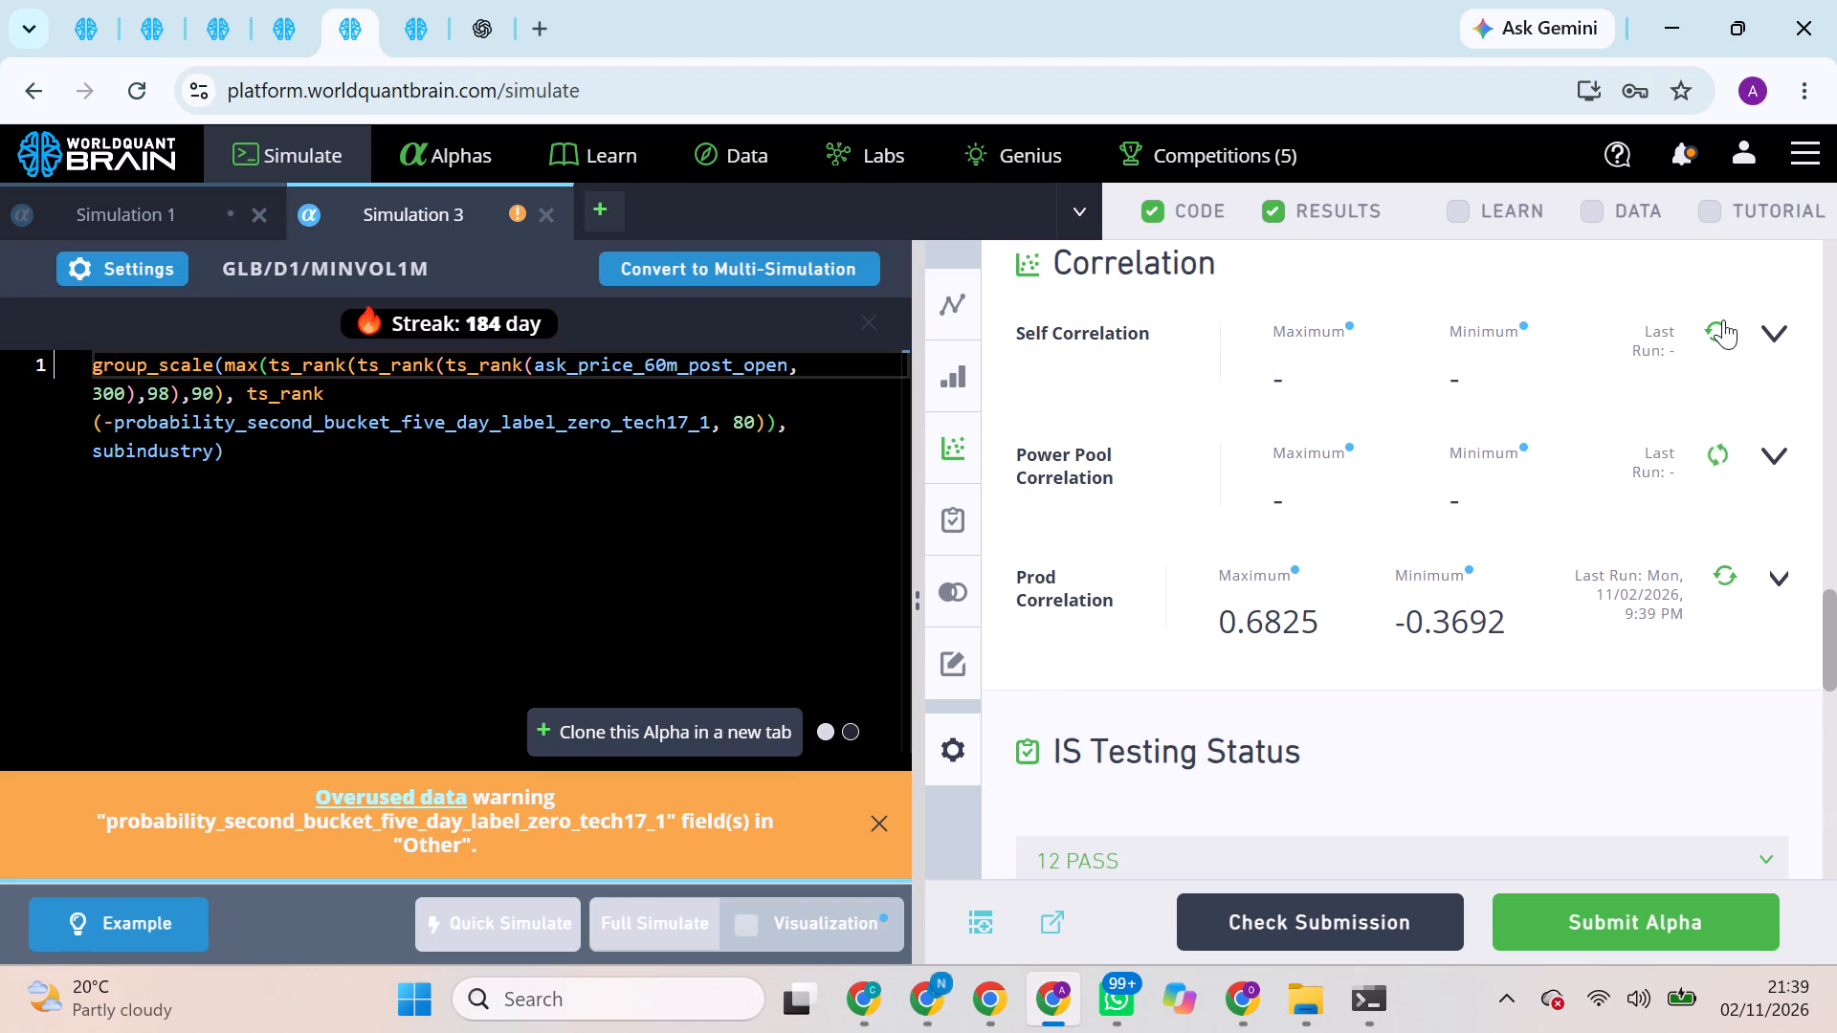
left_click(1723, 319)
left_click(1721, 332)
scroll(1710, 549, "down", 1)
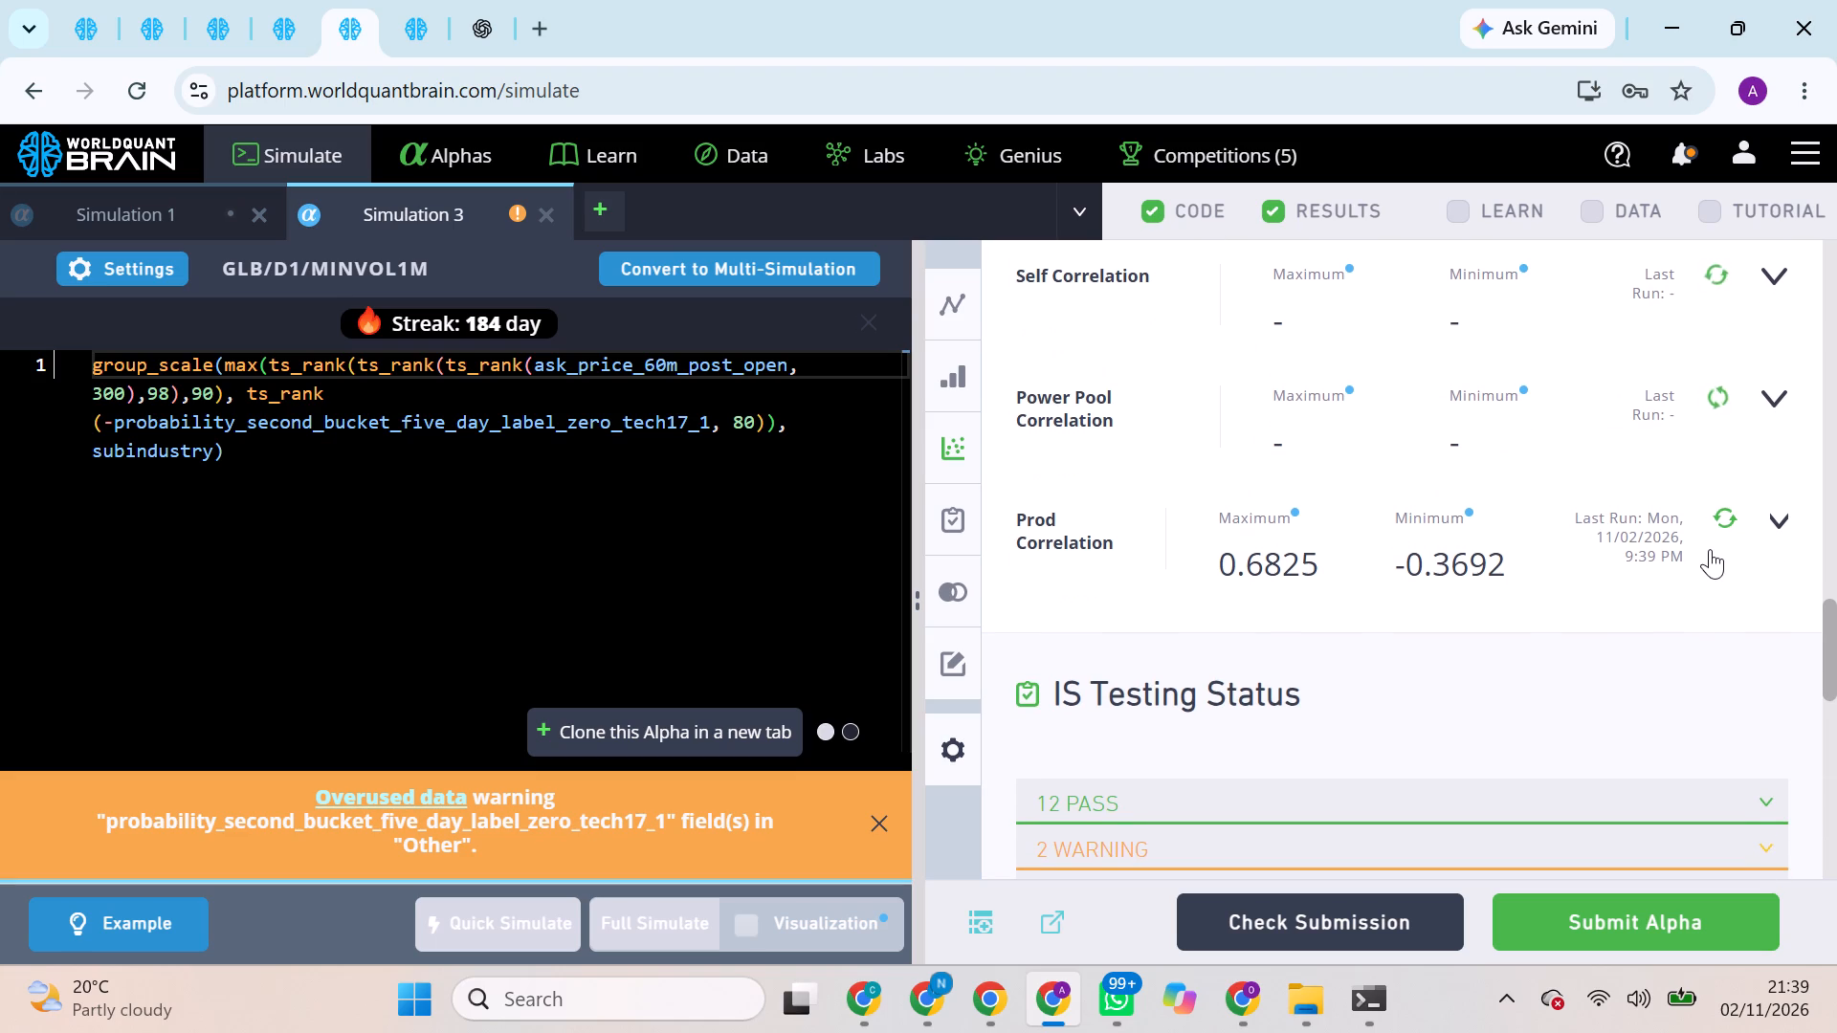
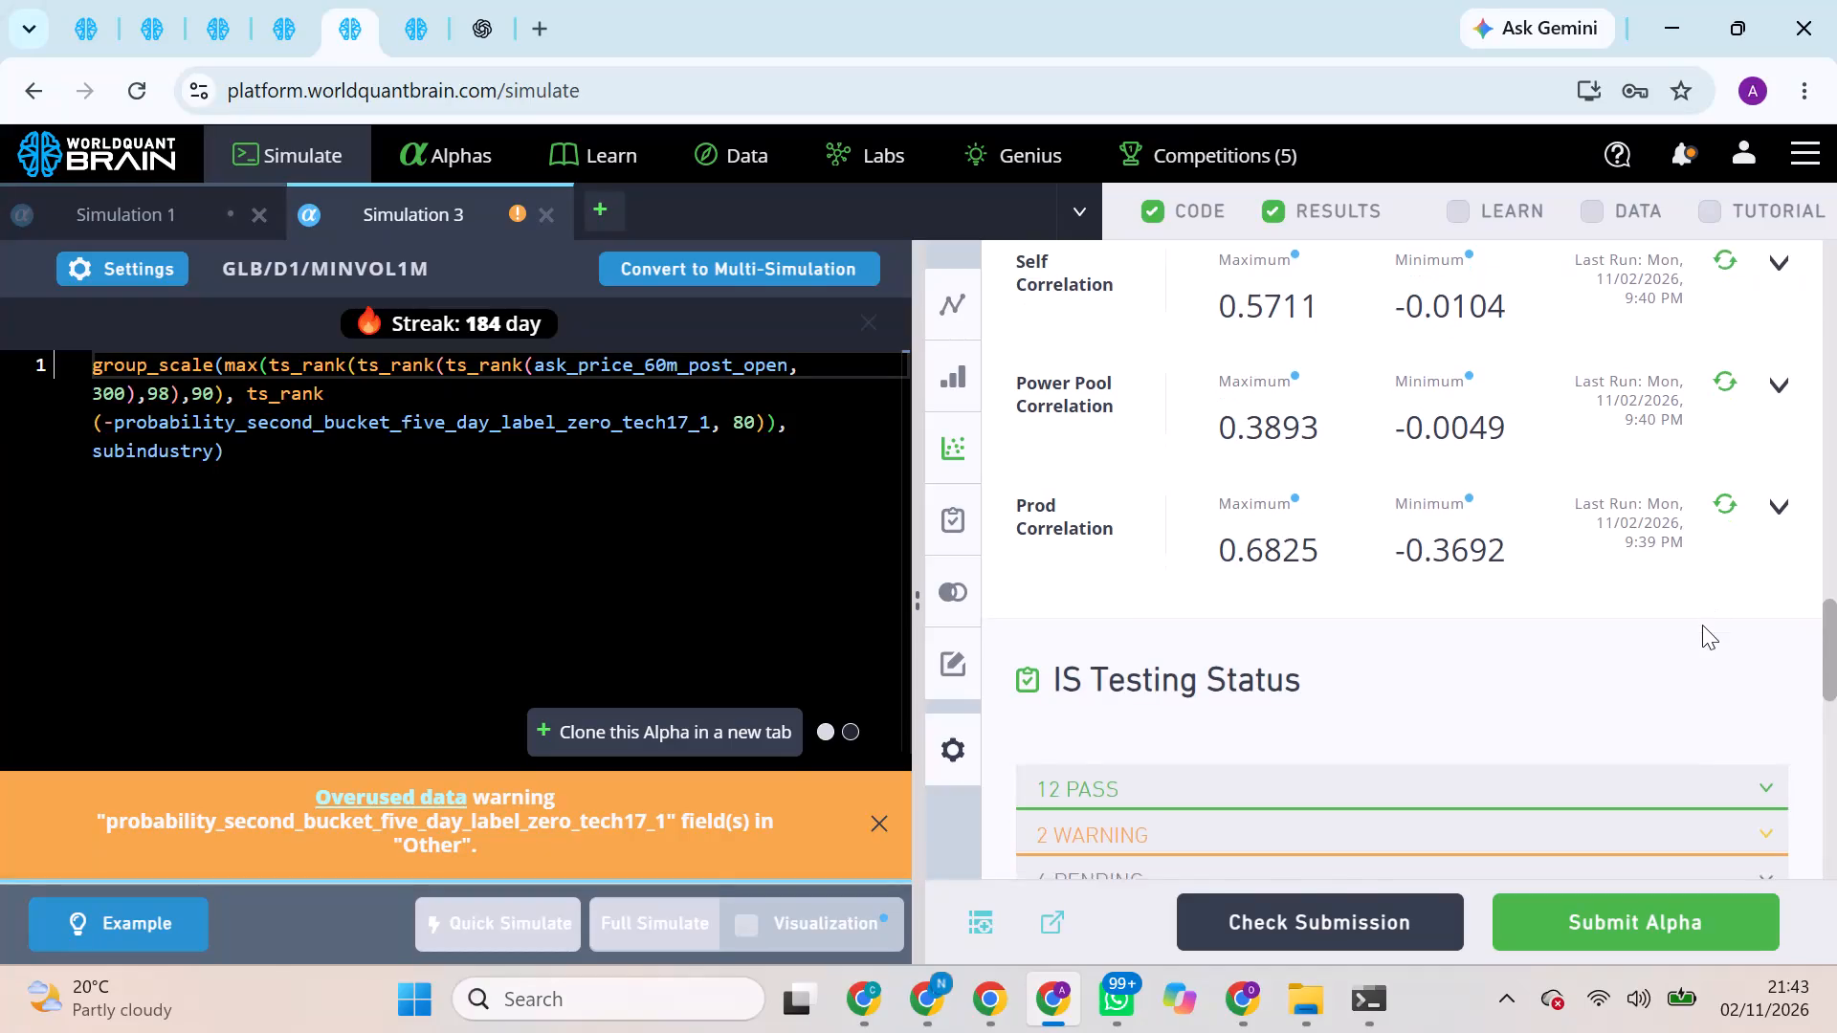
Expand the passed and warning checks under IS Testing Status of the ask_price_60m_post_open alpha and review them.
left_click(1702, 625)
scroll(1702, 625, "down", 1)
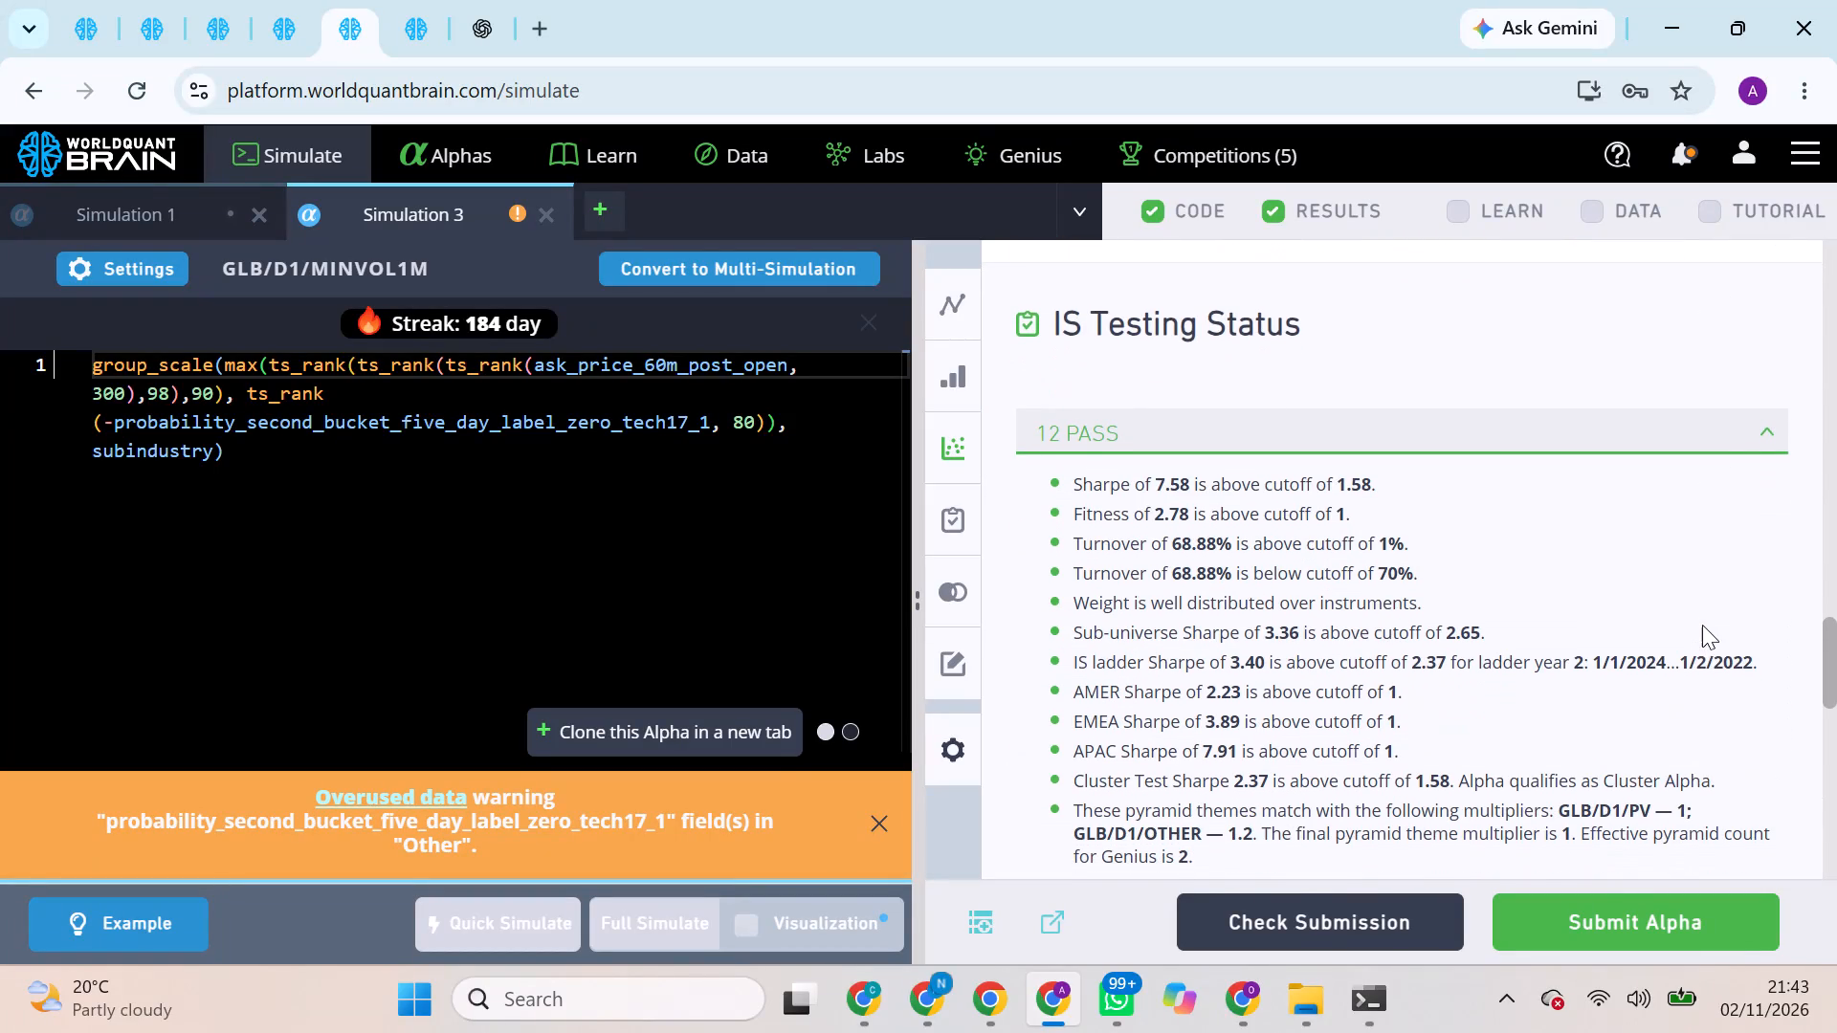
scroll(1703, 616, "down", 1)
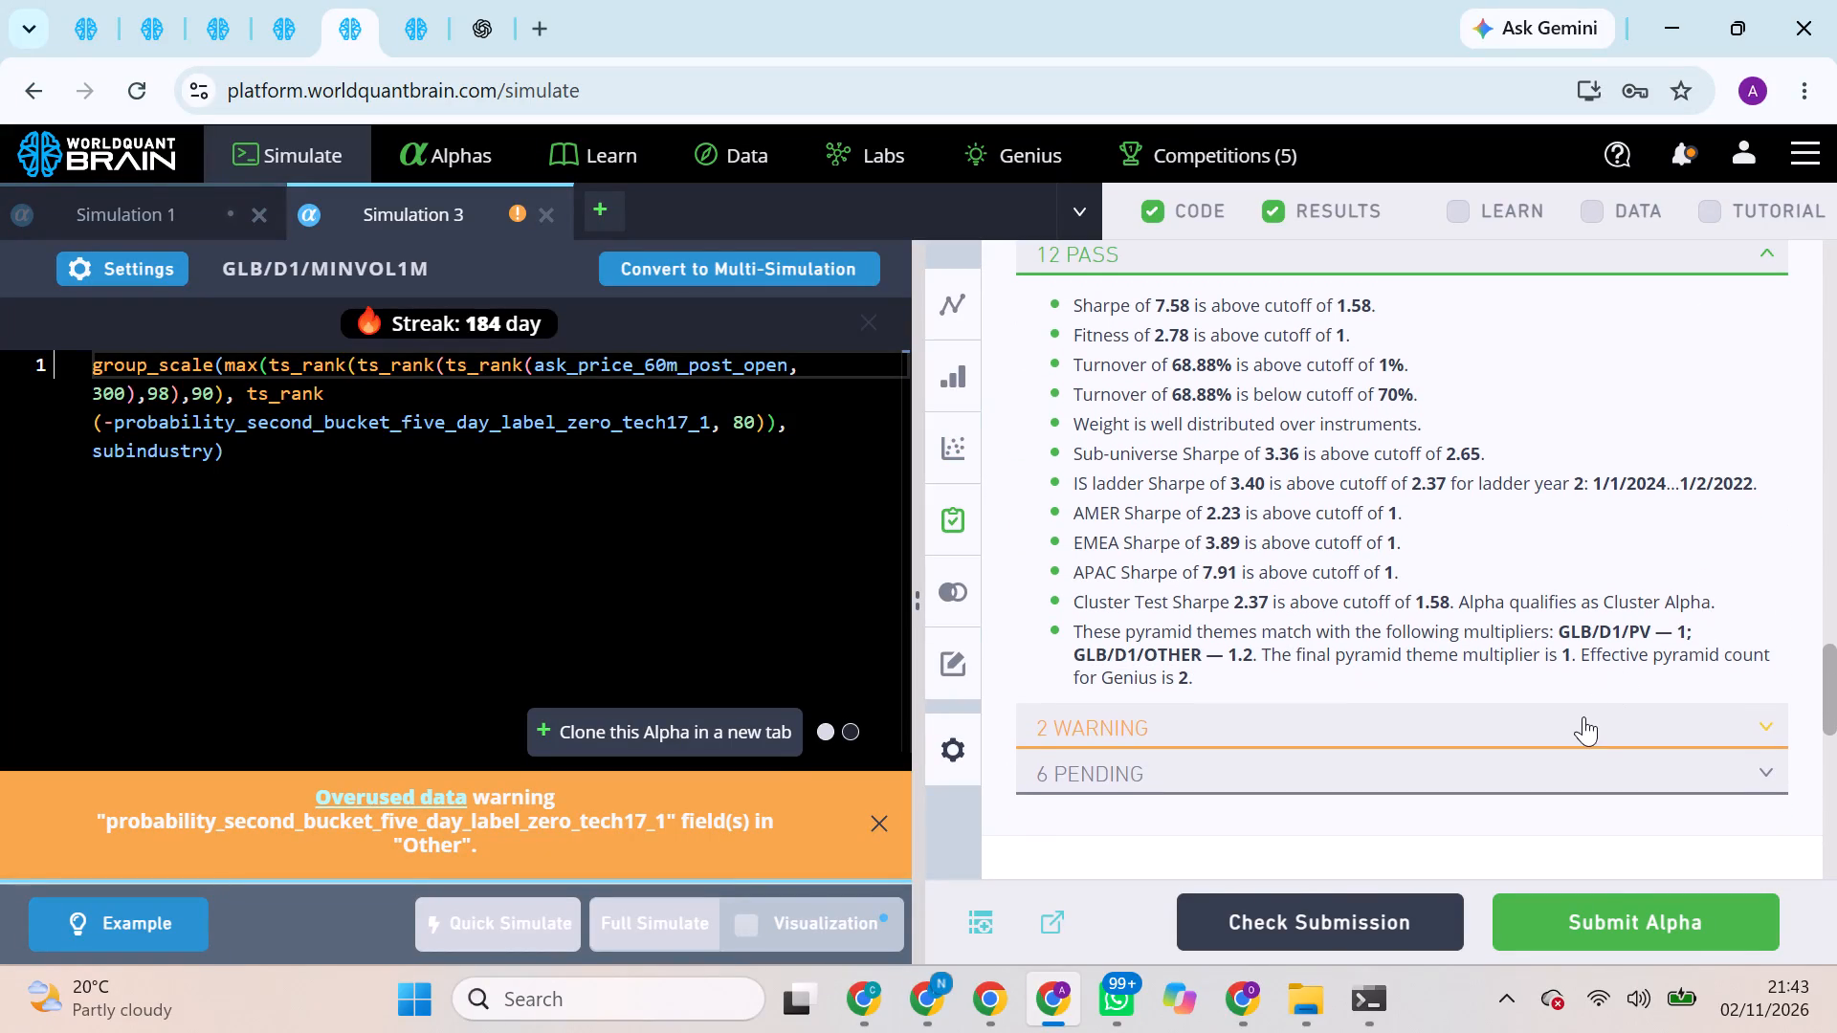
left_click(1583, 733)
scroll(1583, 733, "up", 1)
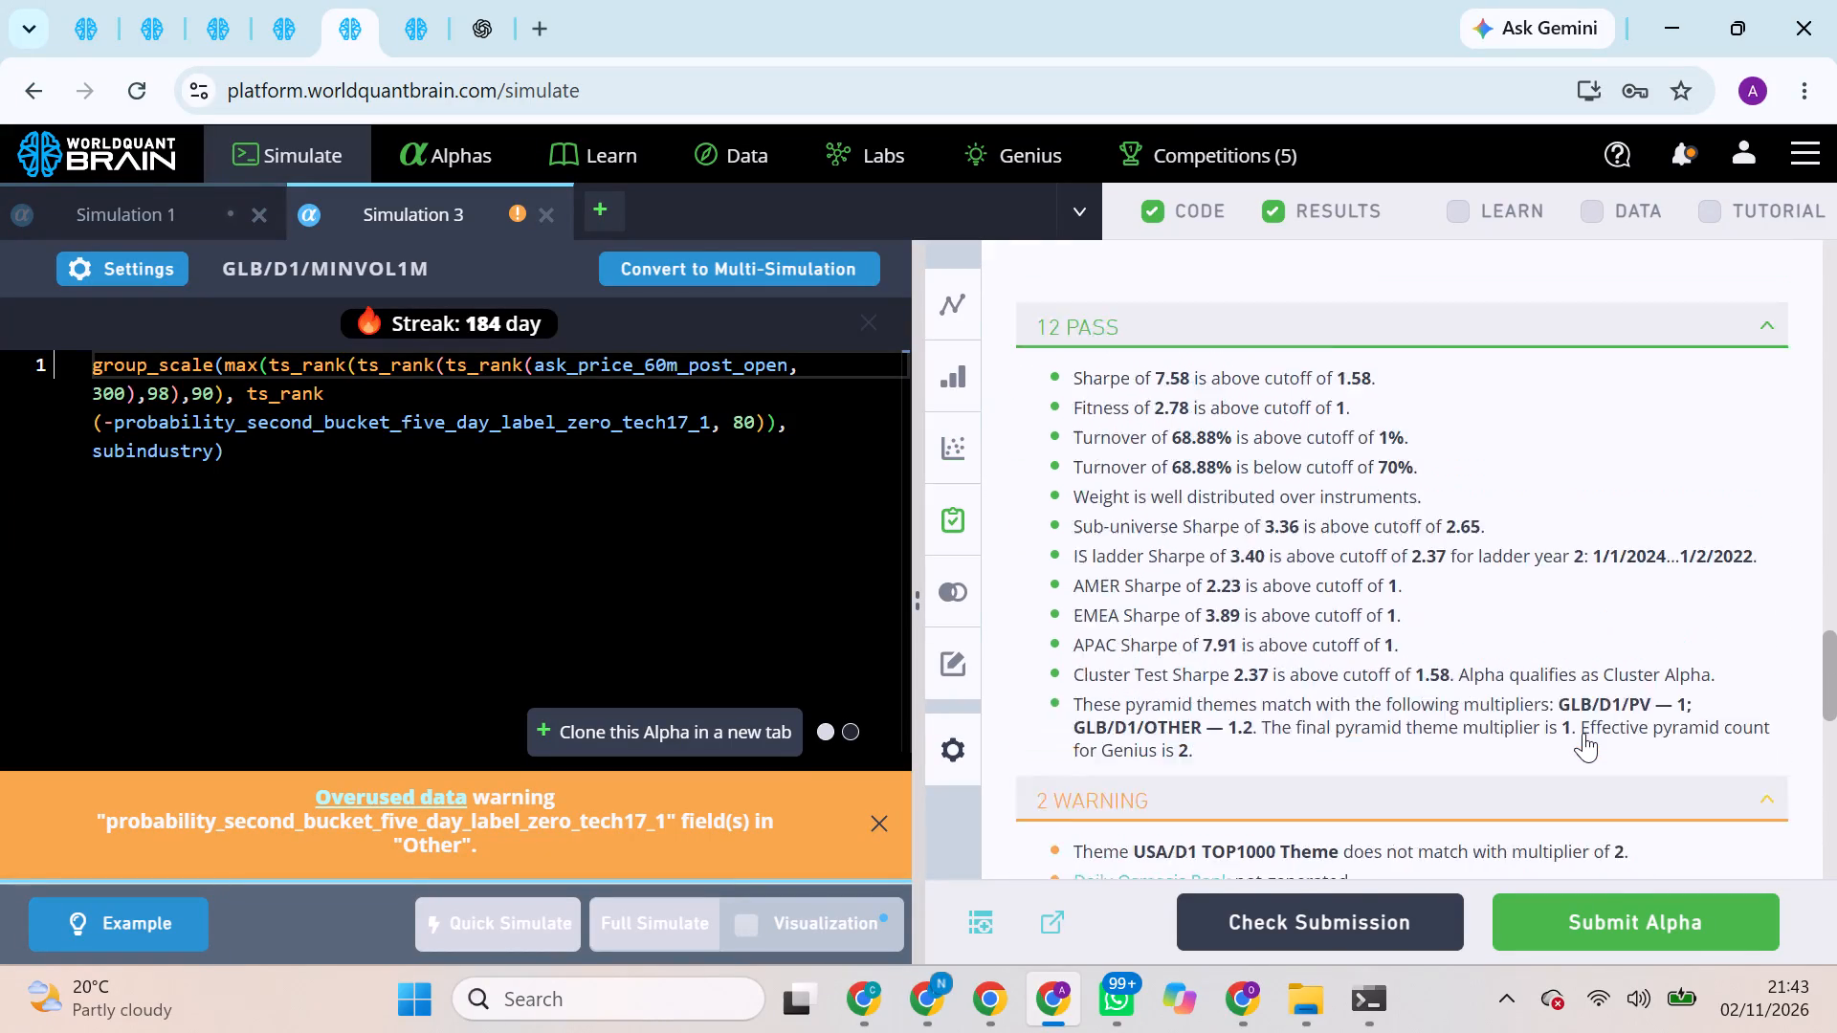
scroll(1583, 733, "up", 2)
Run and expand the Performance Comparison for the ask_price_60m_post_open alpha.
scroll(1583, 733, "down", 3)
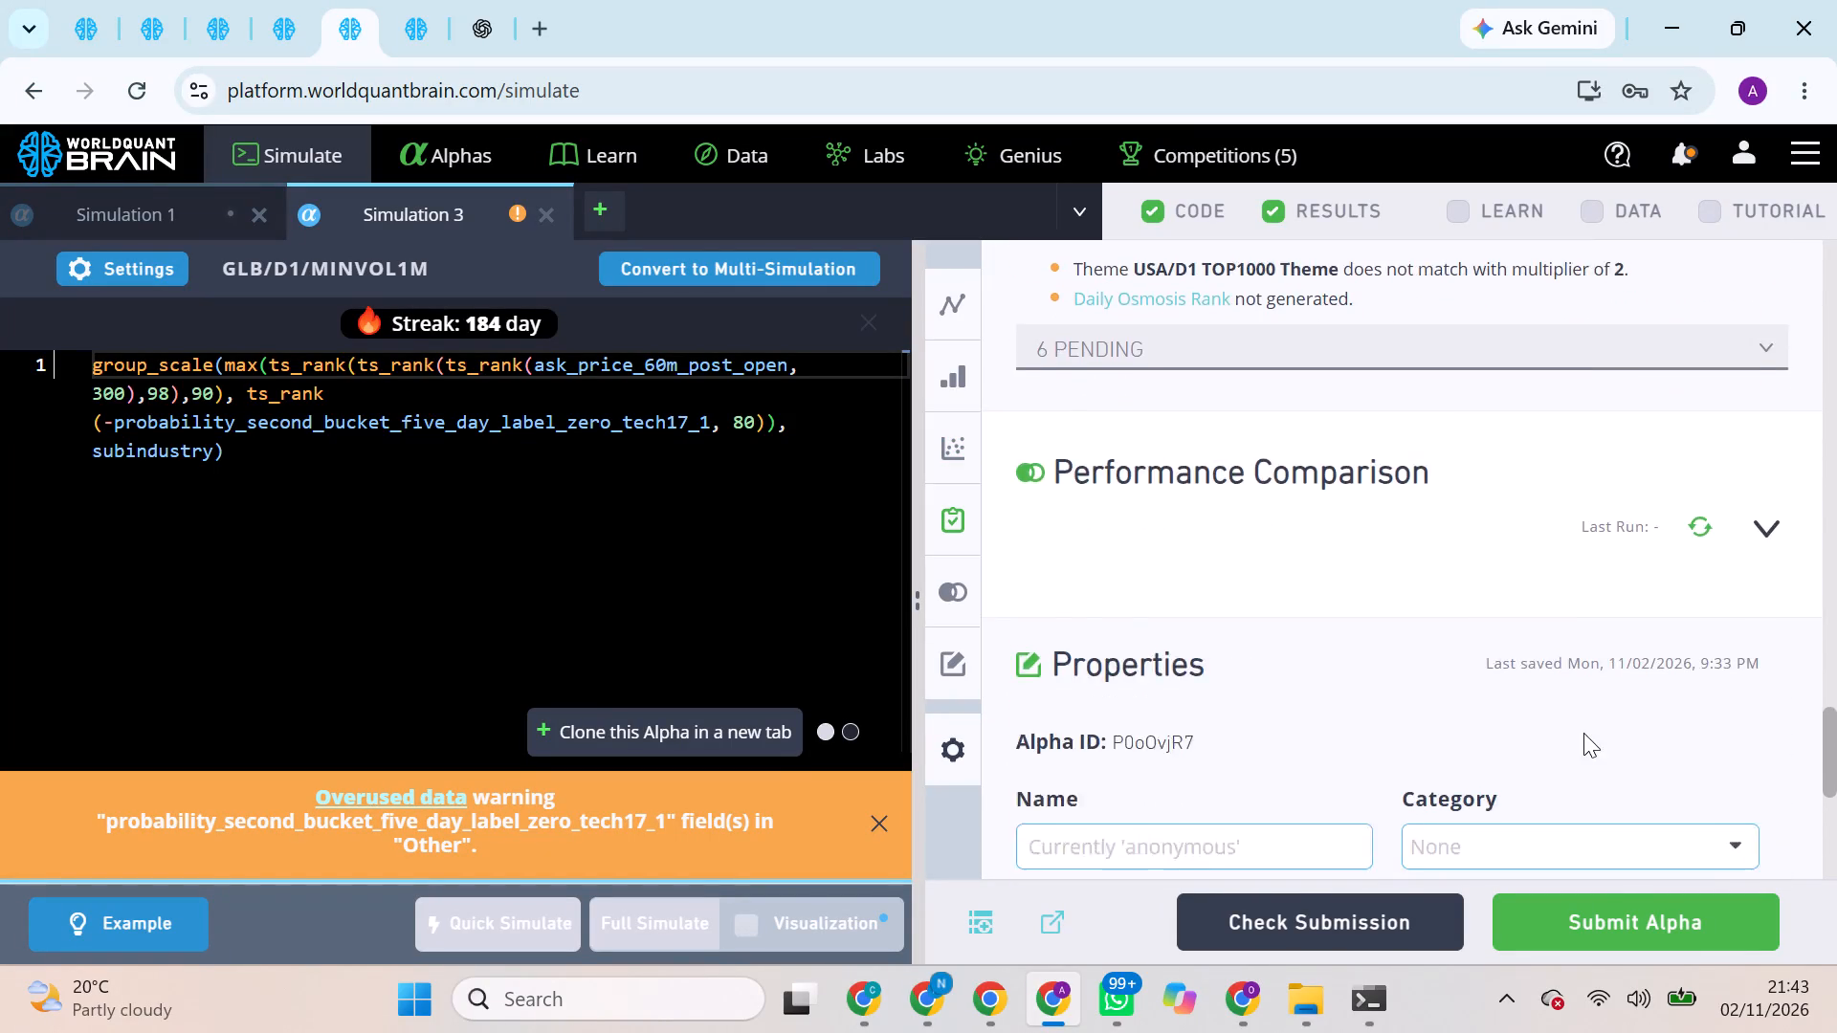
scroll(1583, 733, "down", 1)
scroll(1583, 733, "up", 2)
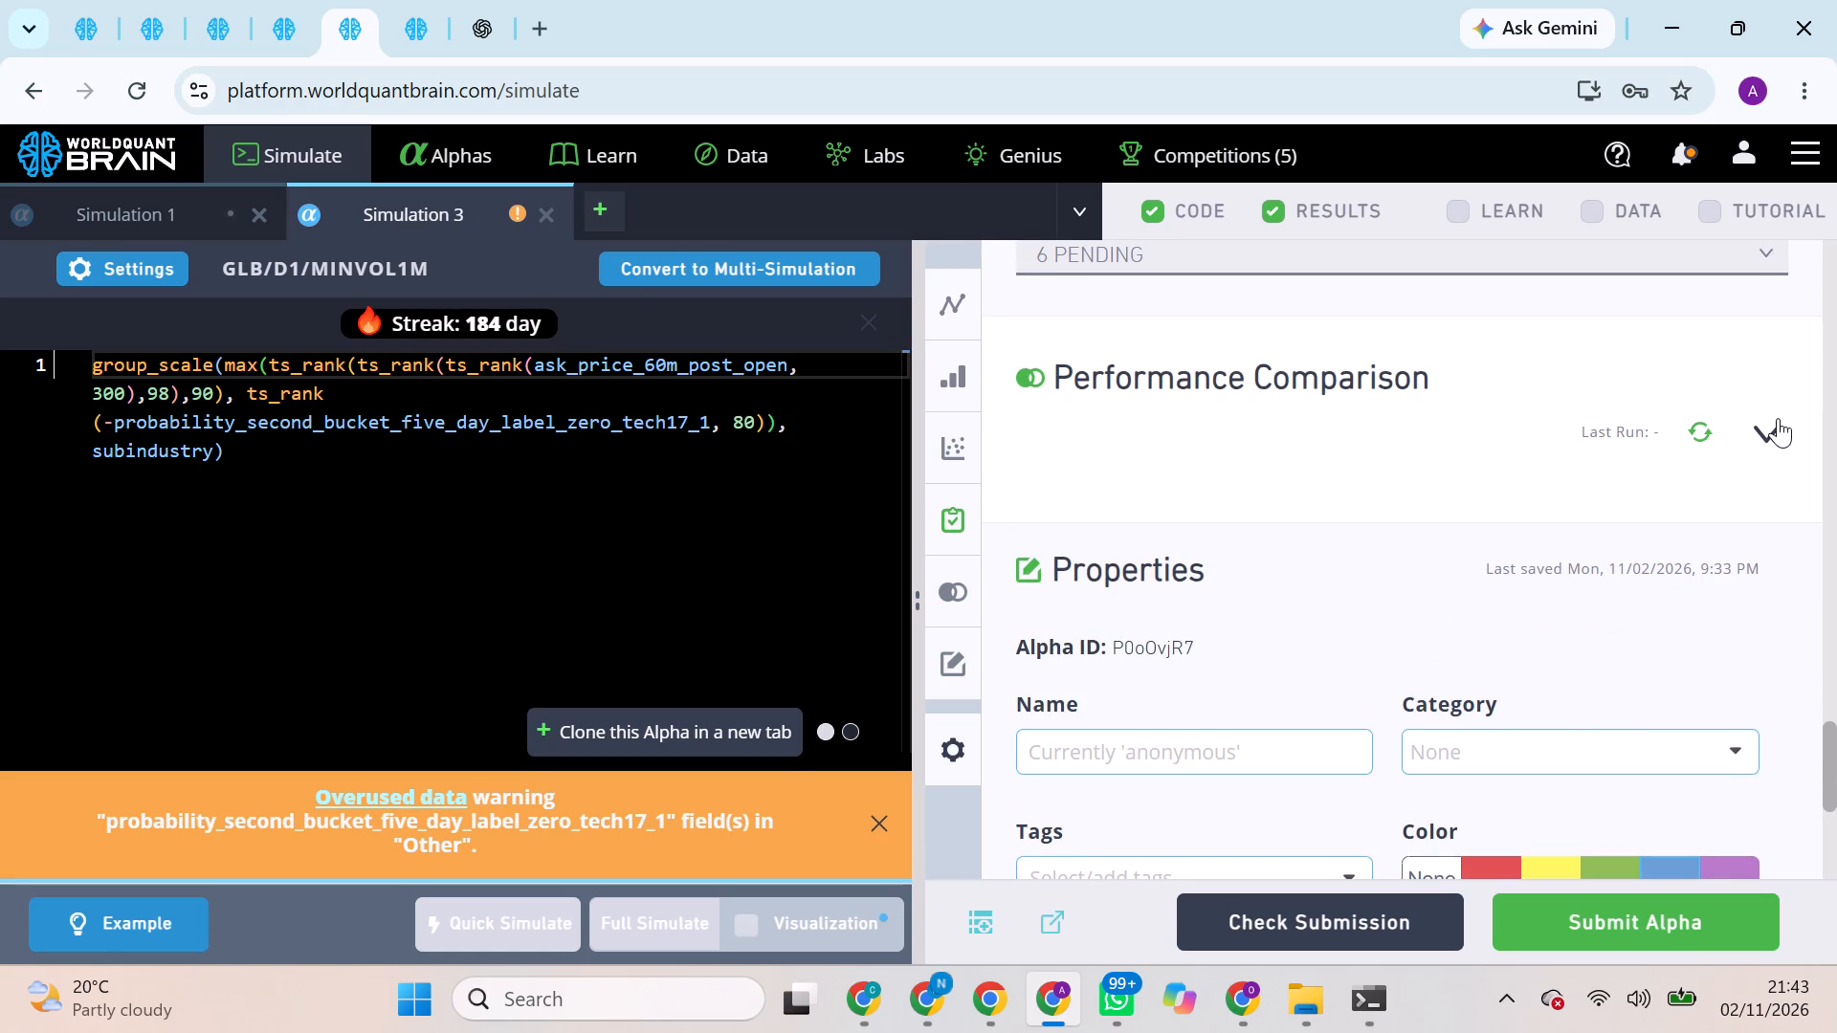
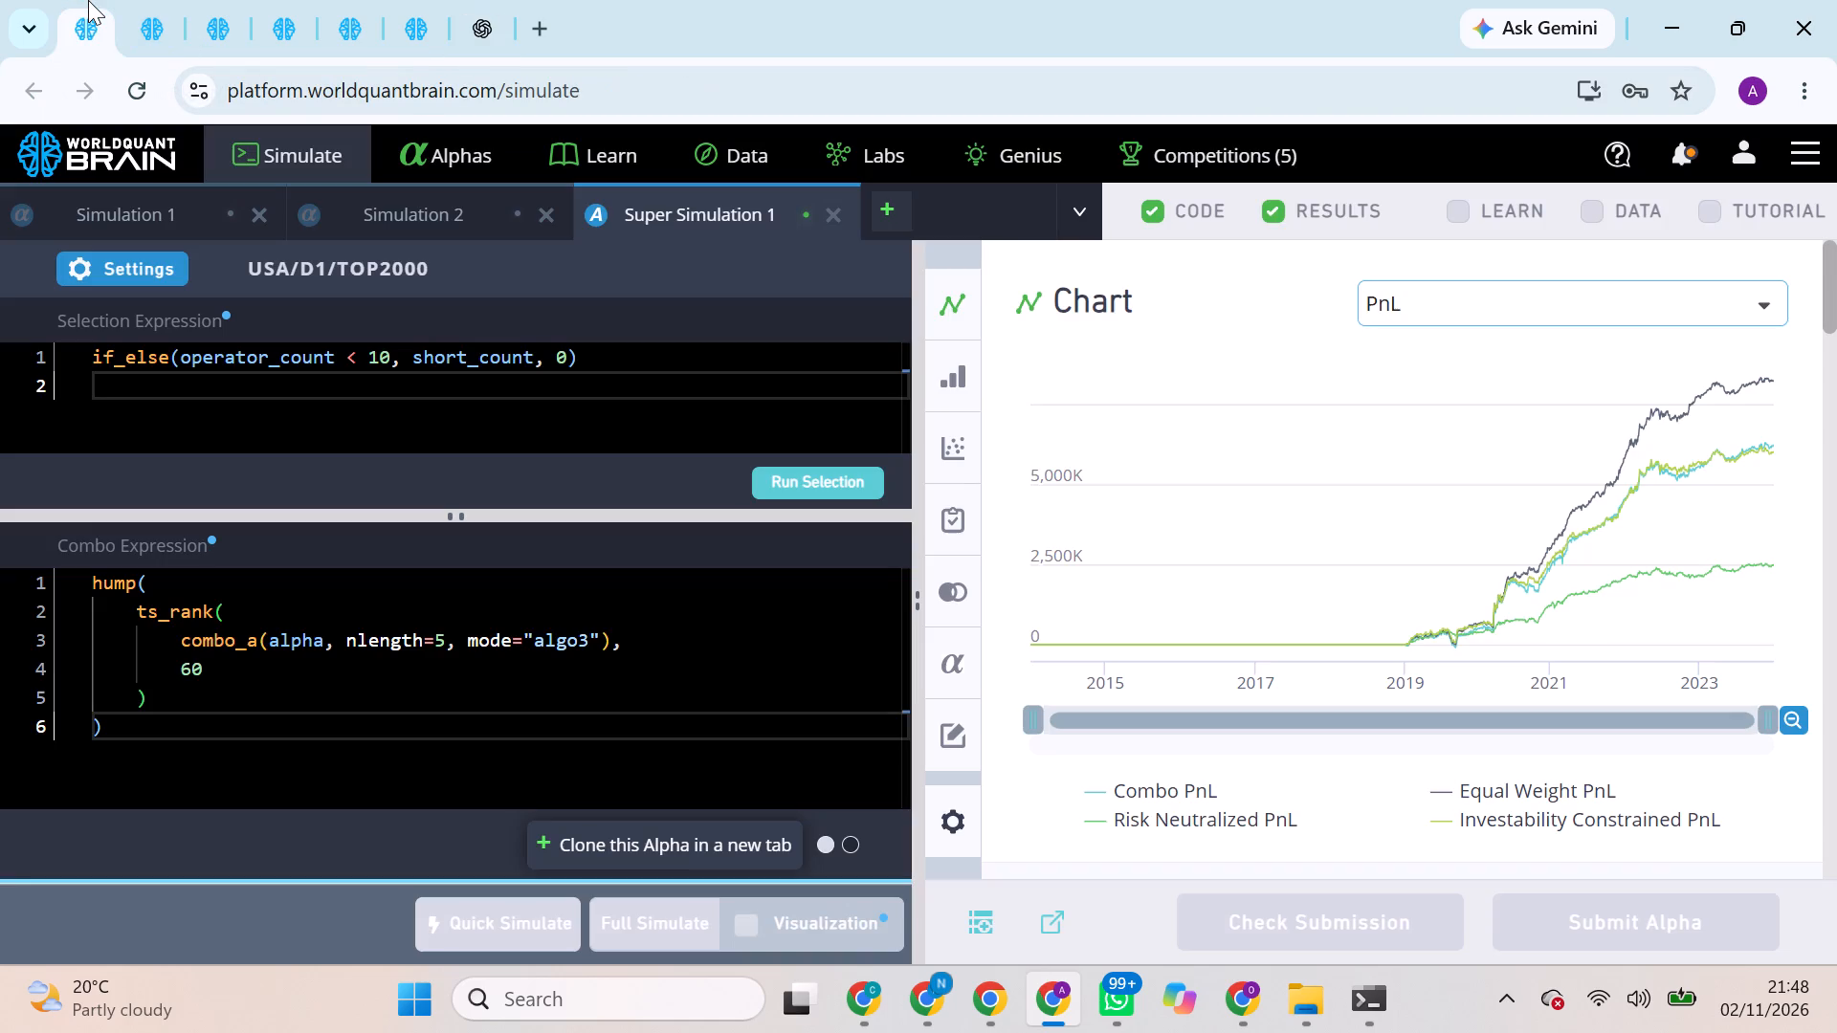
left_click(166, 0)
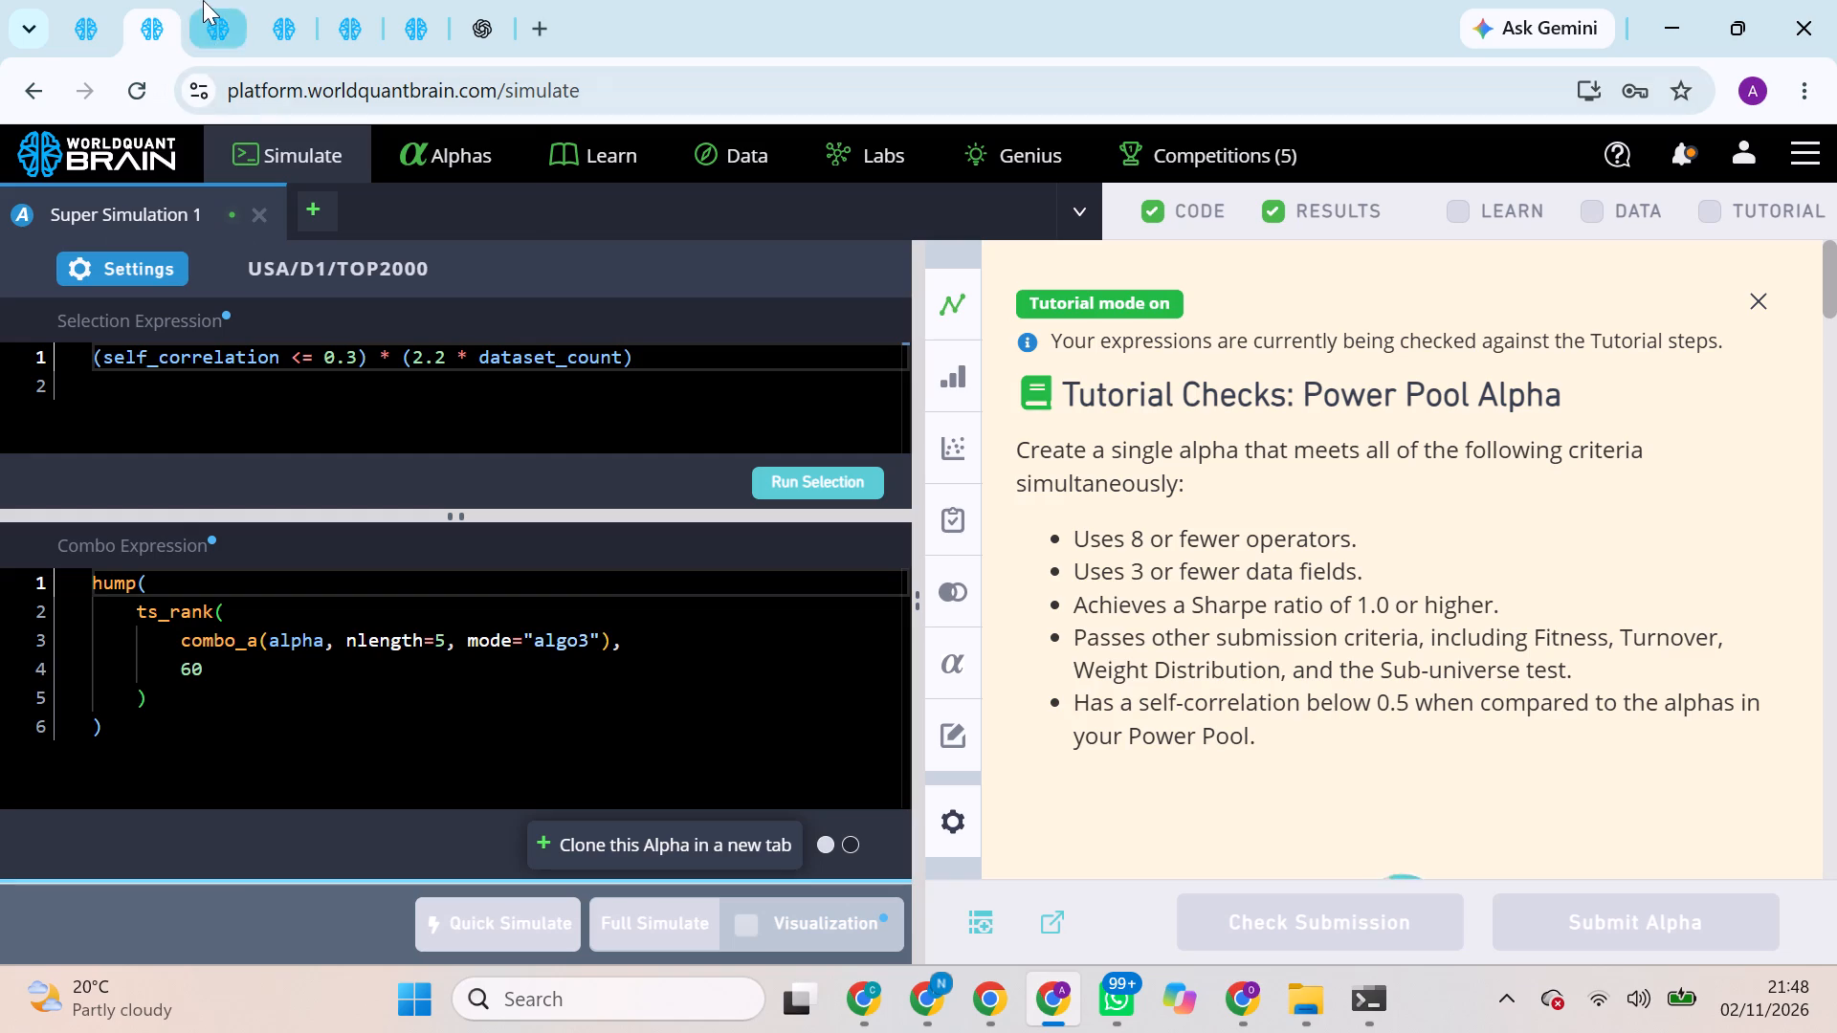
left_click(204, 0)
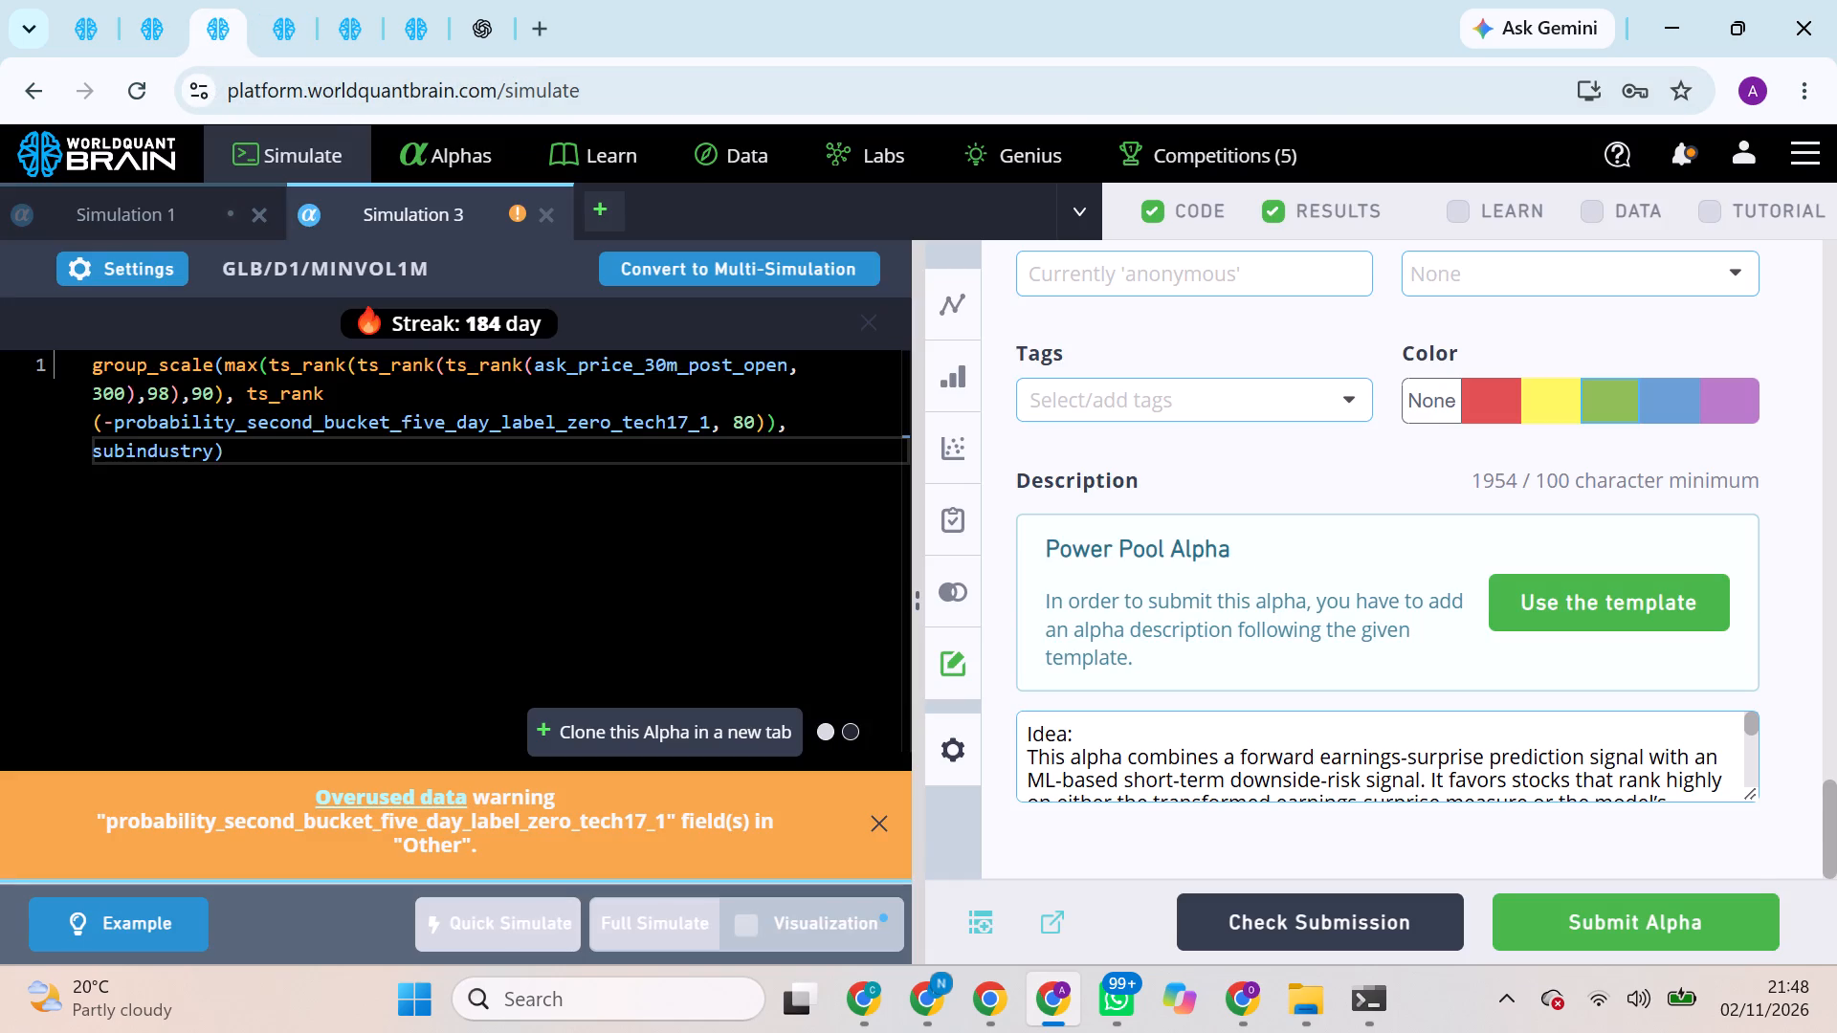
scroll(1295, 554, "up", 3)
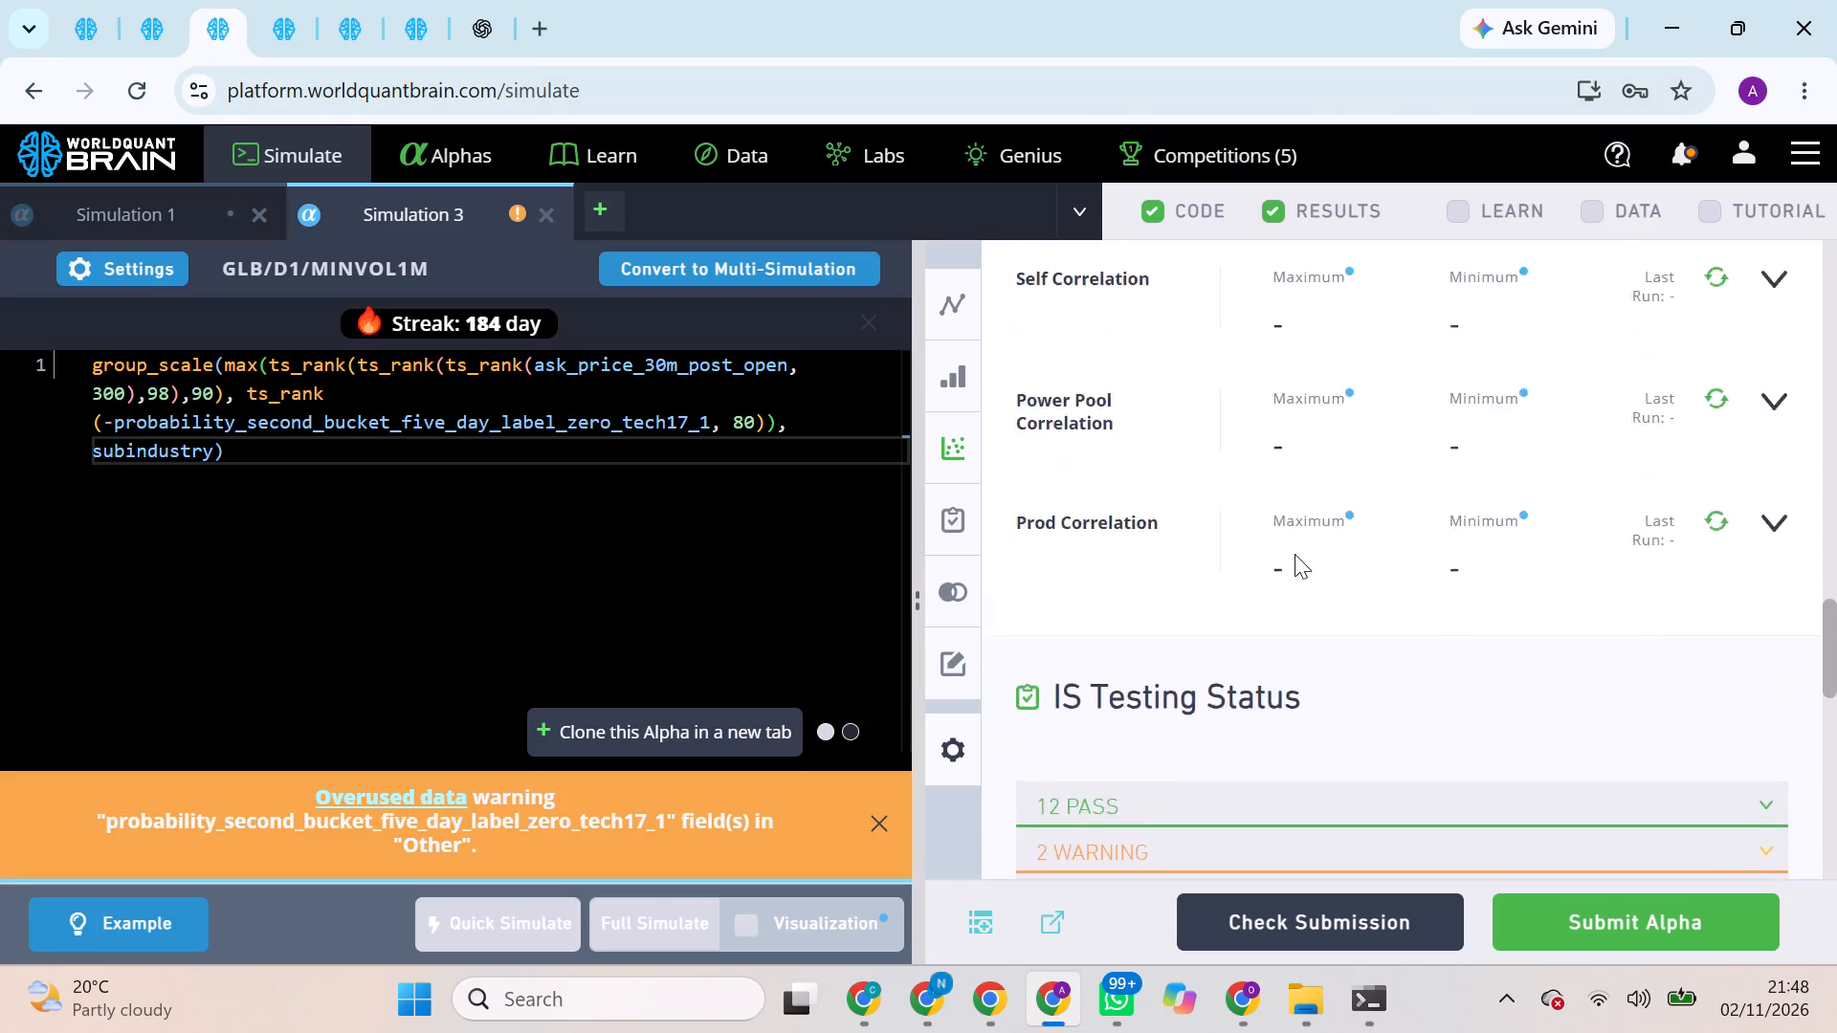
scroll(1295, 554, "up", 2)
left_click(288, 11)
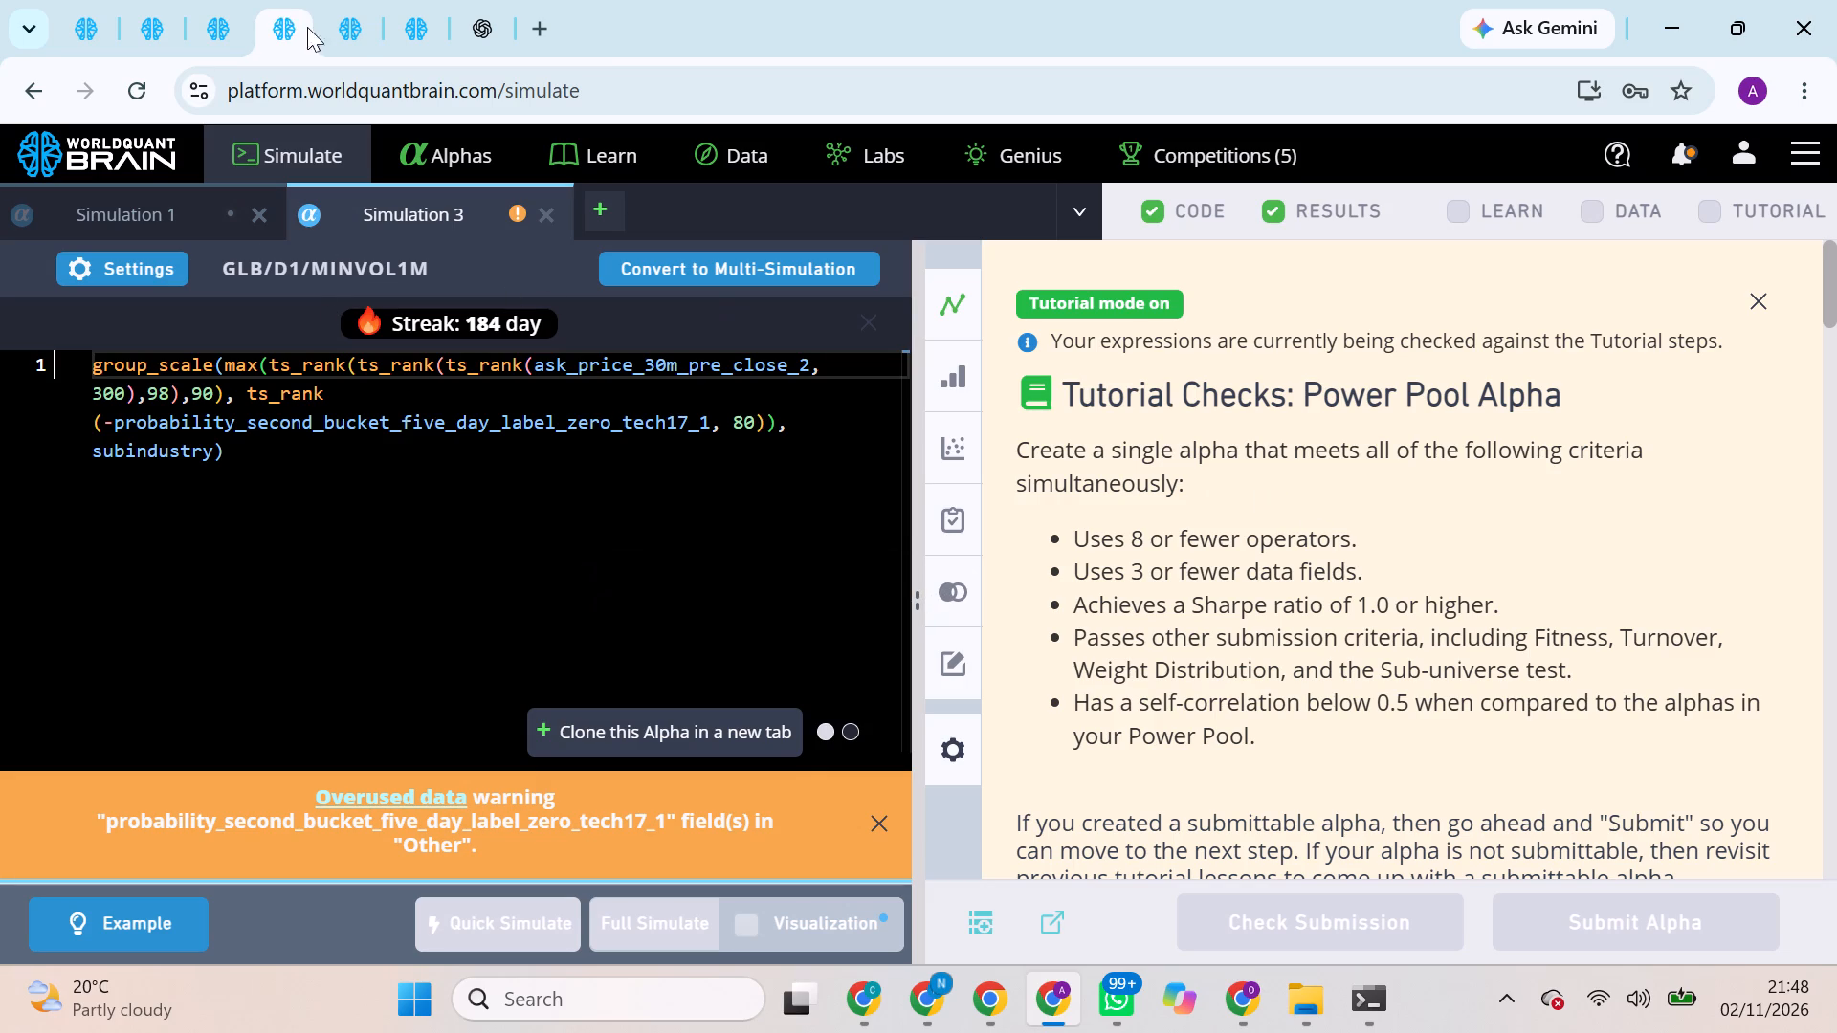
left_click(341, 0)
scroll(1338, 653, "down", 5)
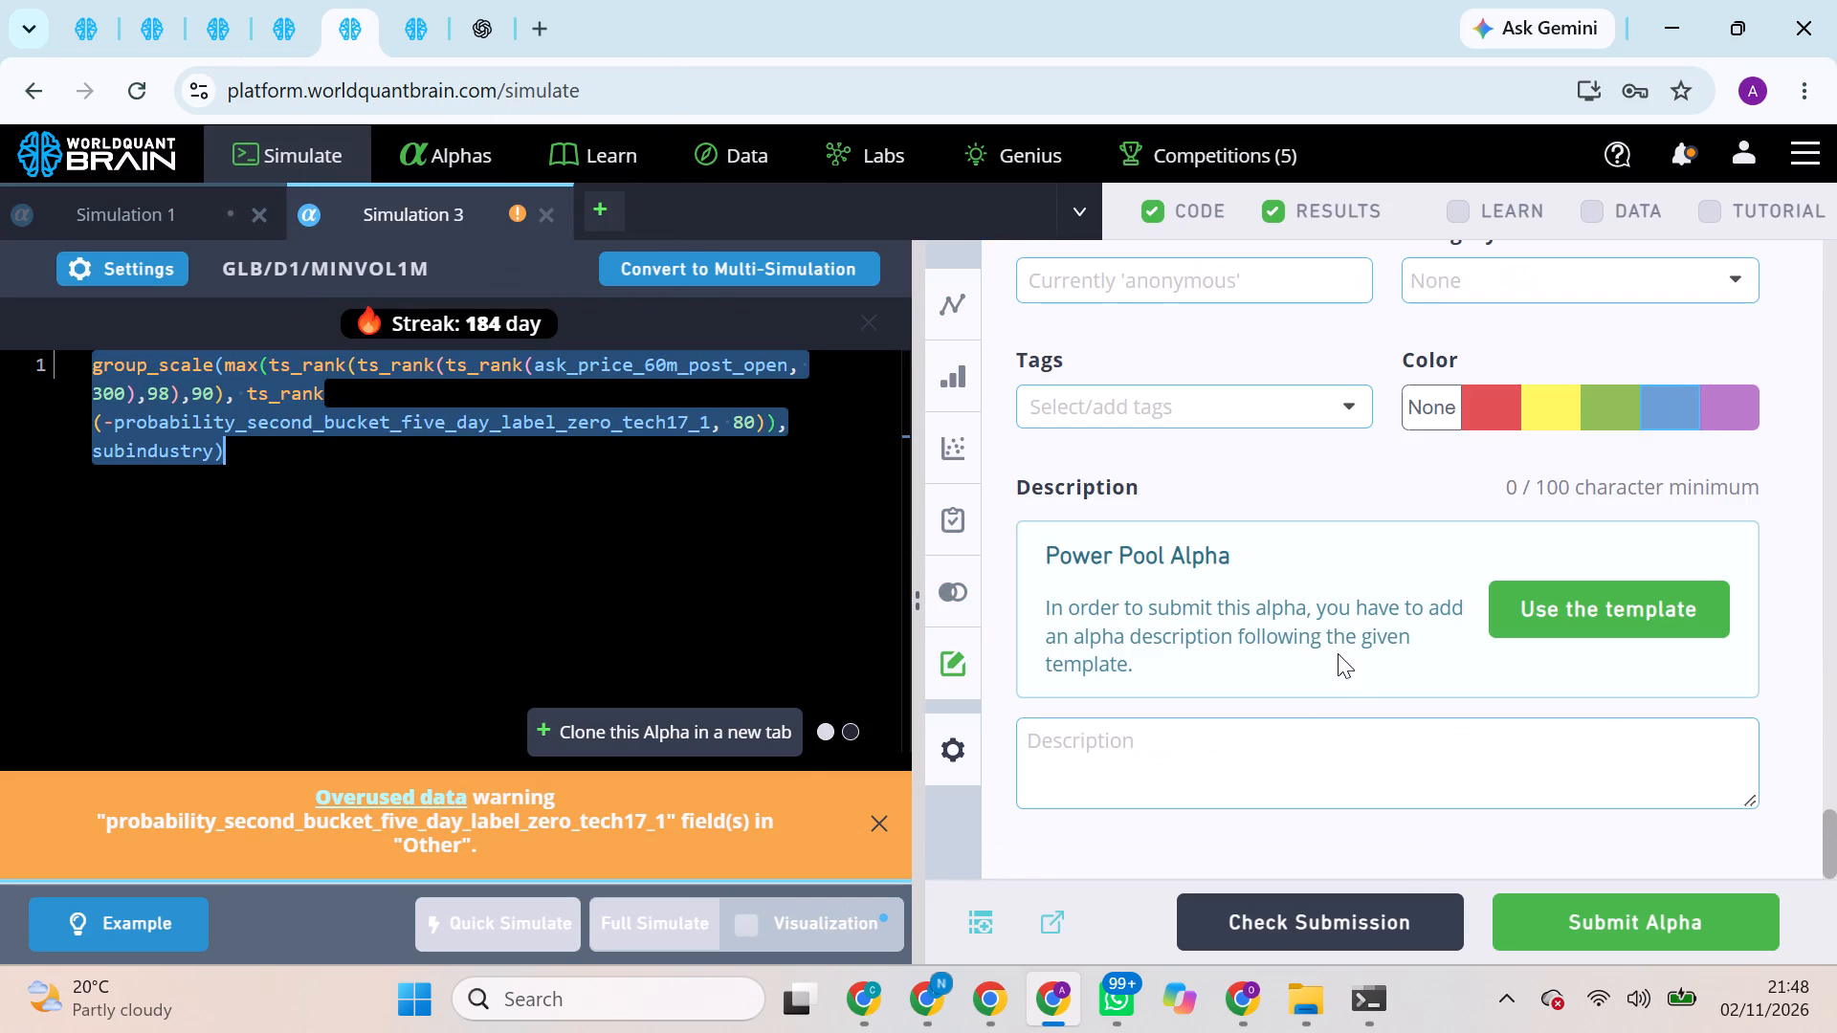
left_click(1266, 746)
key("ctrl+v")
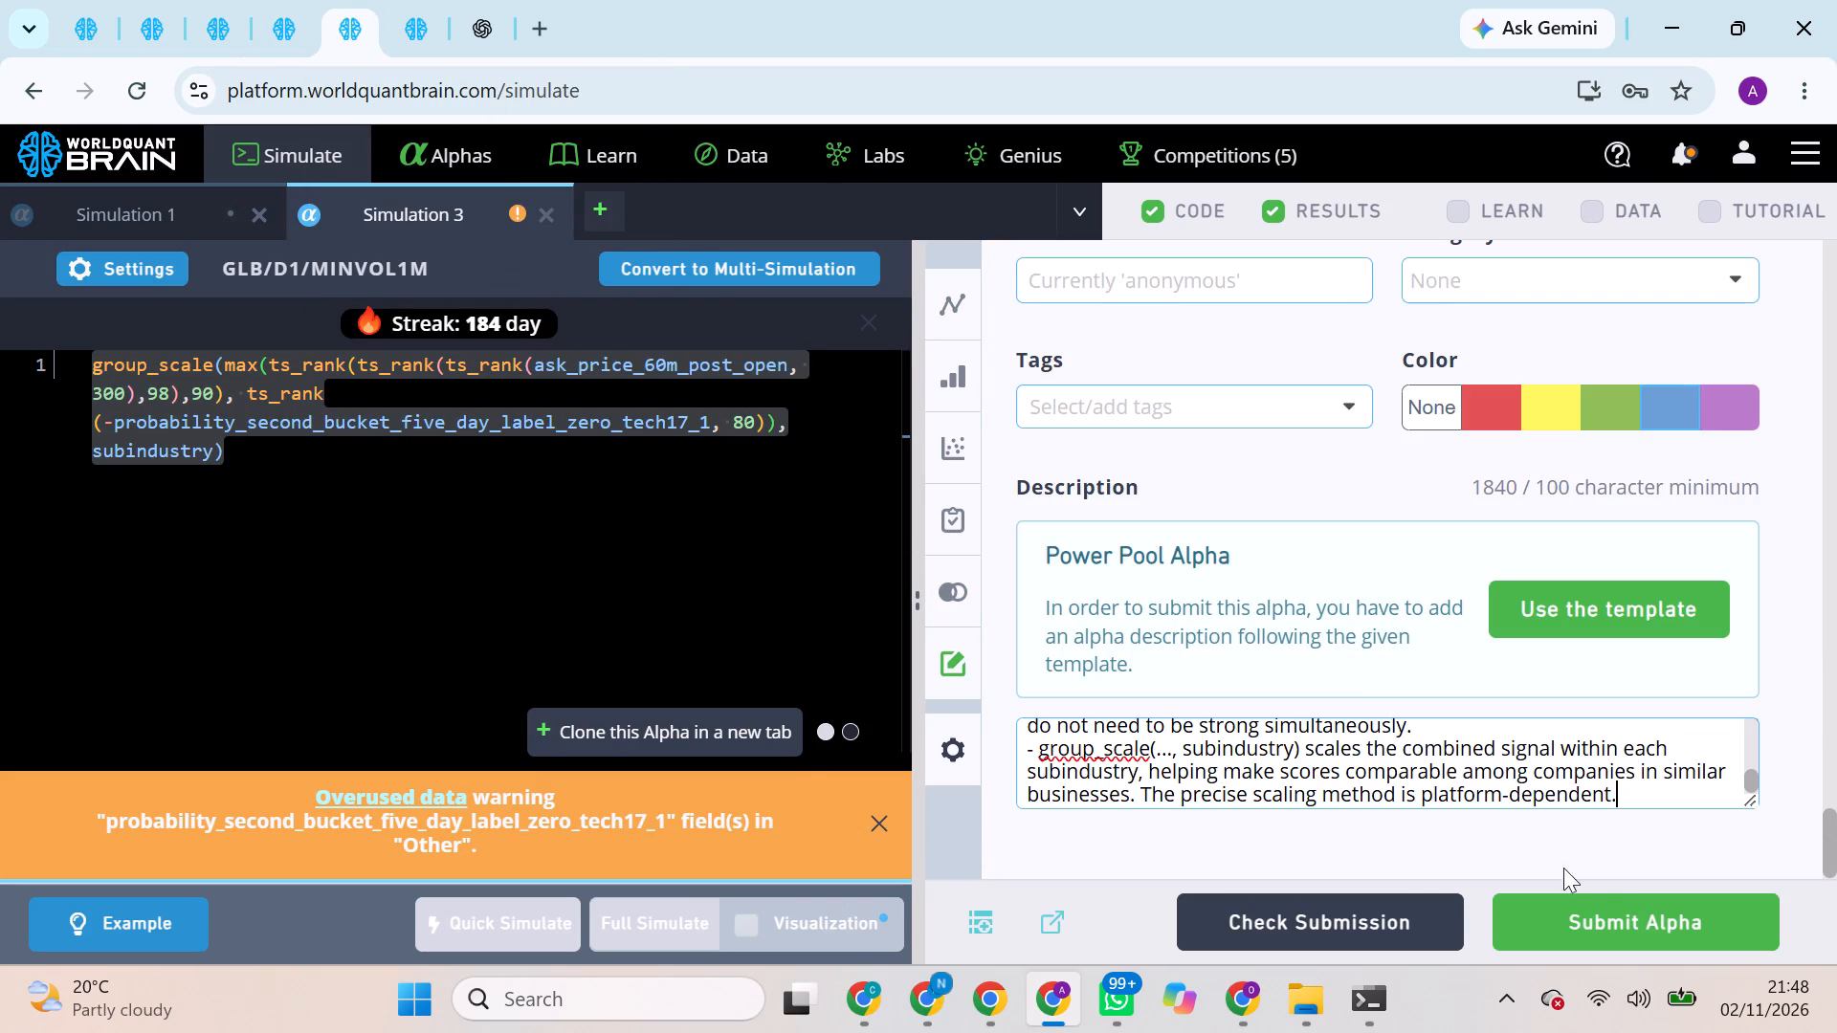
Submit the ask_price_60m_post_open alpha.
left_click(1619, 914)
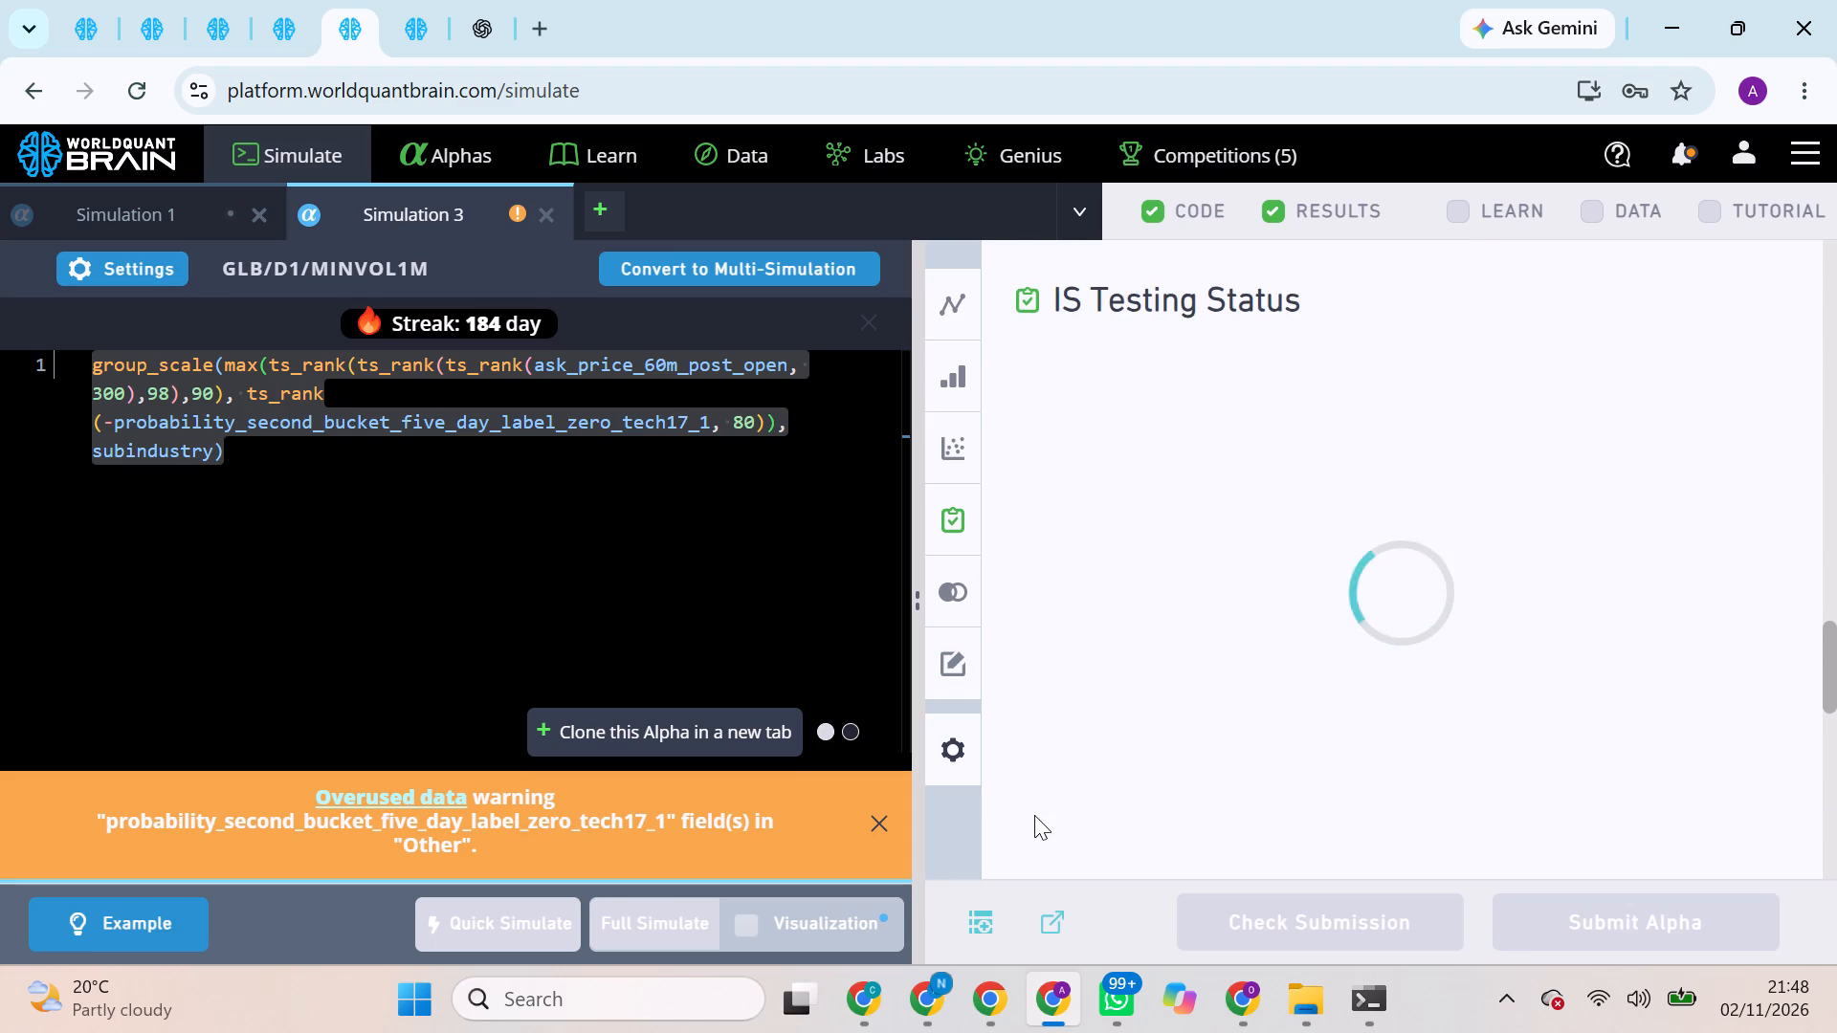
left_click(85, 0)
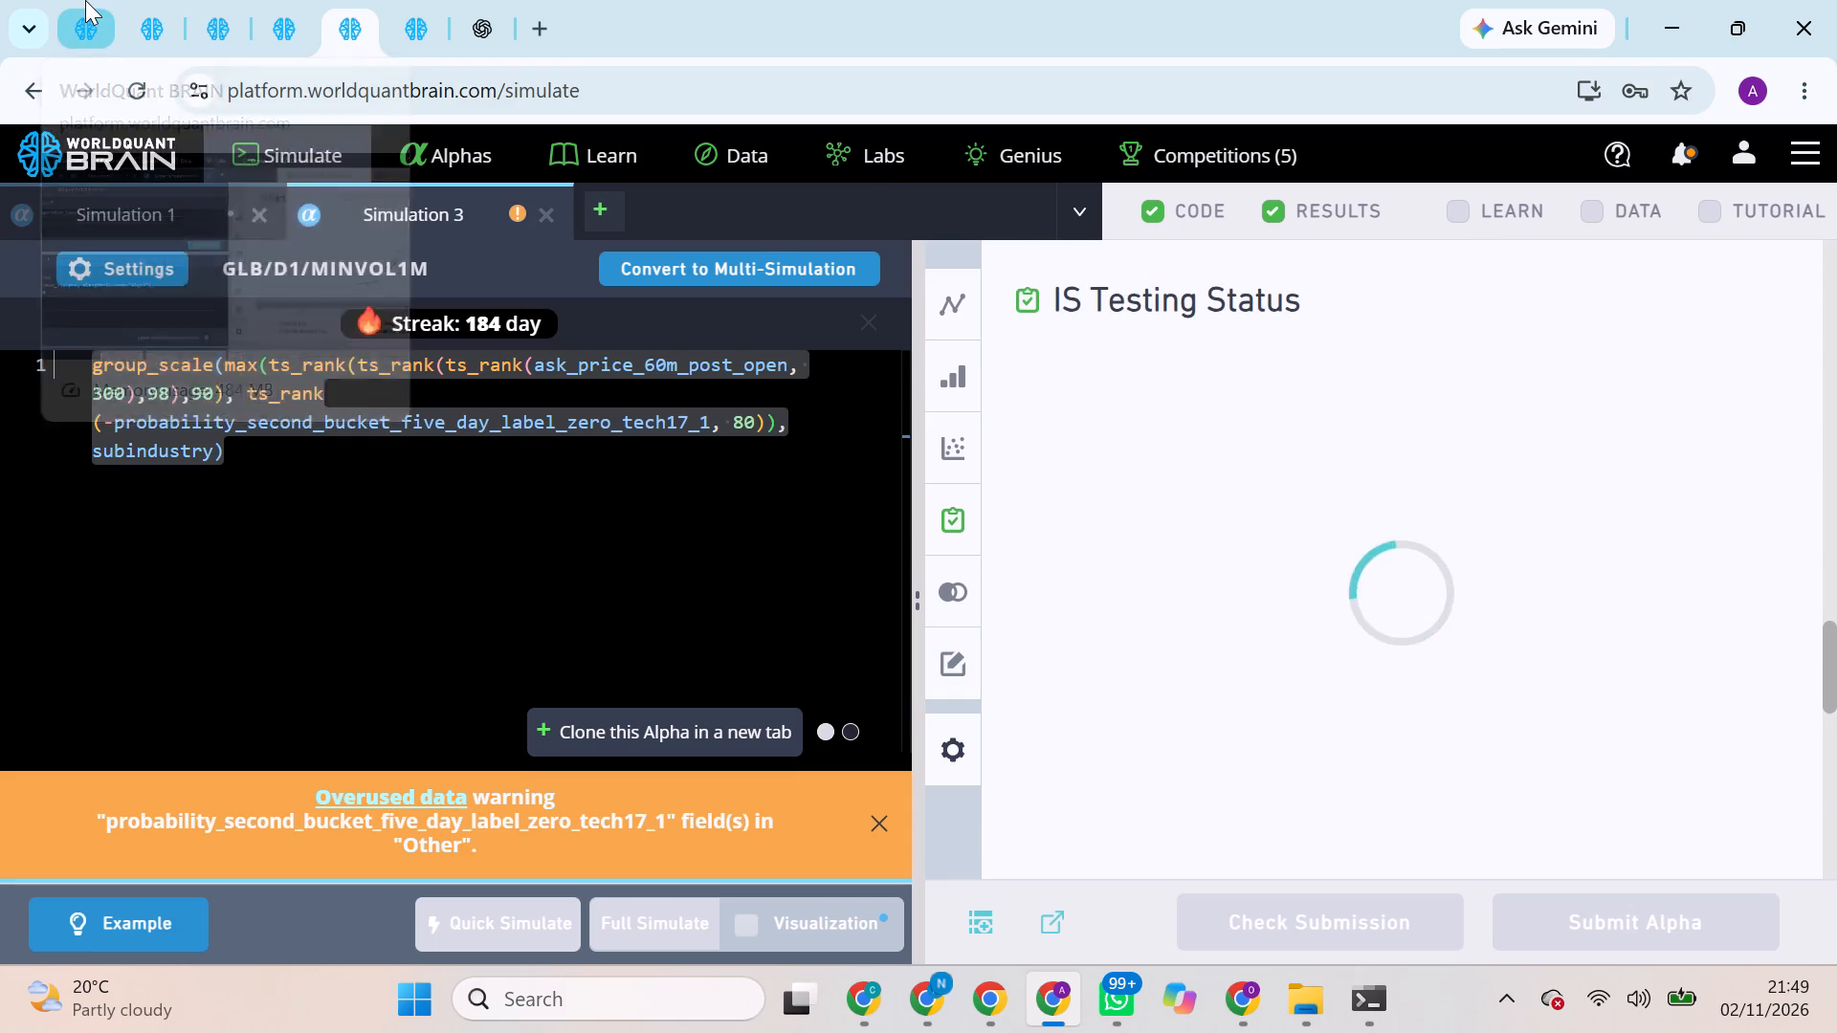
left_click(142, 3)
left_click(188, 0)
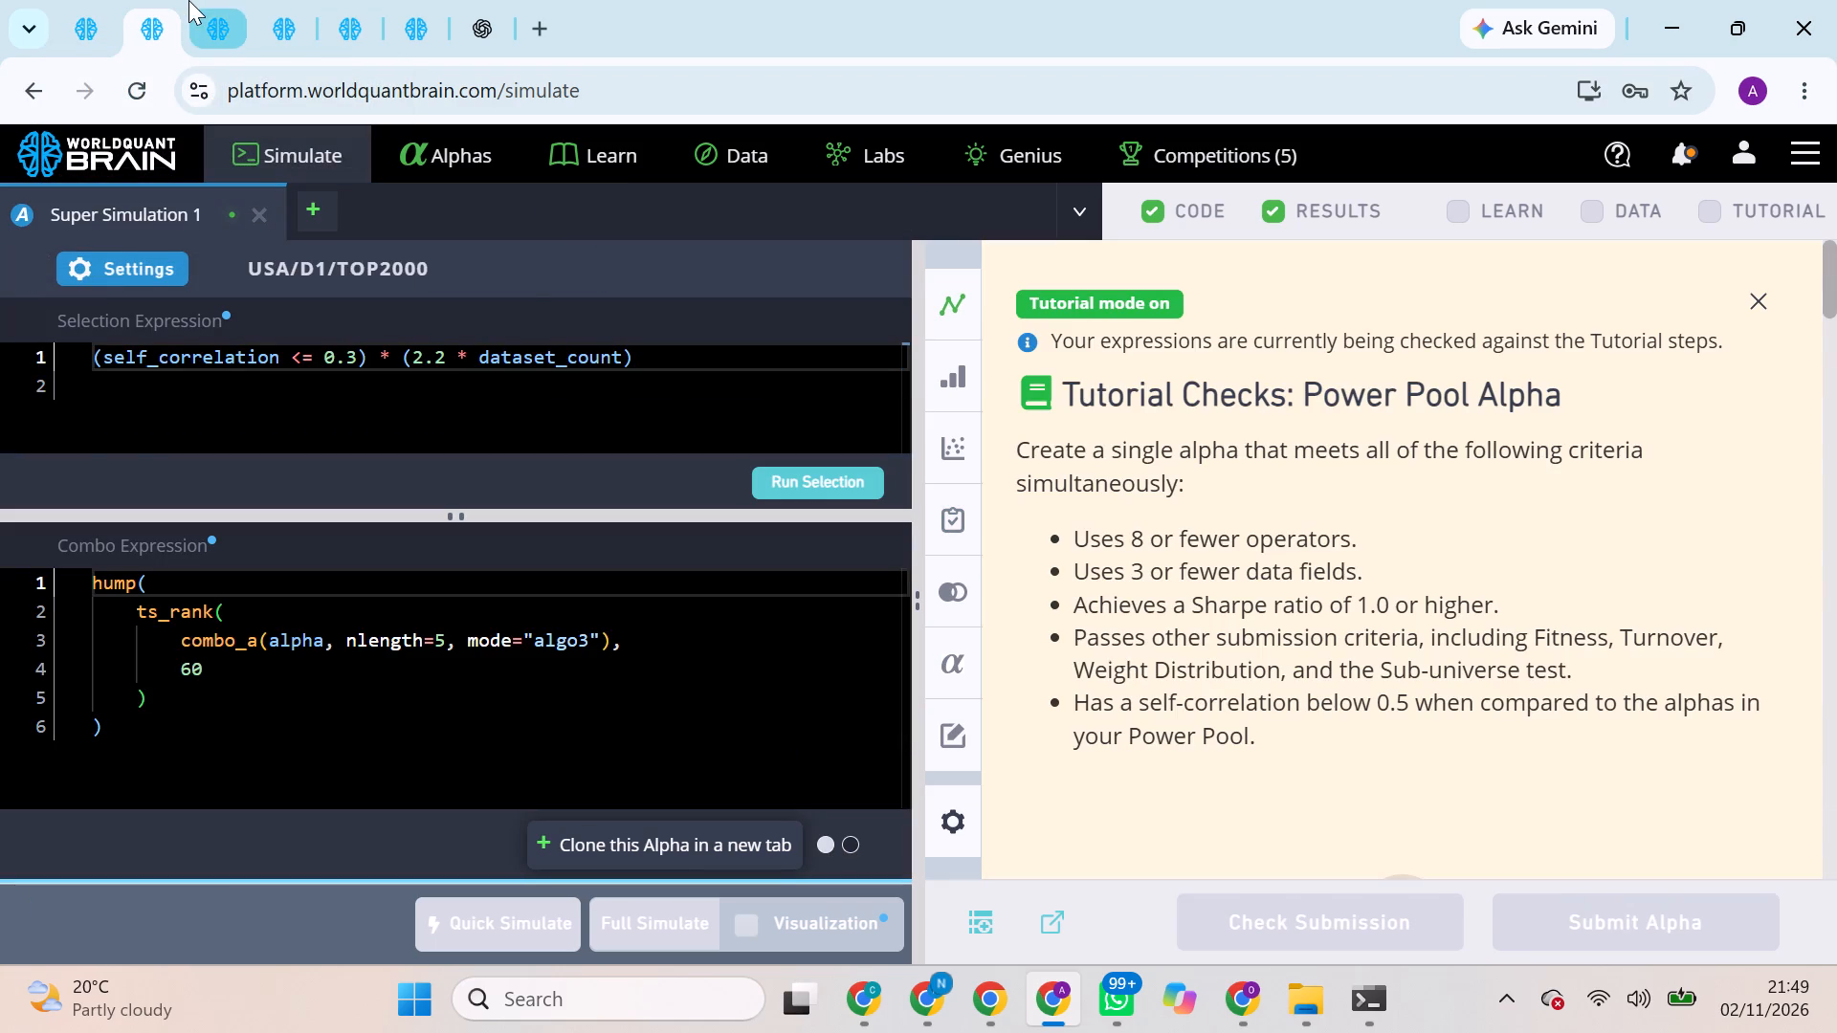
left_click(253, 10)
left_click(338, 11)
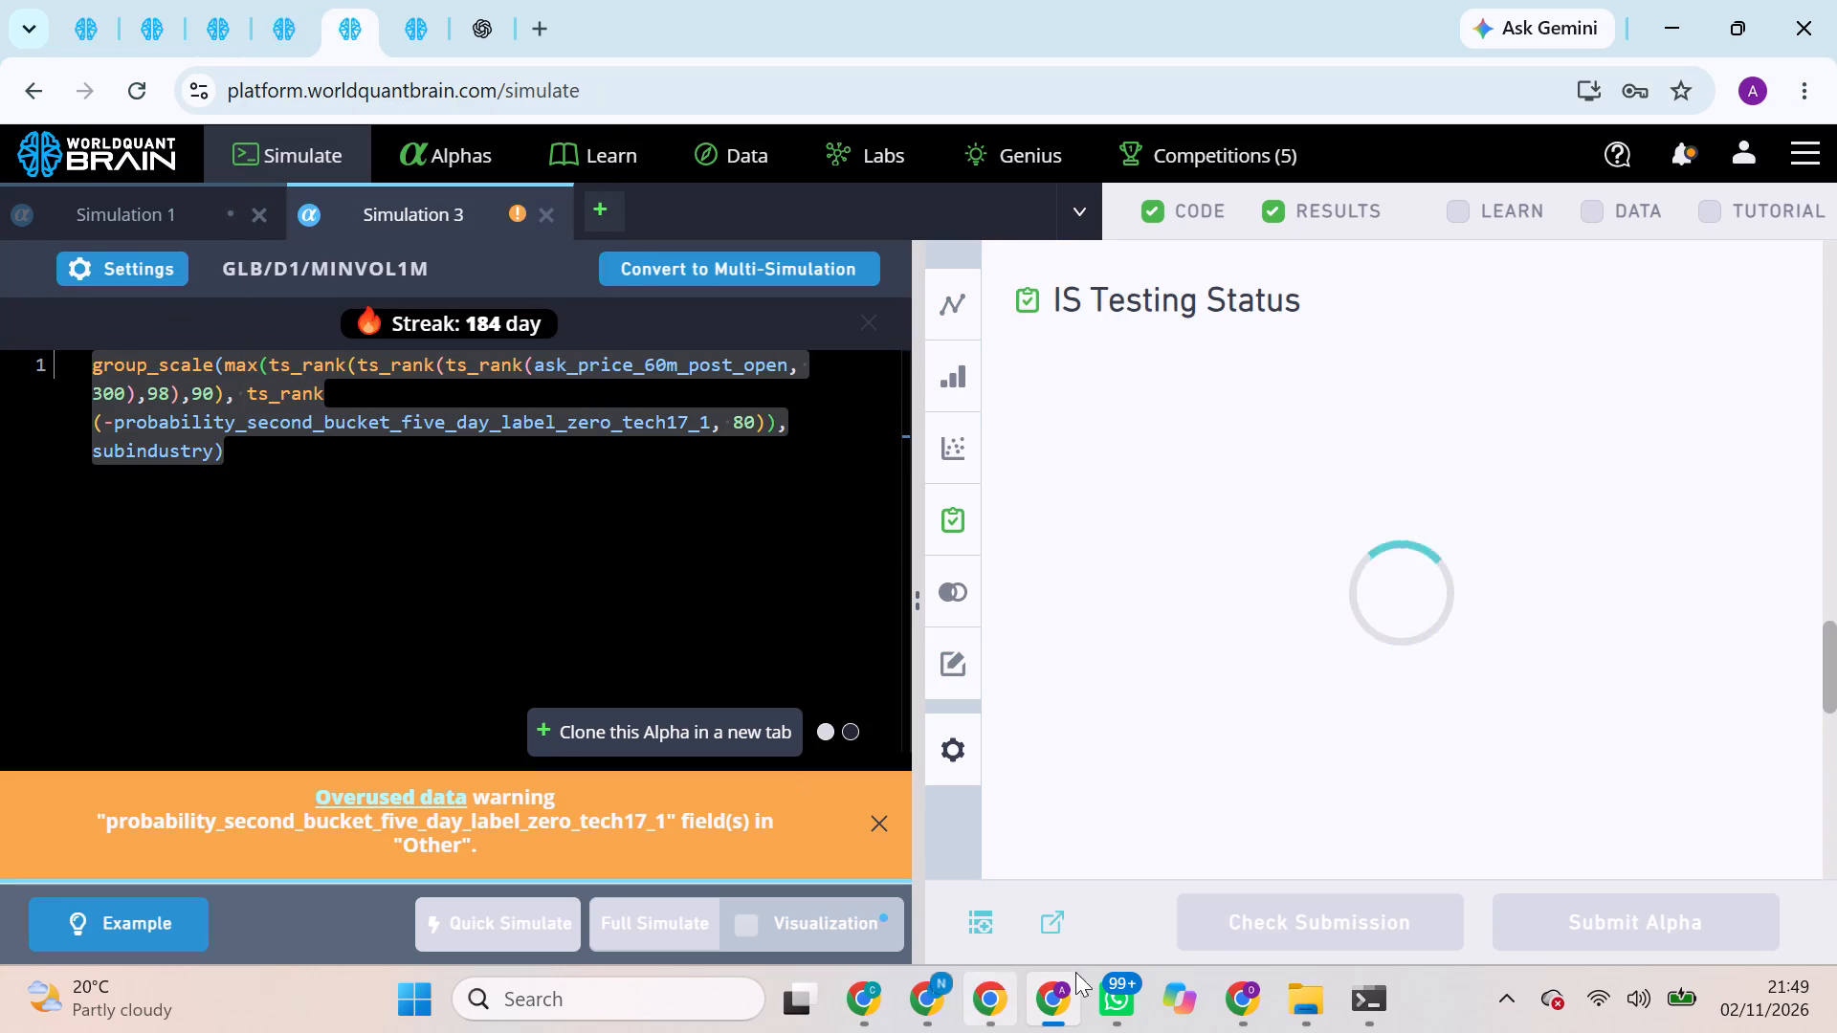
Switch to the other Chrome profile's WorldQuant BRAIN session and open its list of unsubmitted alphas.
left_click(945, 978)
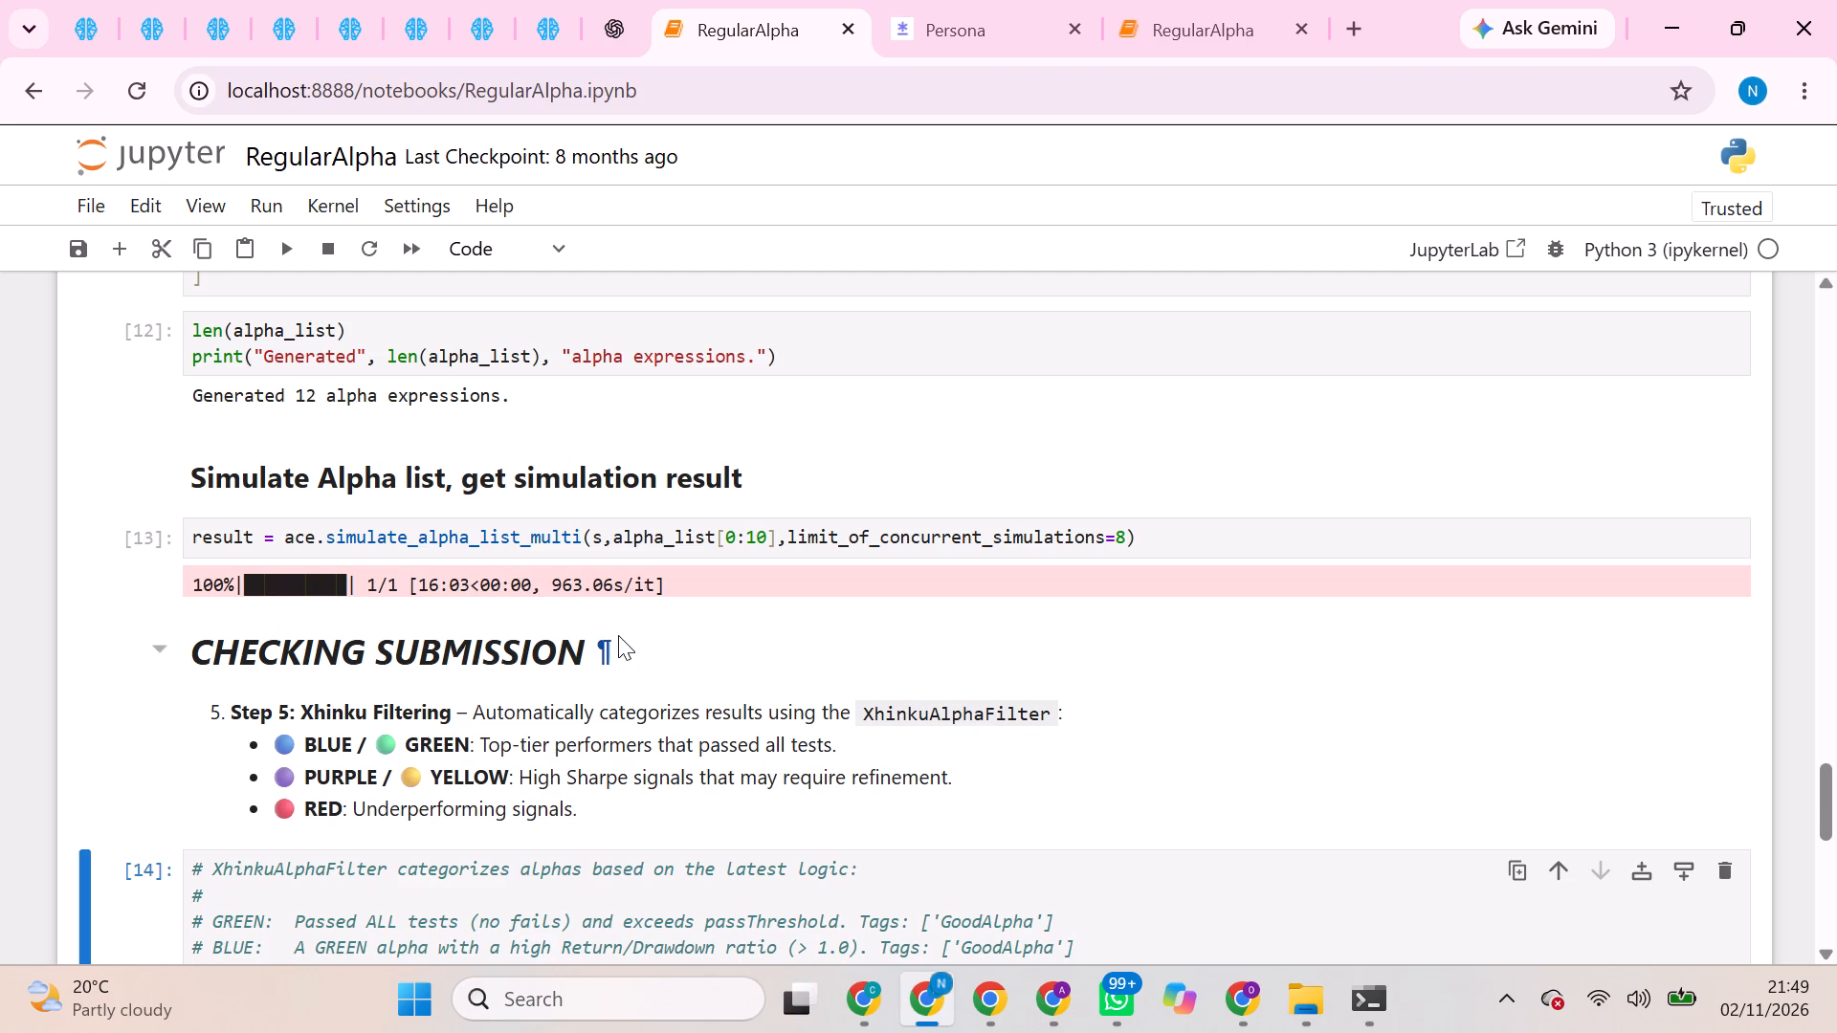
left_click(96, 4)
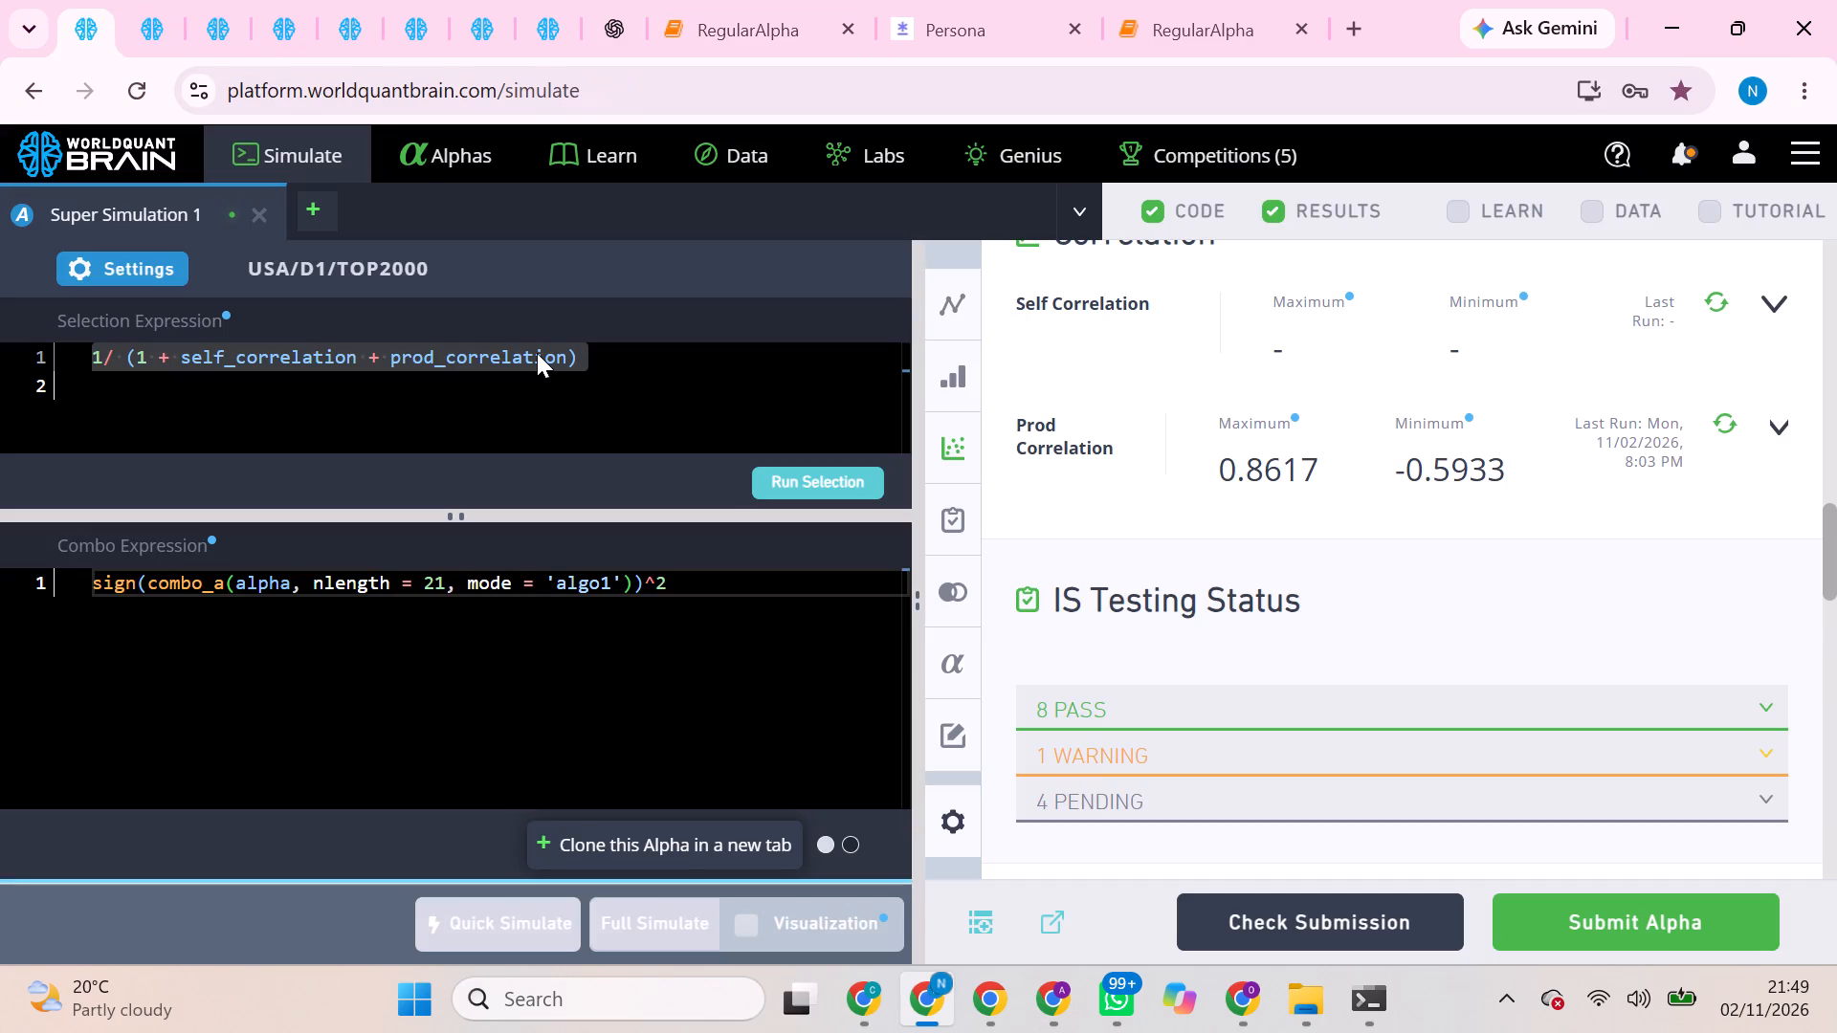
left_click(437, 152)
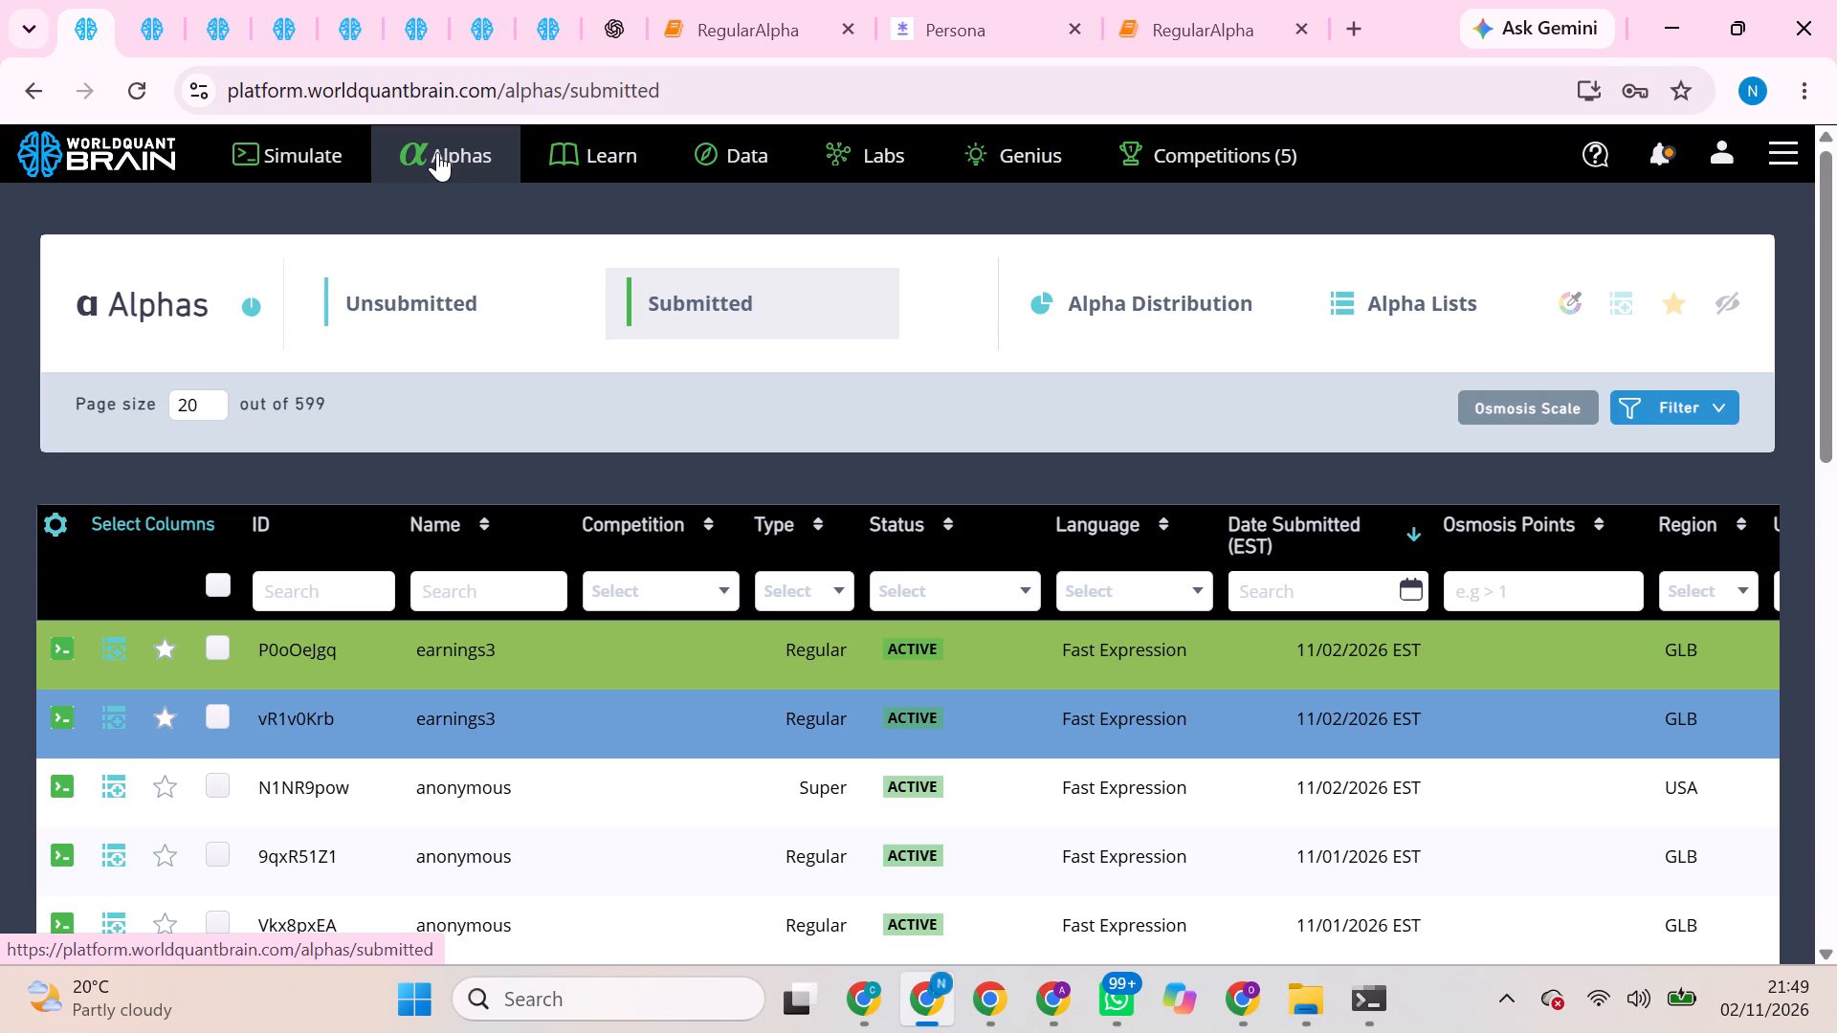
left_click(442, 283)
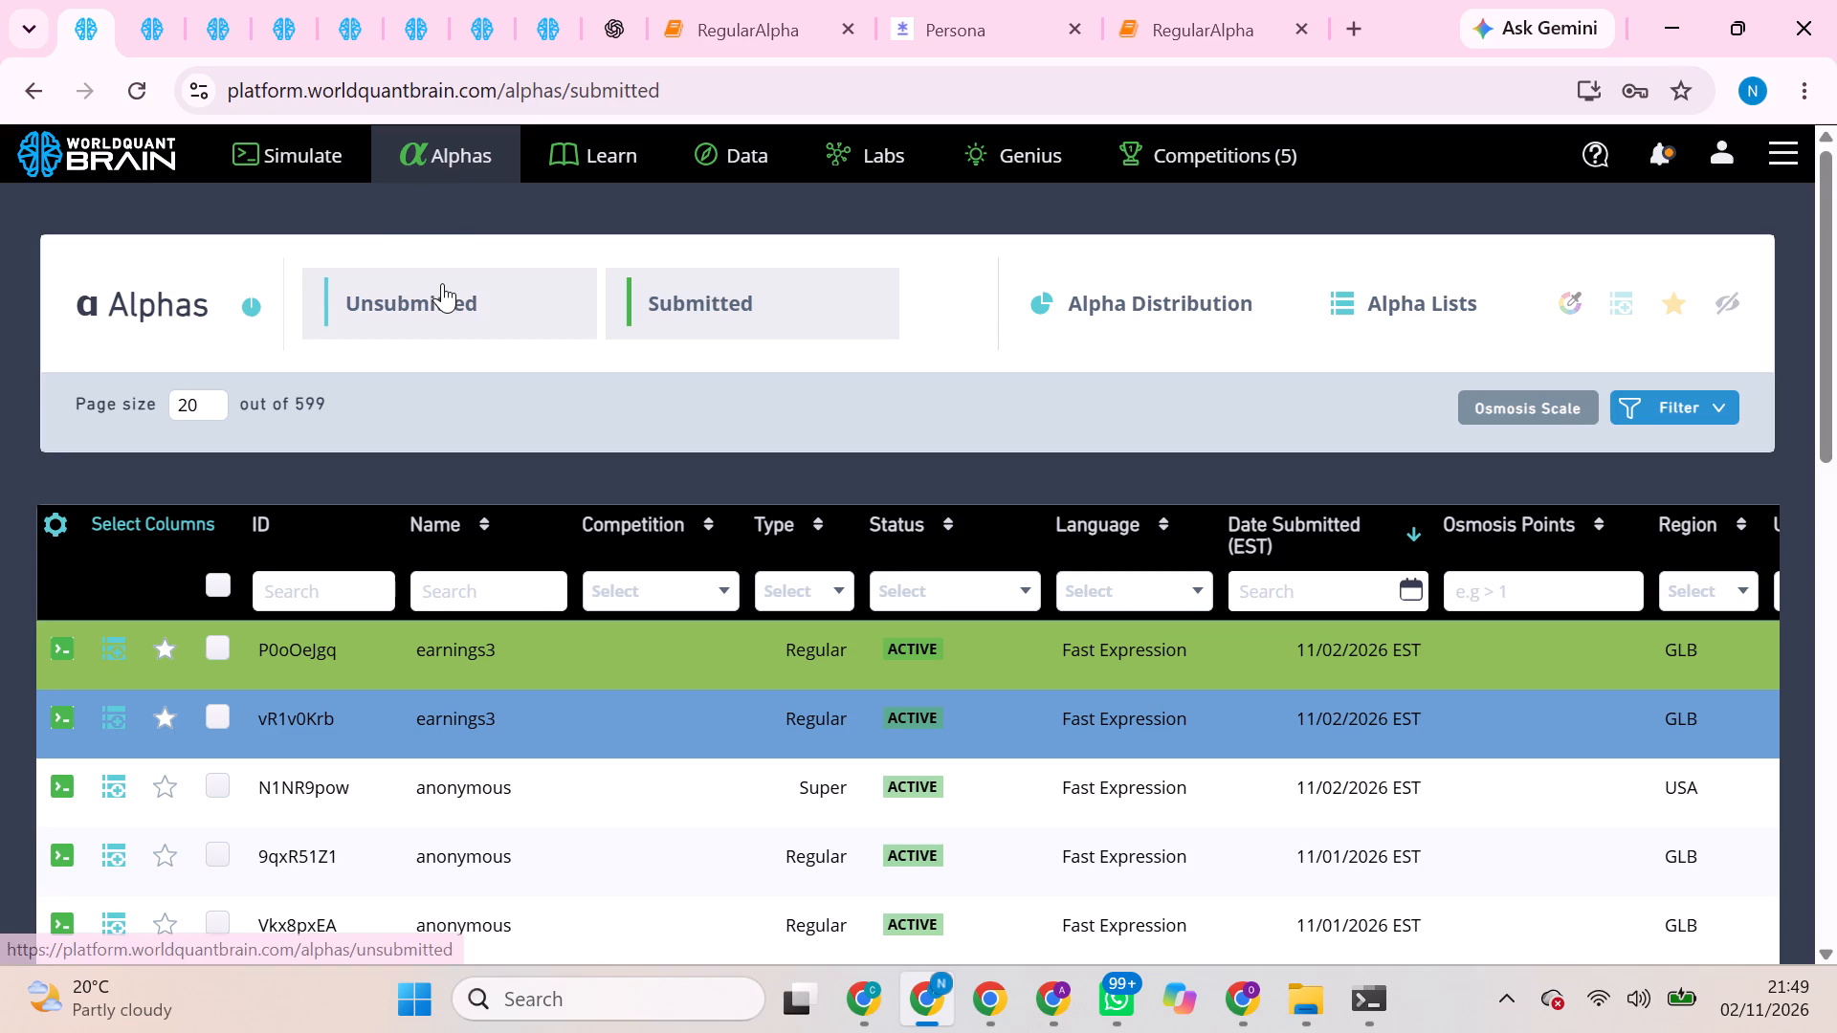
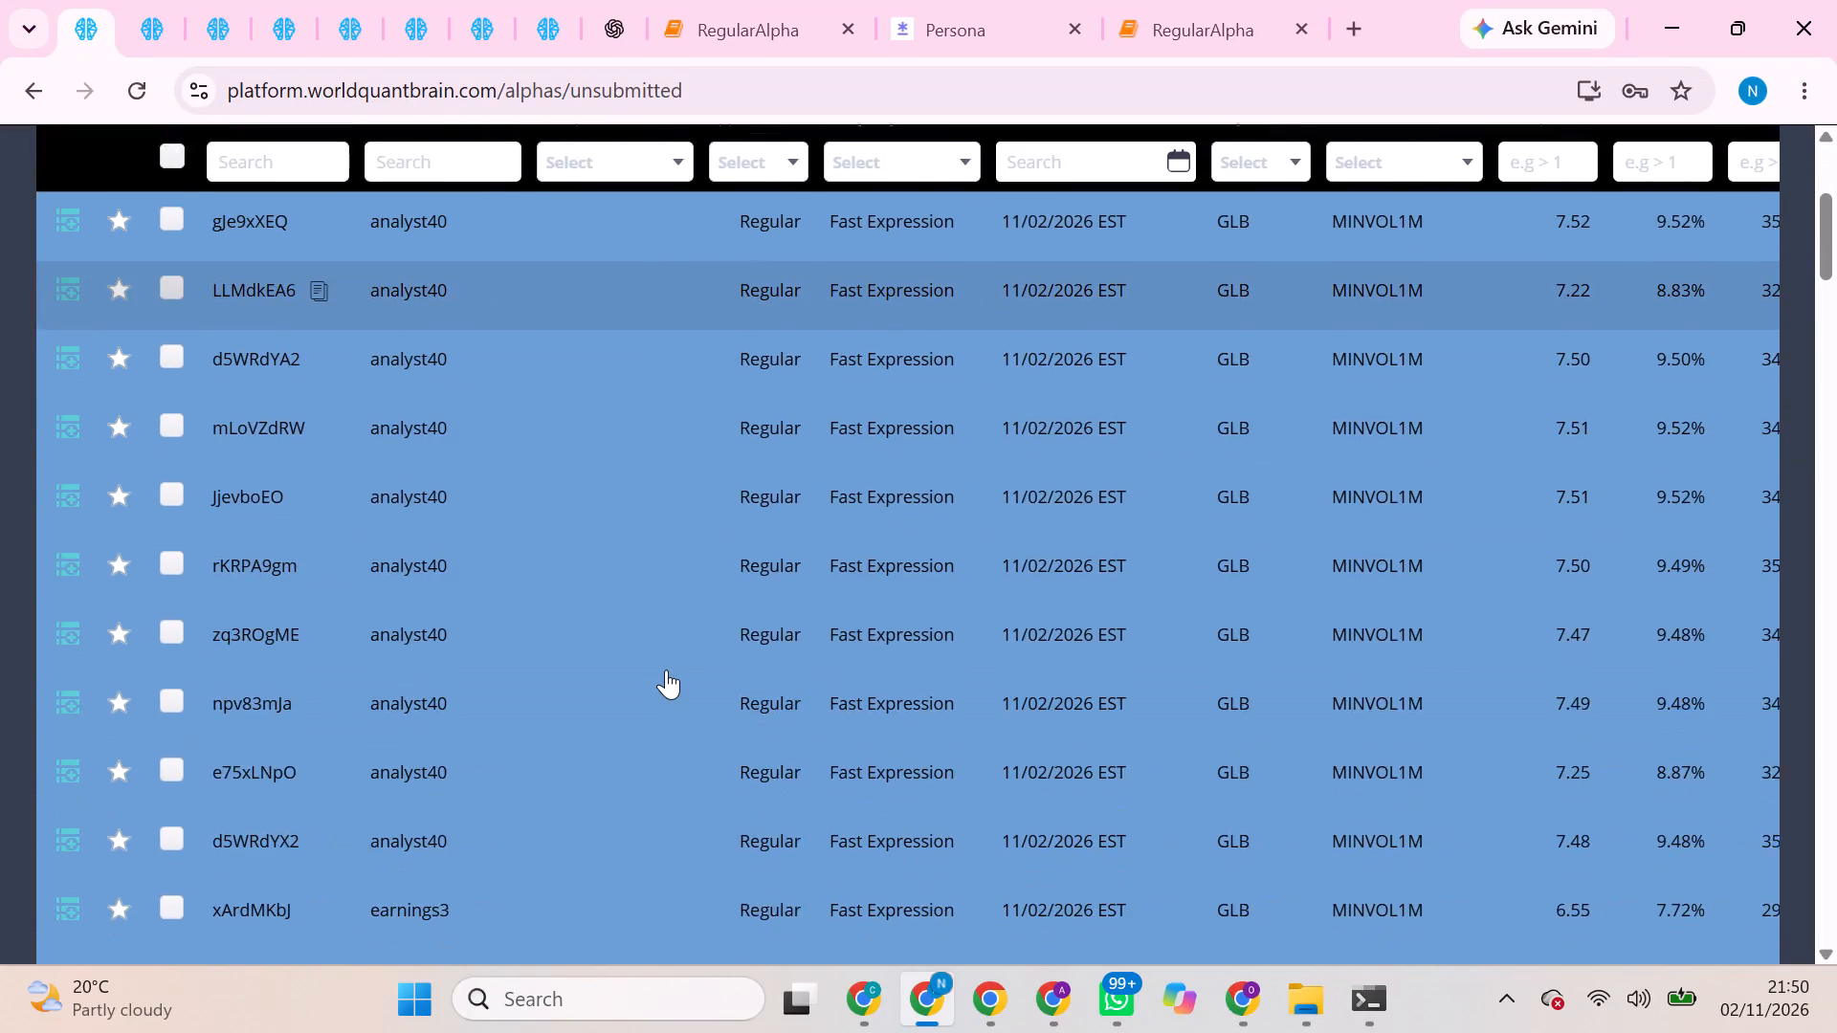
Open the analyst40 alpha e75xLNpO from the unsubmitted list and run its Prod Correlation check.
scroll(666, 670, "down", 1)
scroll(625, 541, "up", 3)
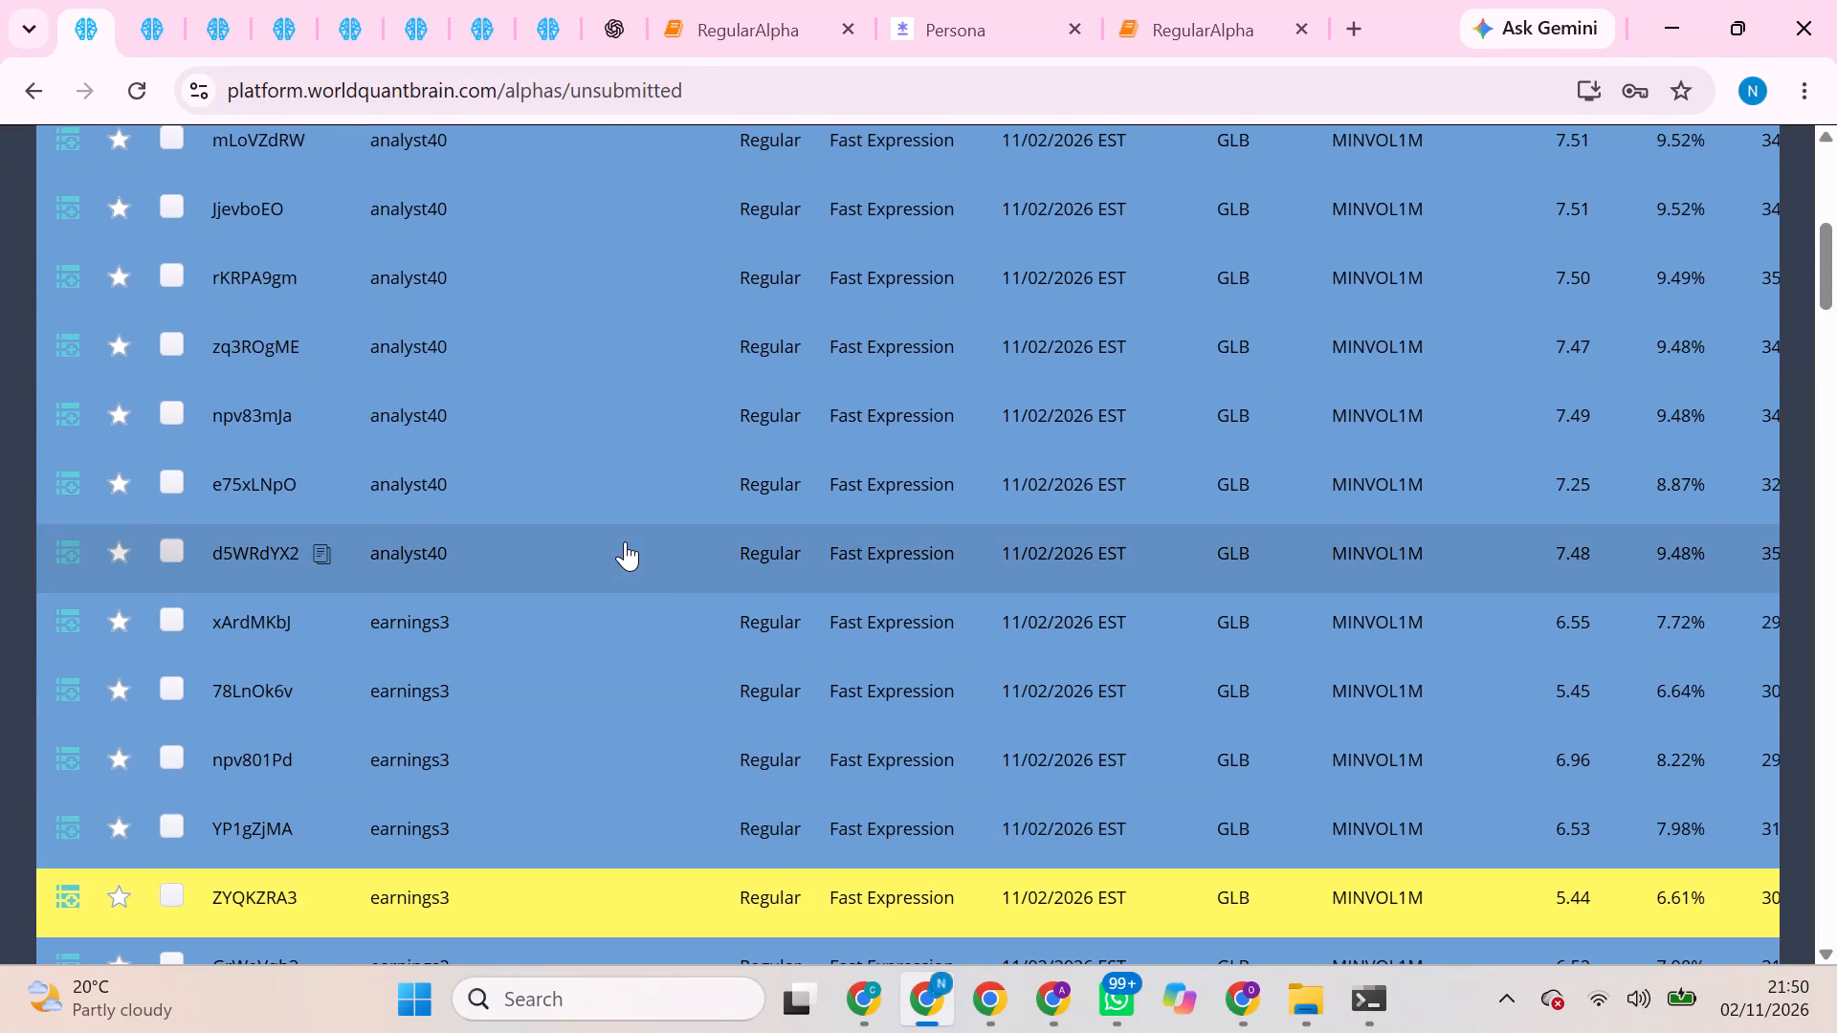
left_click(660, 501)
left_click(827, 470)
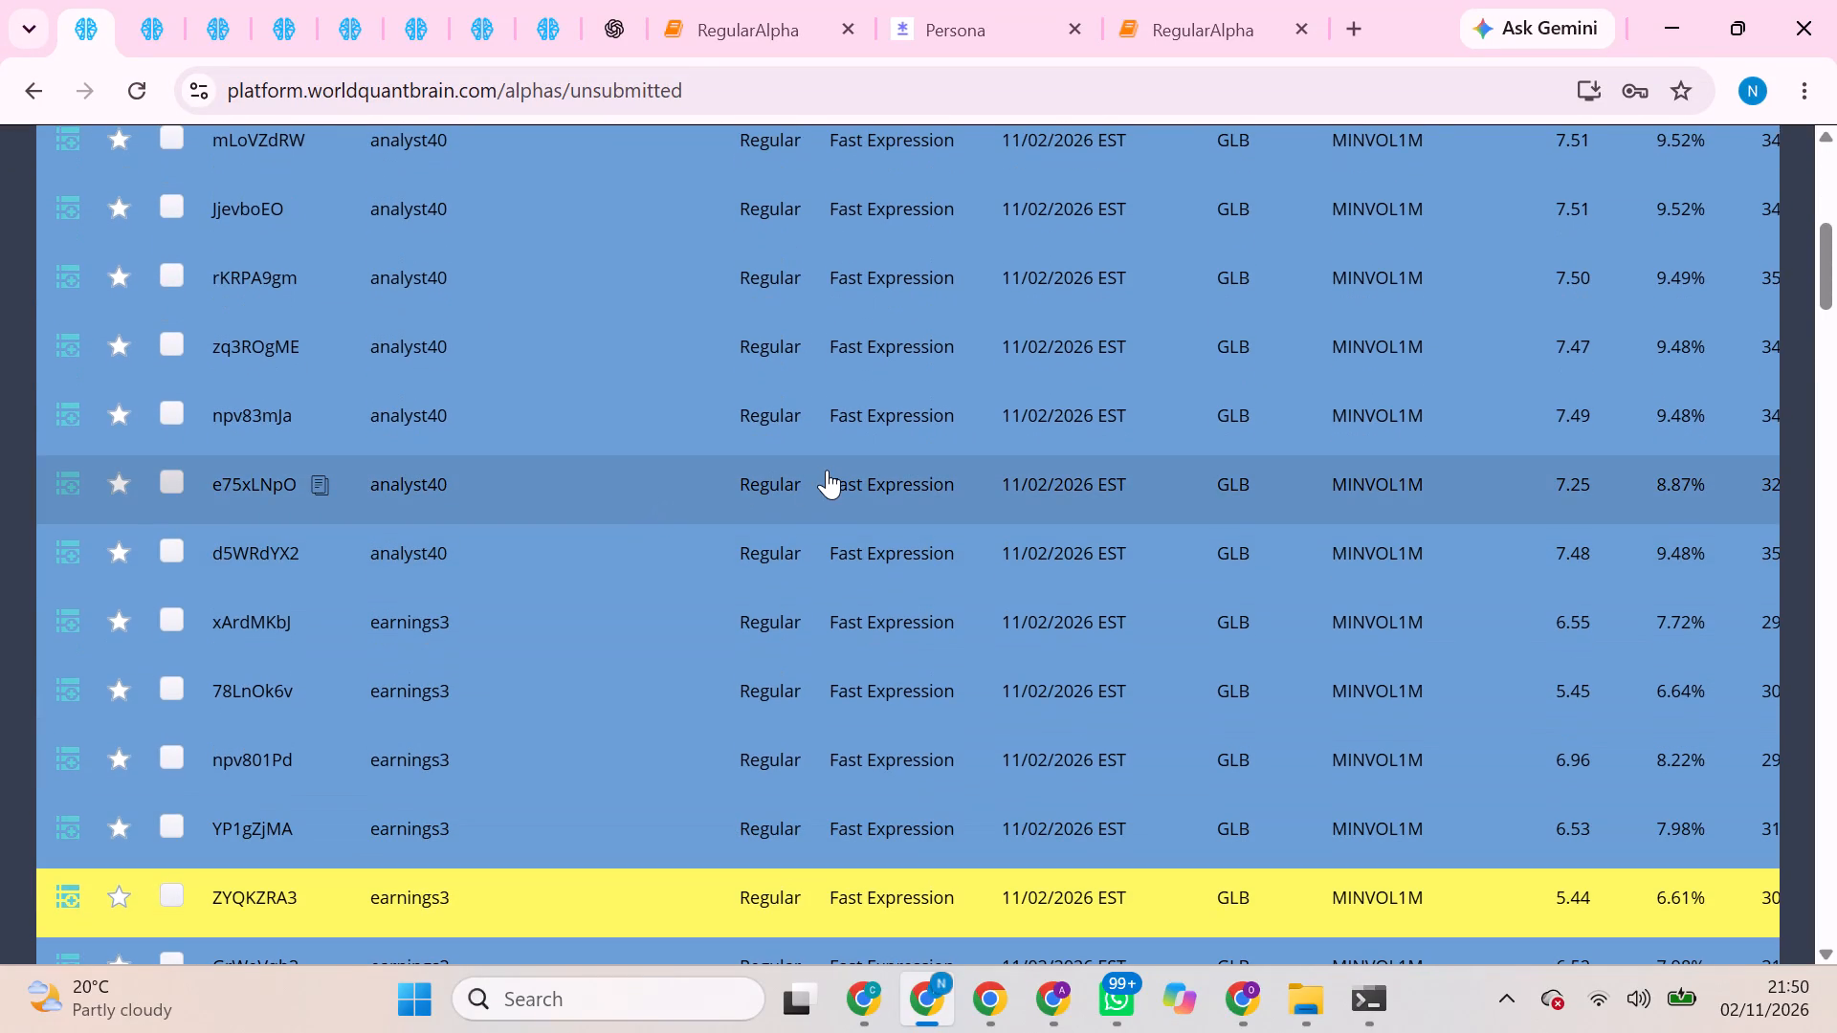
left_click(947, 629)
scroll(947, 629, "down", 1)
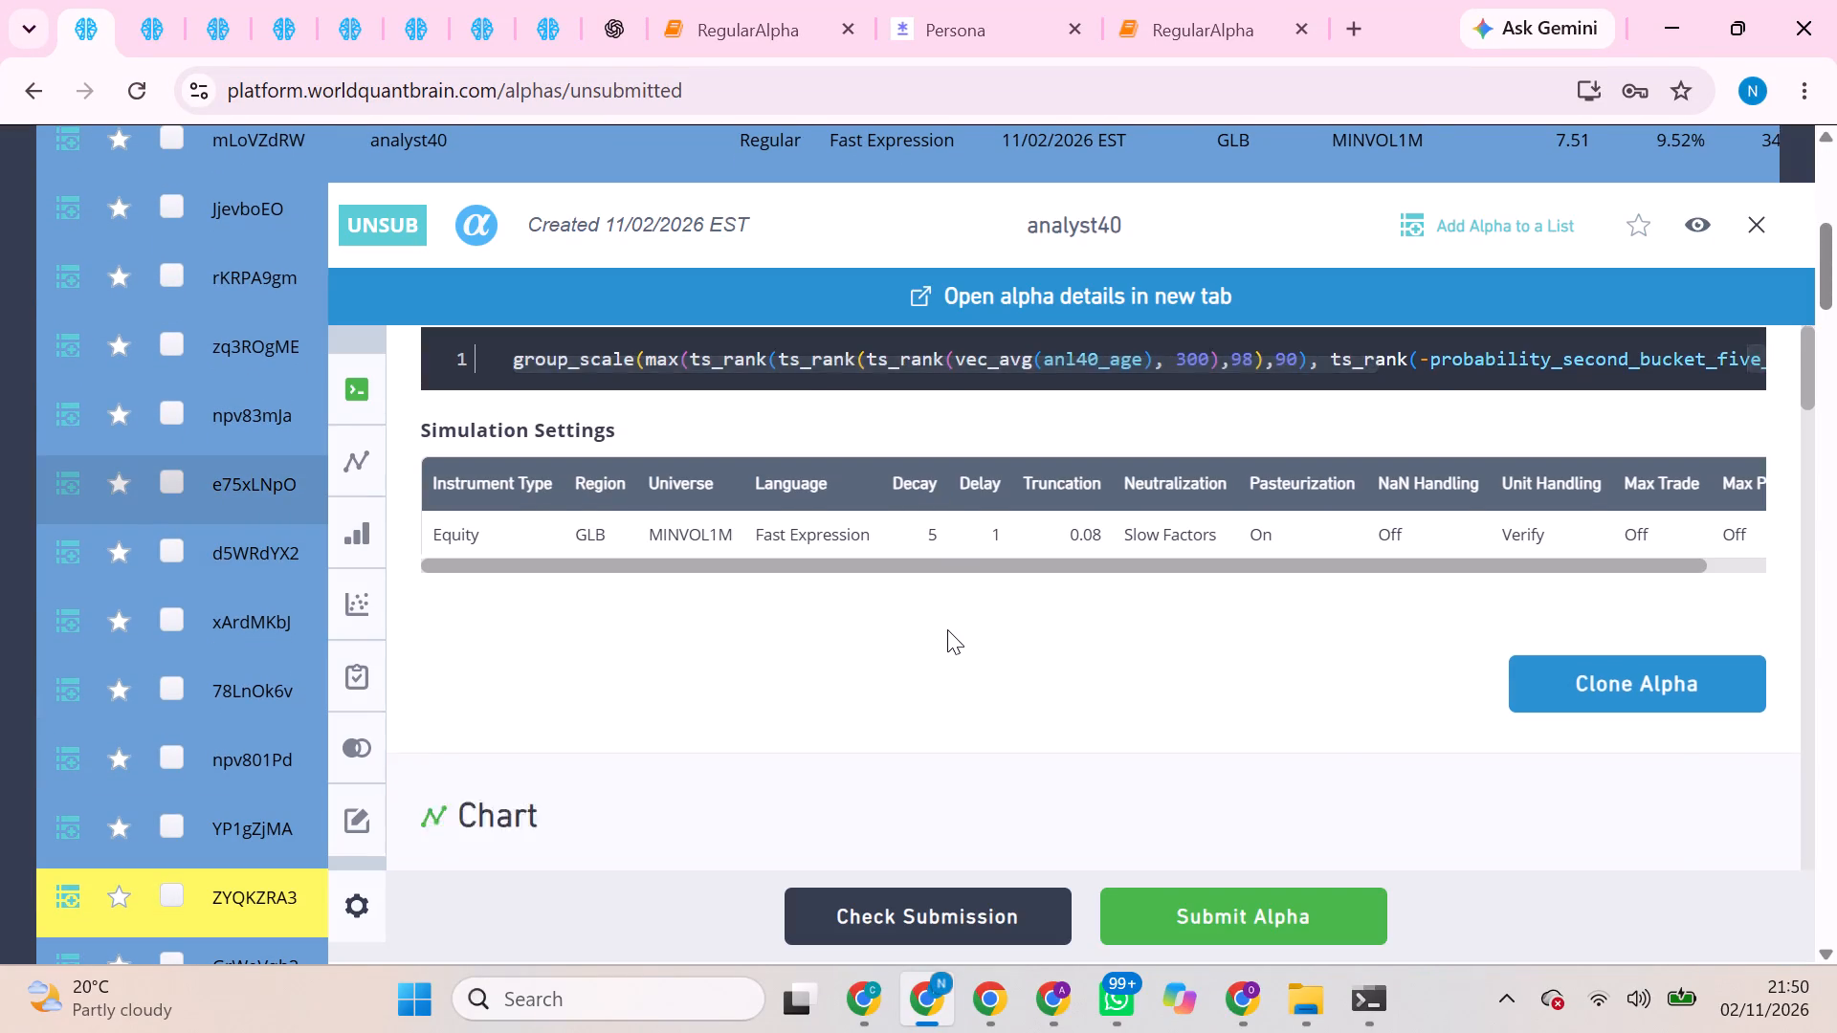
scroll(947, 629, "down", 4)
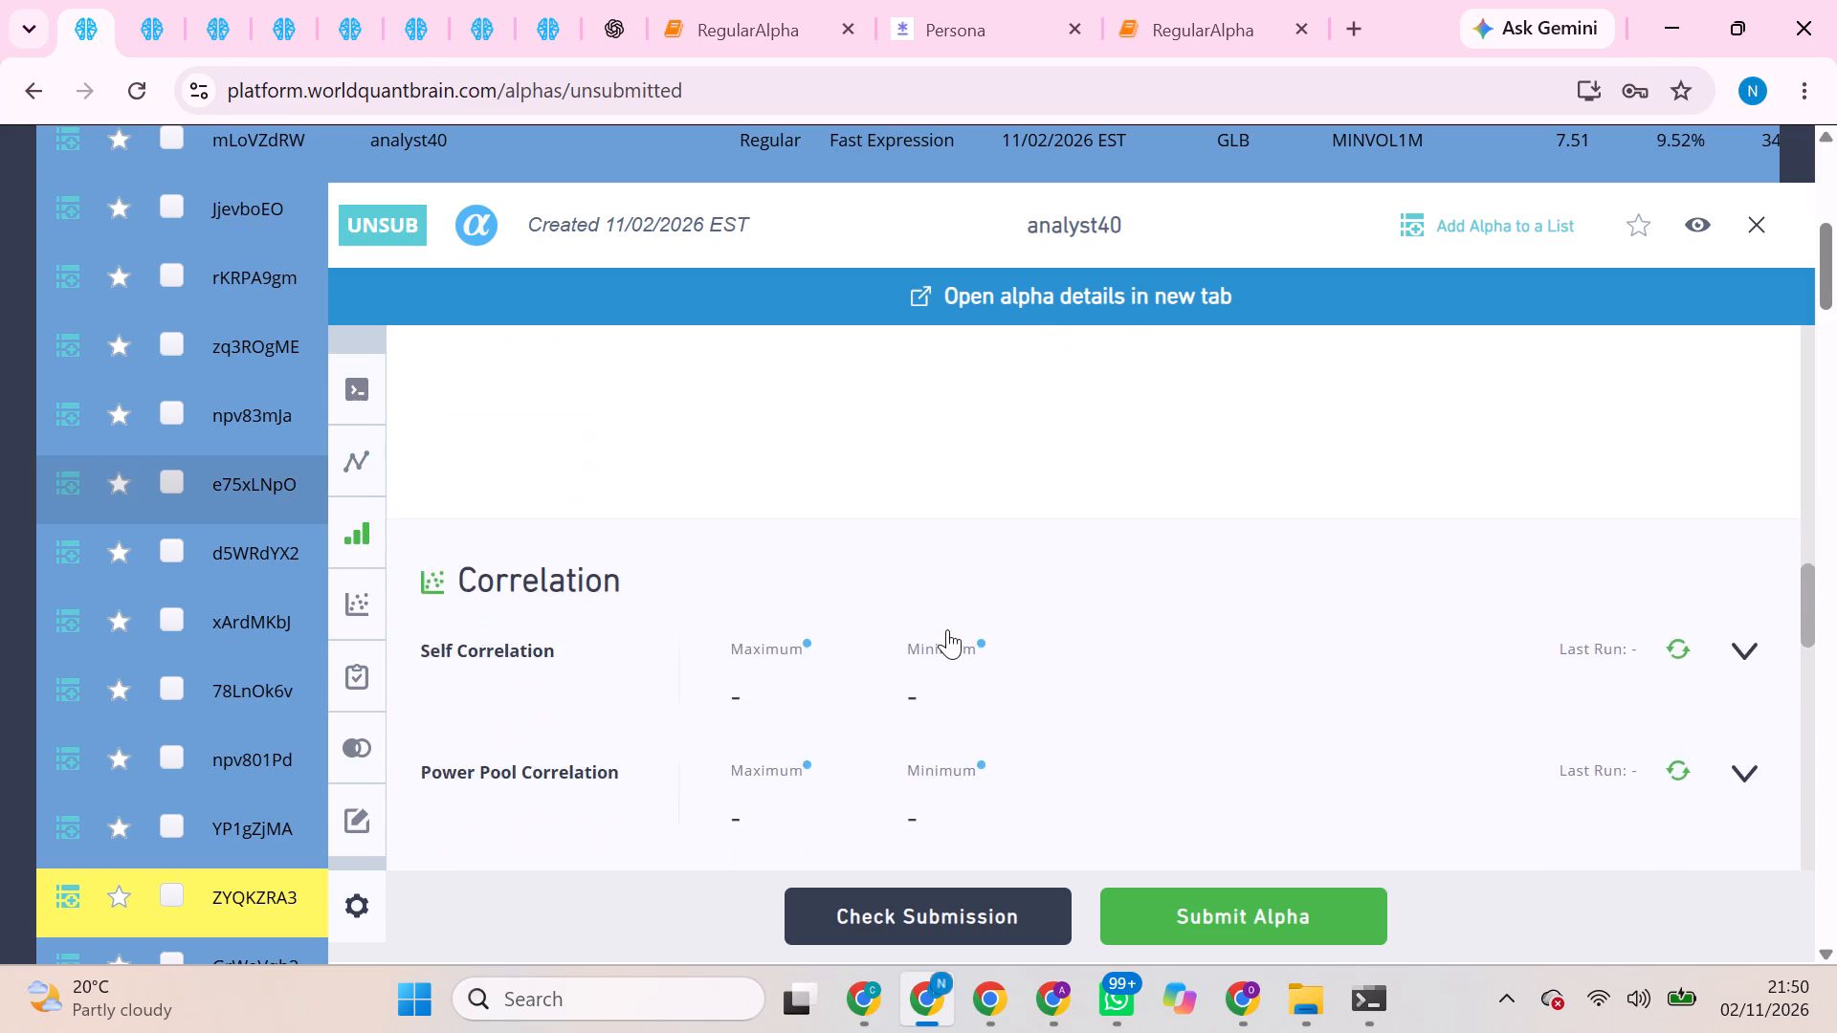
scroll(947, 629, "down", 3)
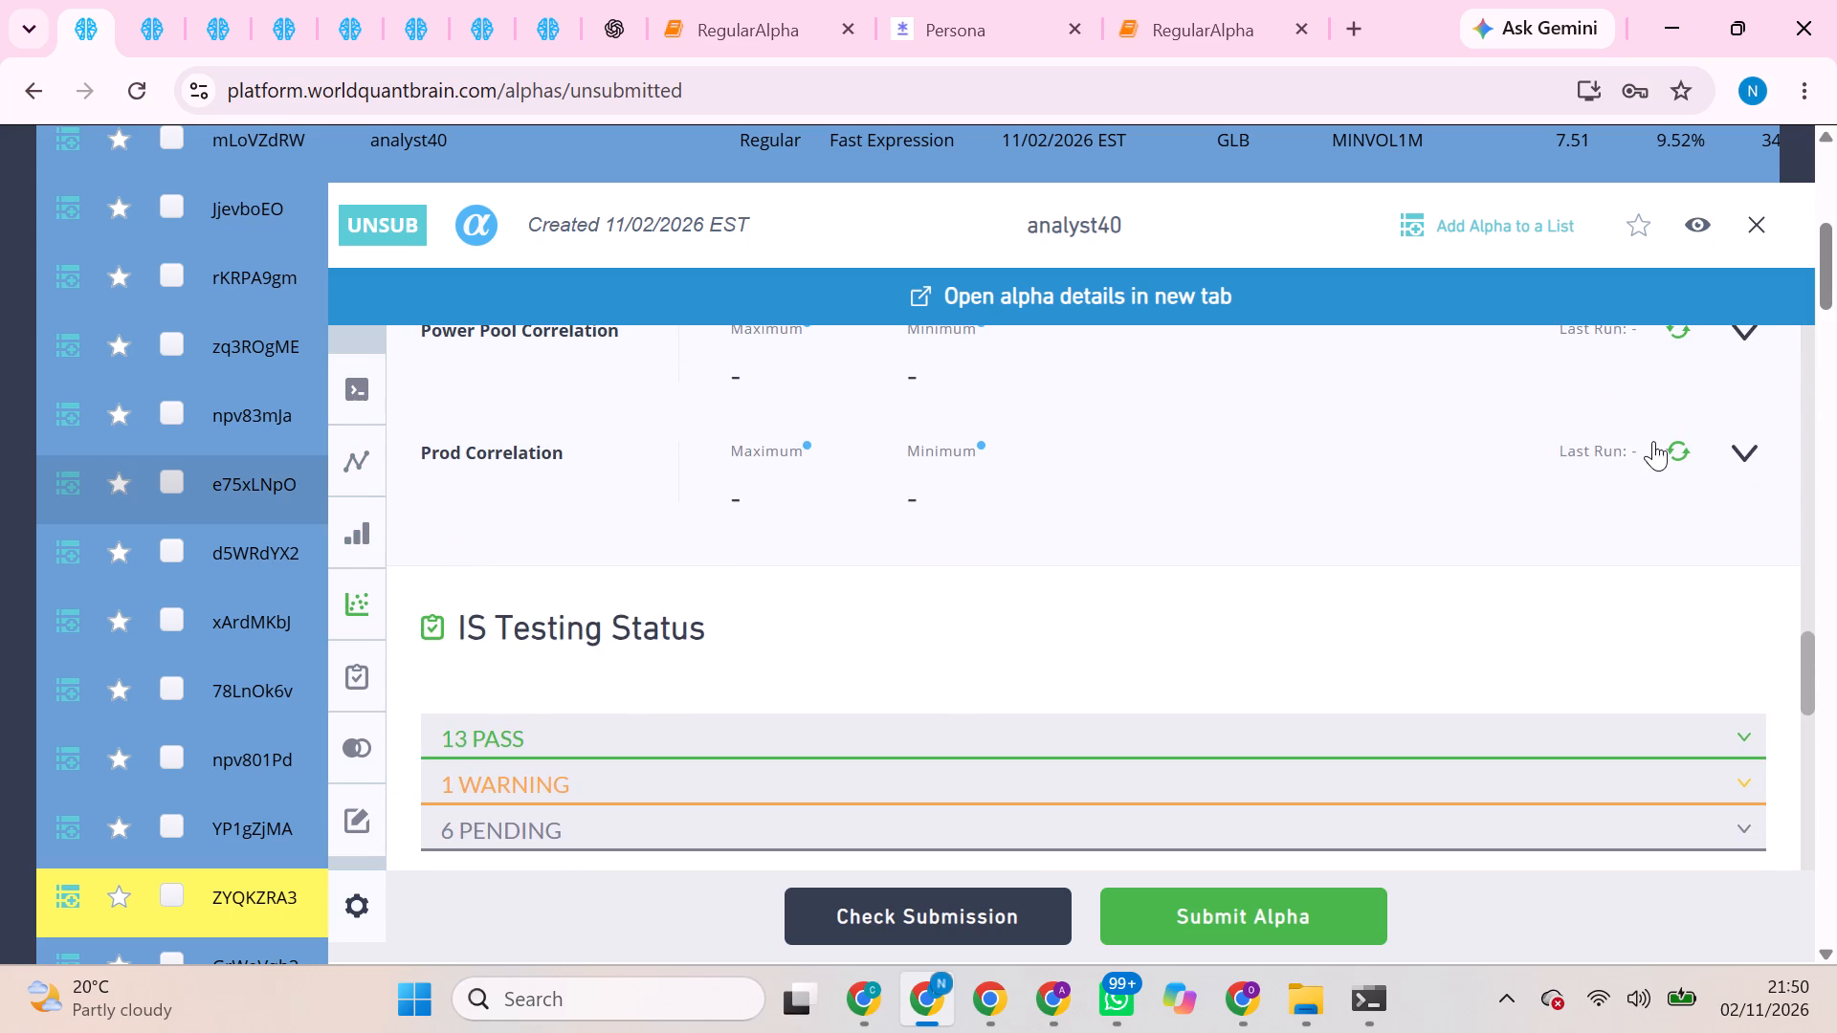
left_click(1690, 441)
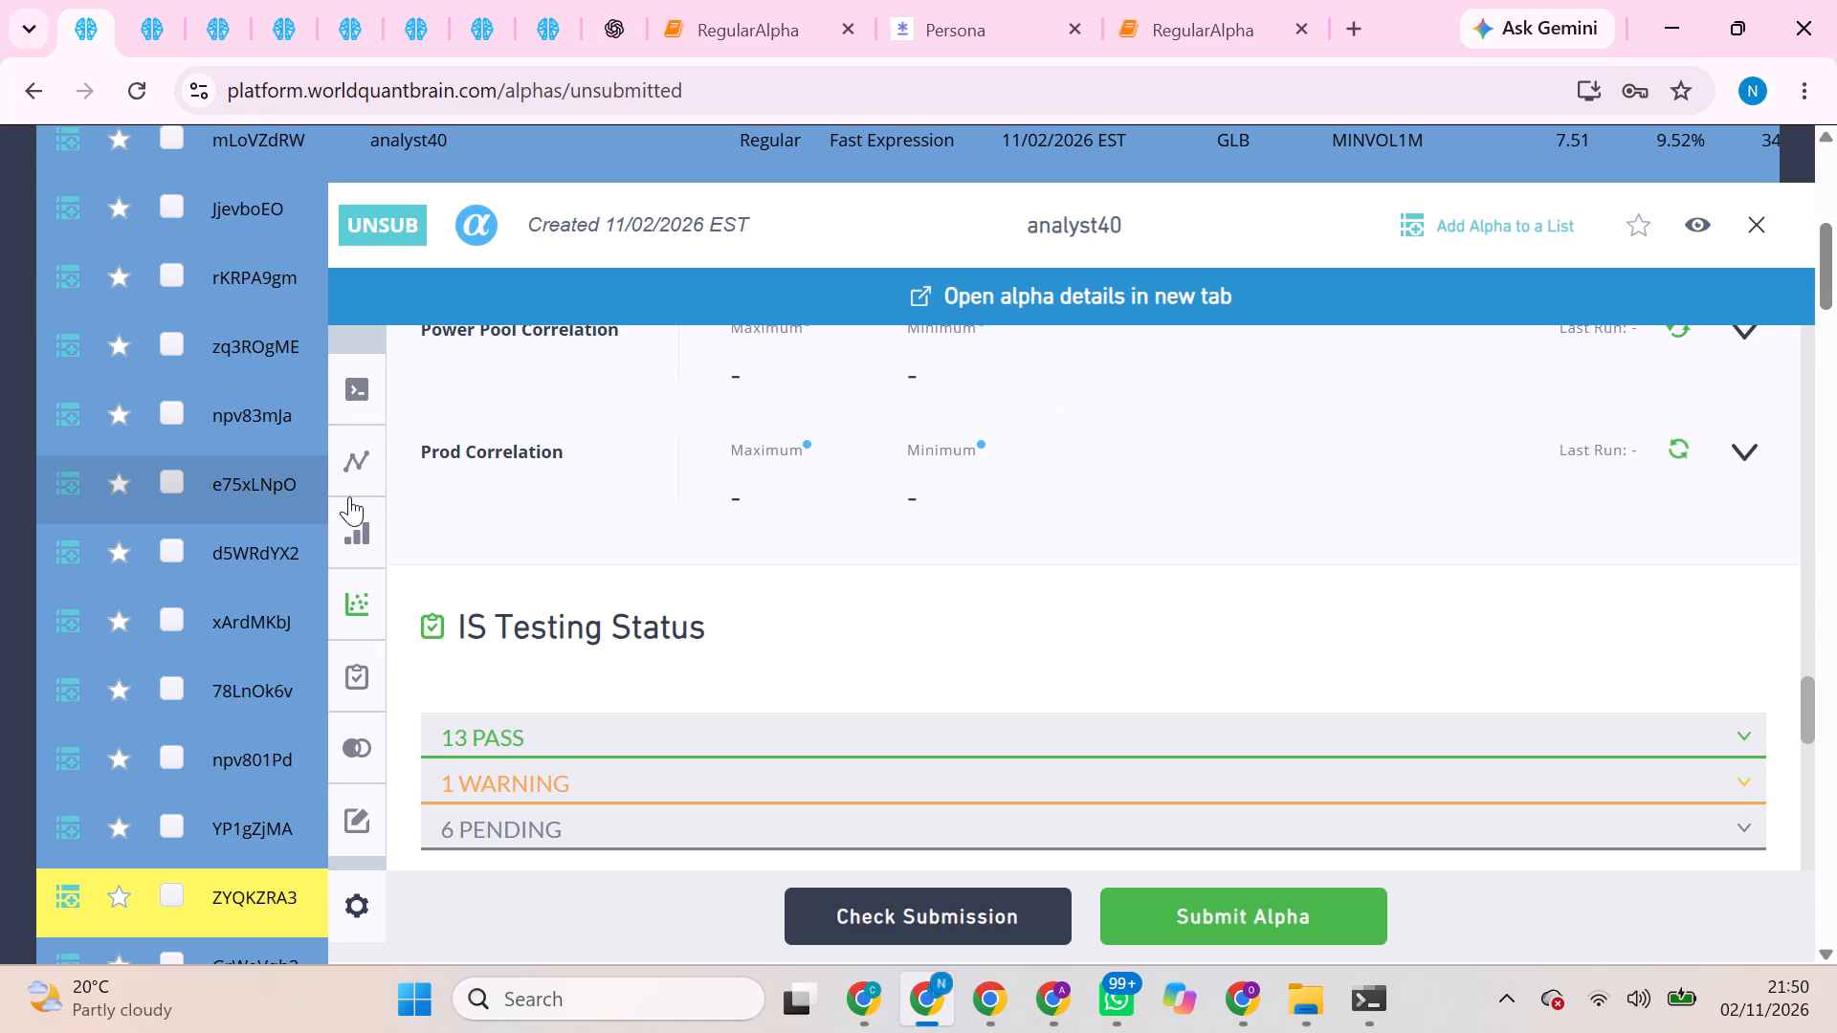
Open the analyst40 alpha zq3ROgME and run its Prod Correlation check.
left_click(282, 349)
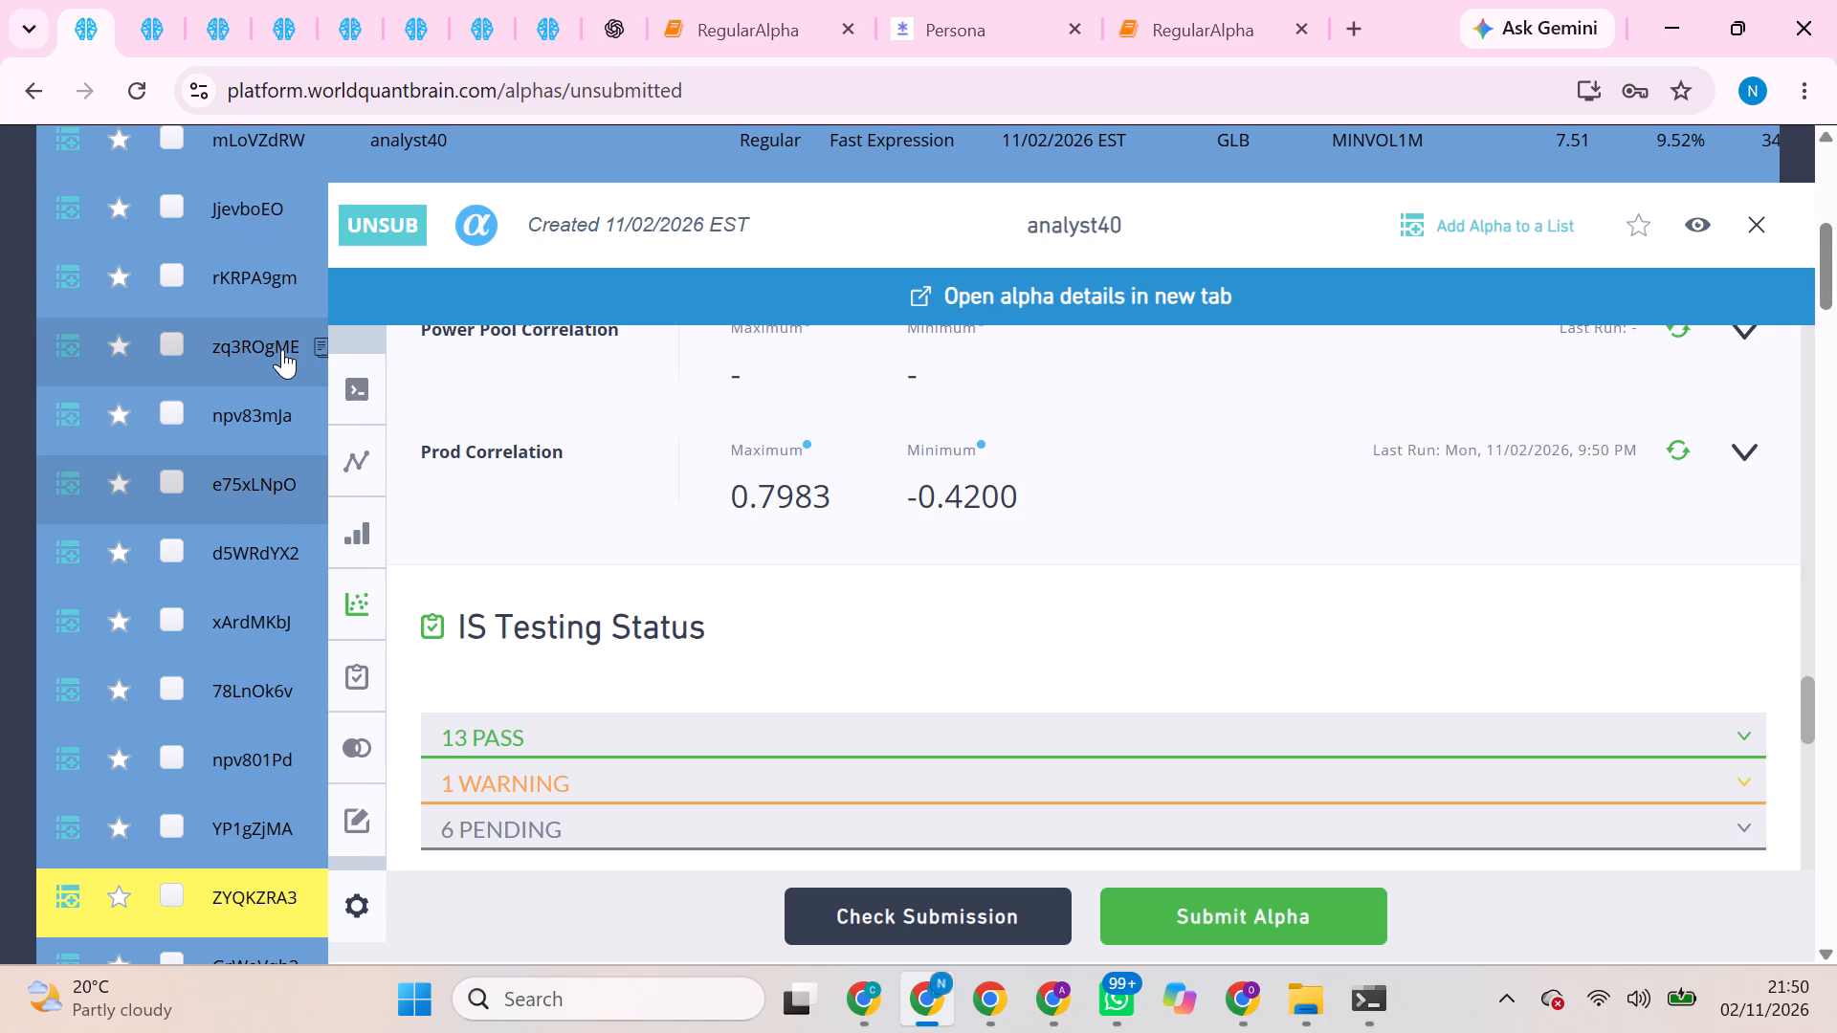
left_click(1680, 450)
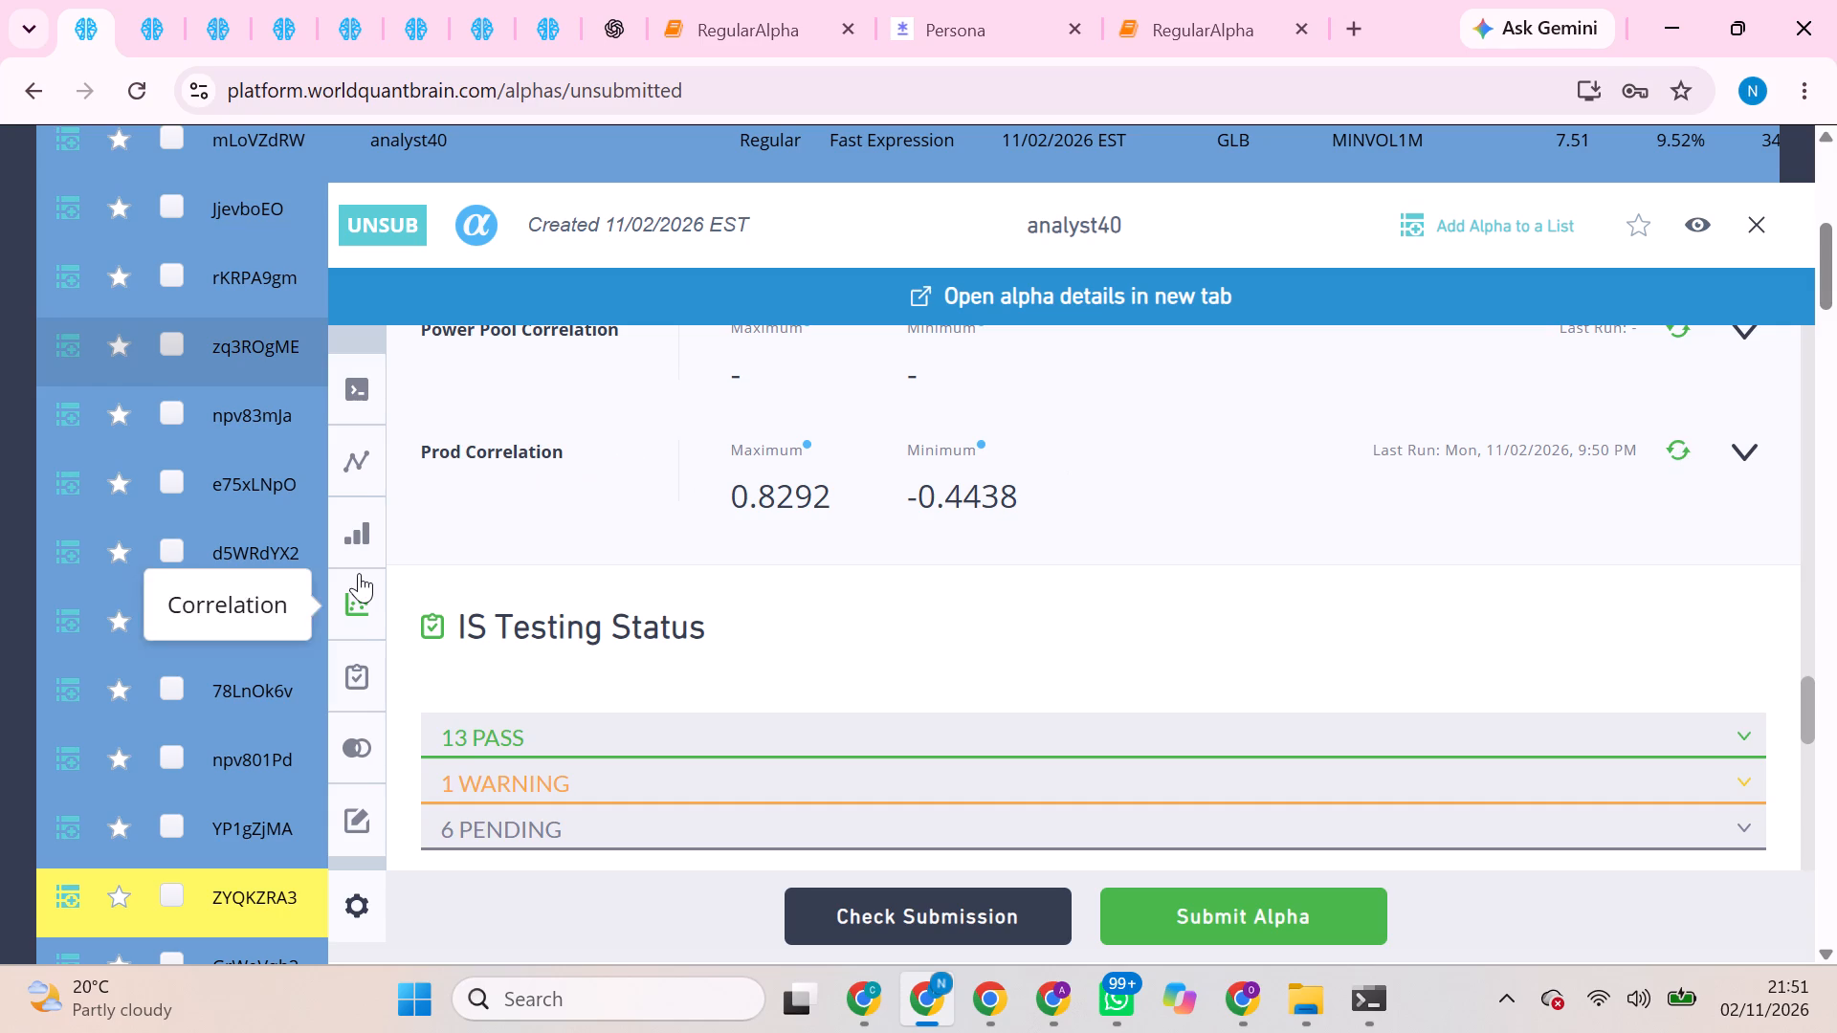
Open the analyst40 alpha LLMdkEA6 near the top of the unsubmitted list and run its Prod Correlation check.
scroll(359, 573, "up", 3)
left_click(277, 385)
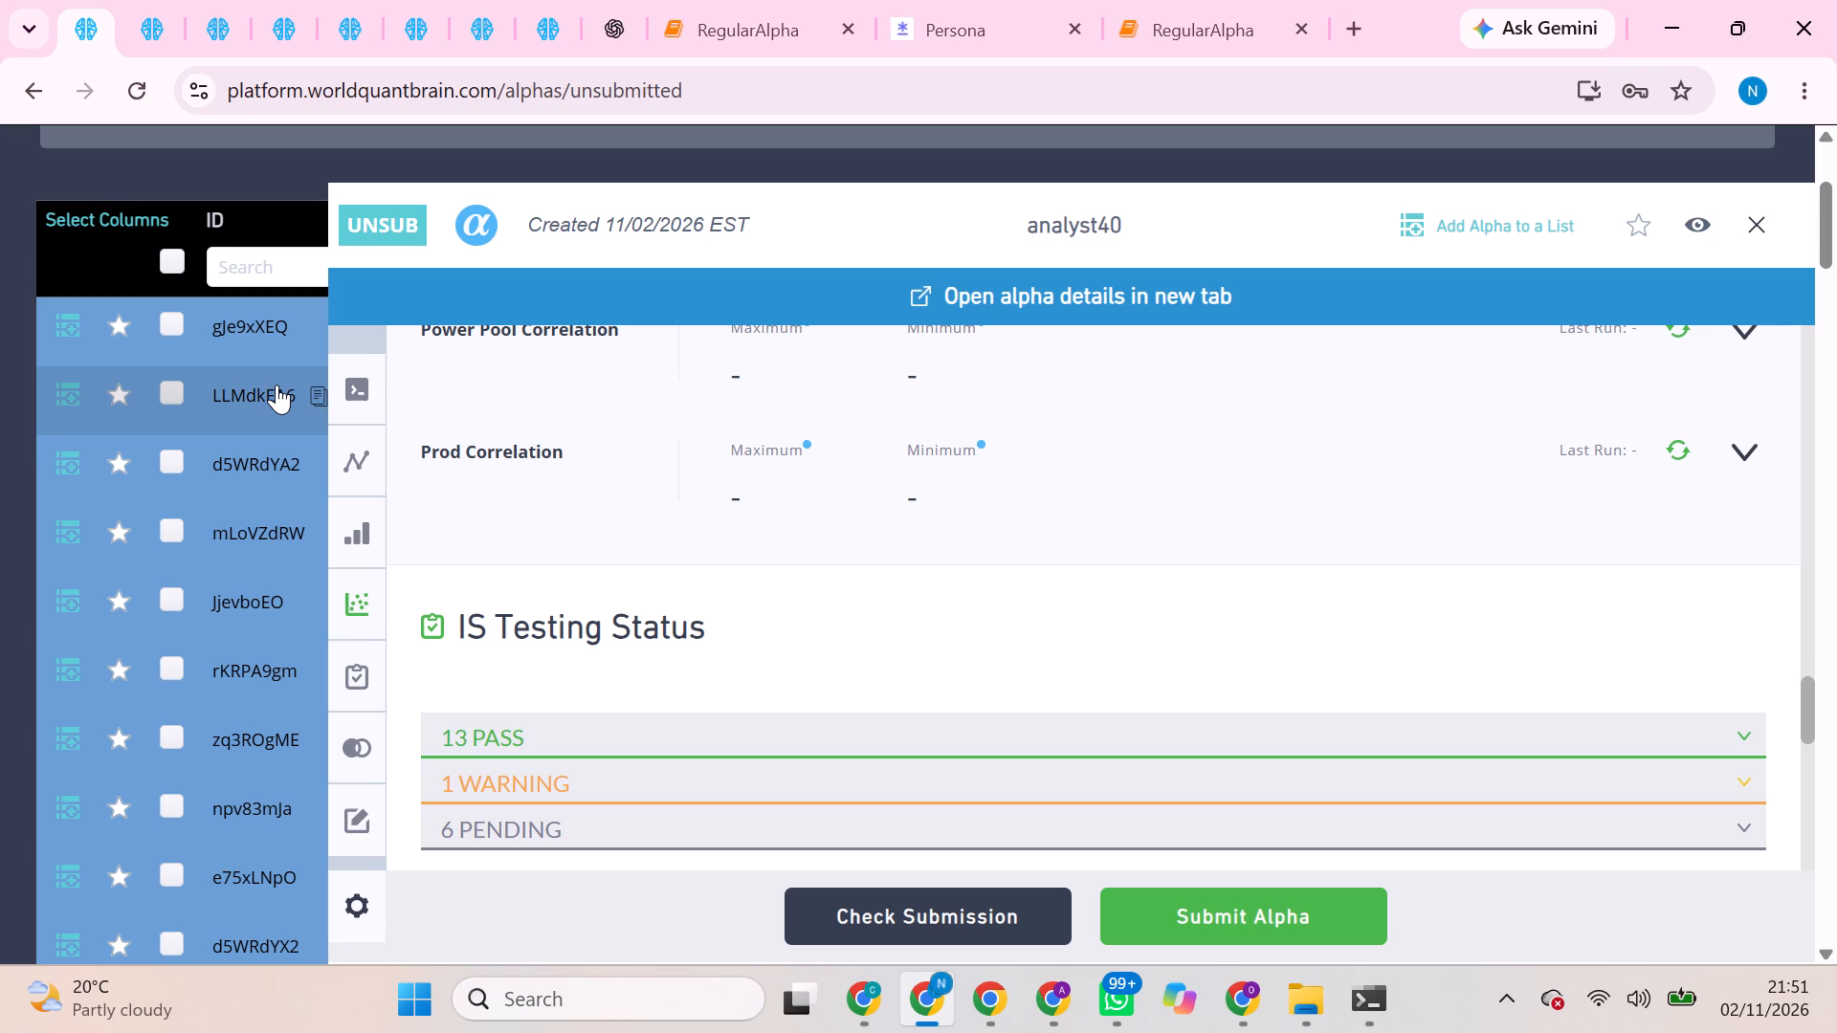
scroll(277, 385, "up", 1)
left_click(1678, 451)
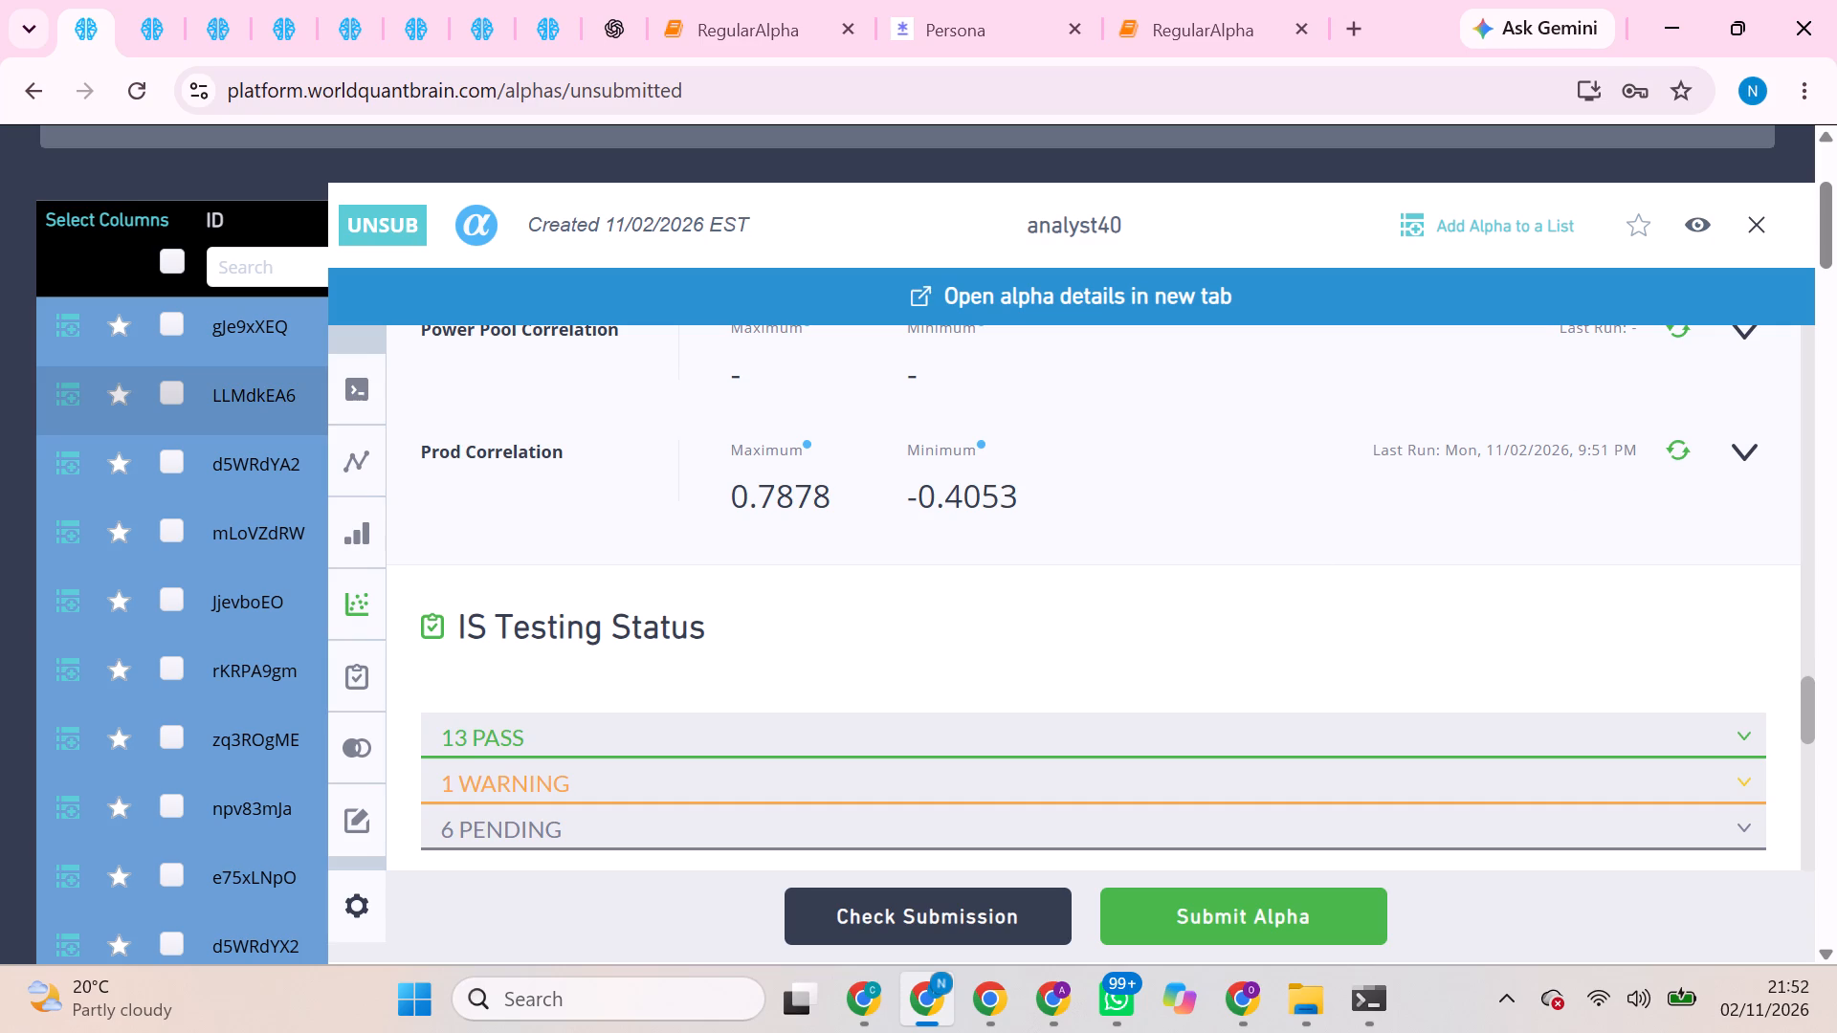
Open the analyst40 alpha gJe9xXEQ, first in the unsubmitted list, and run its Prod Correlation check.
left_click(310, 336)
left_click(288, 320)
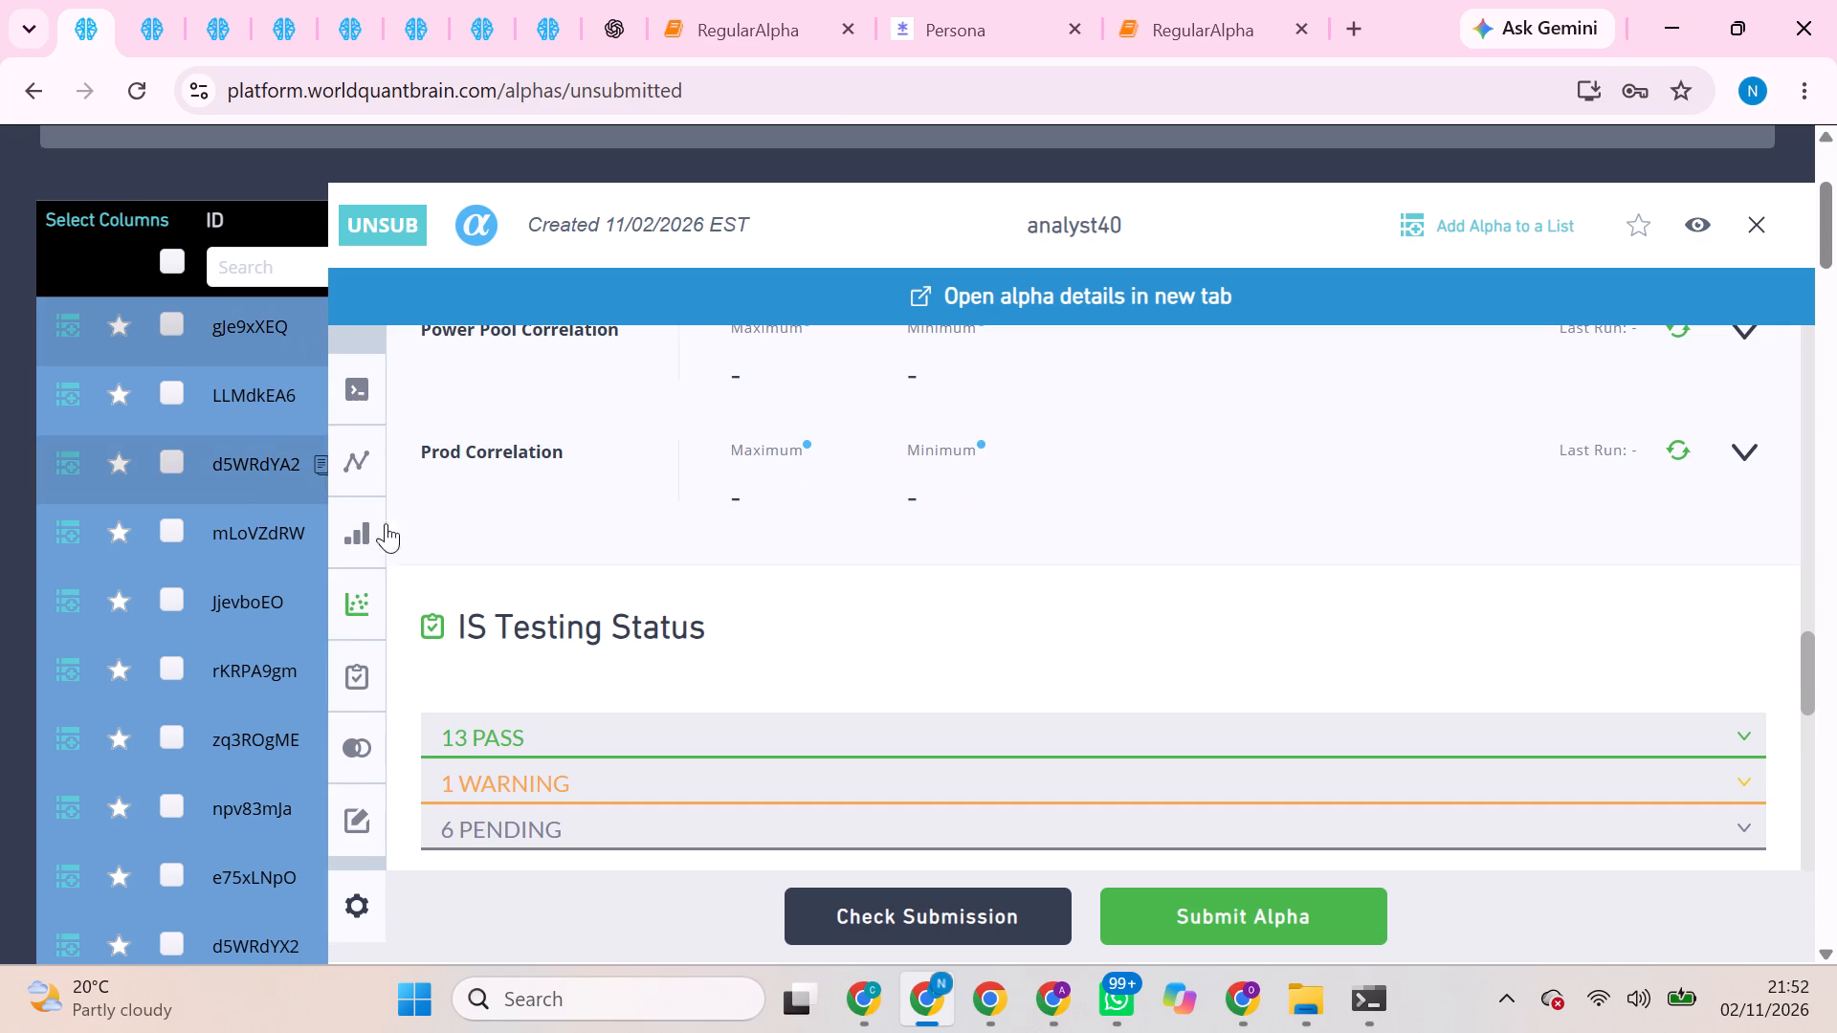
left_click(1679, 460)
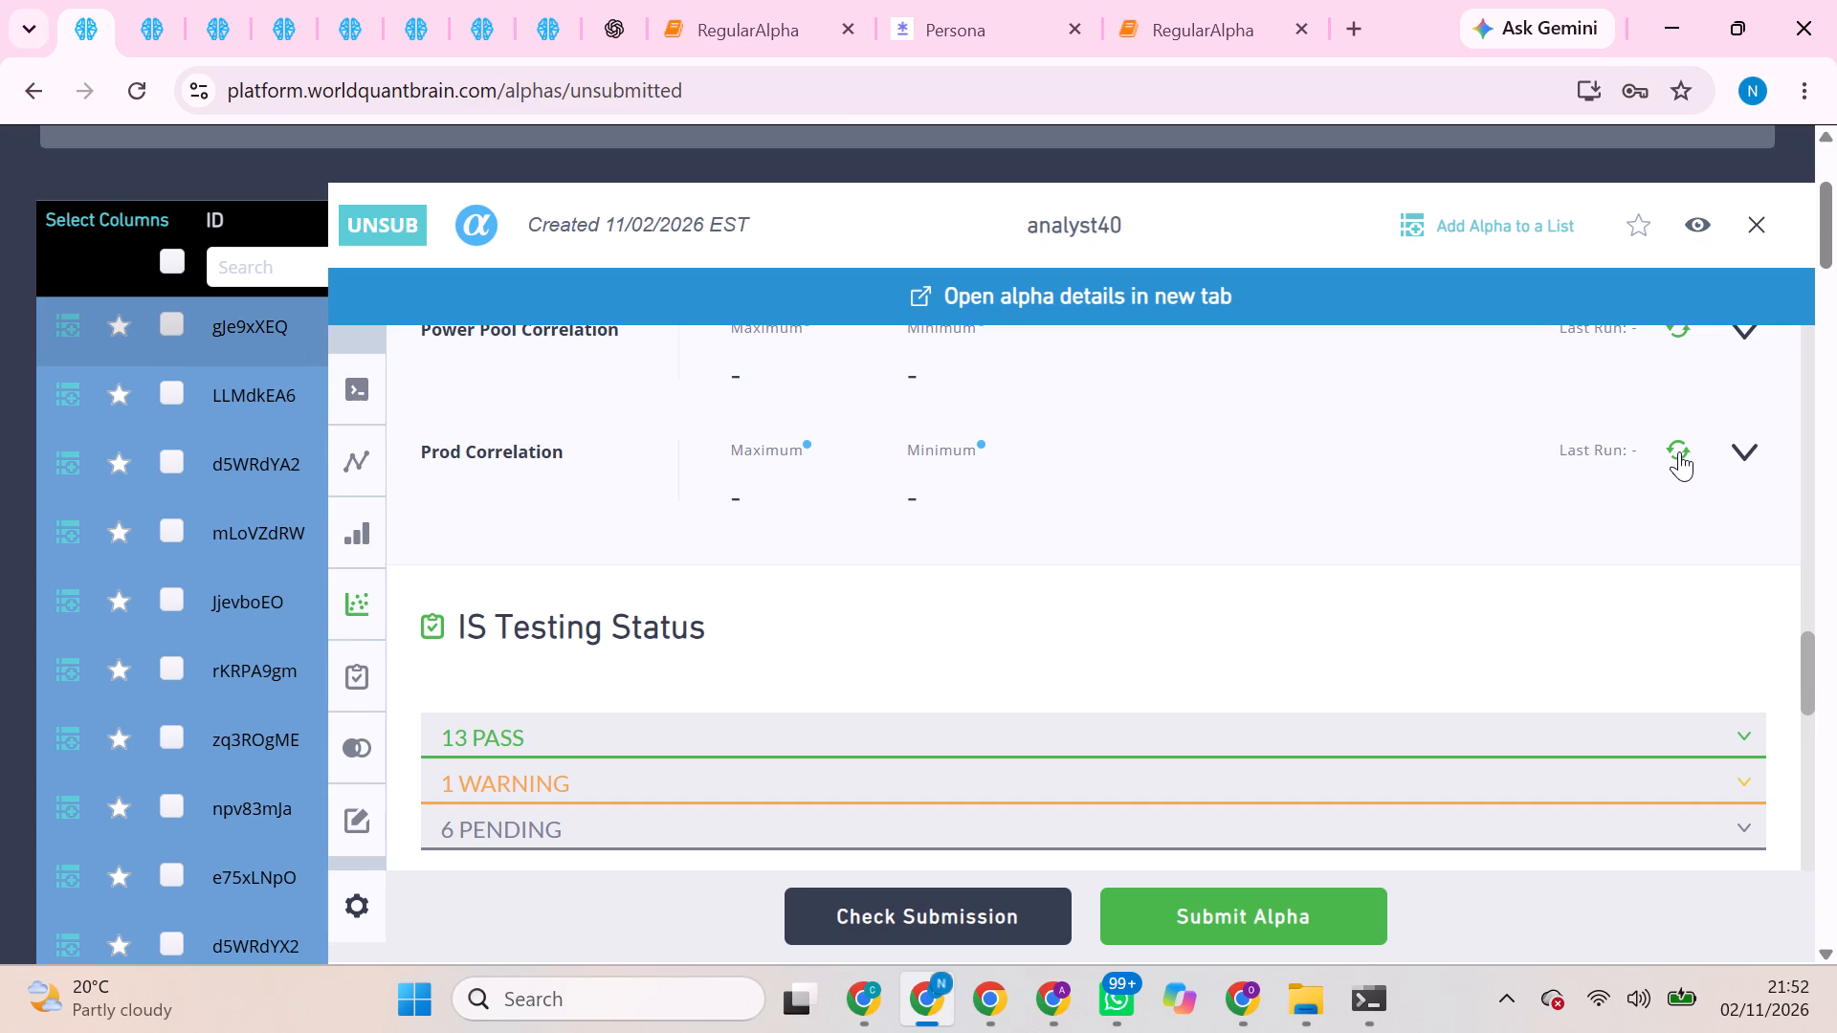
left_click(1679, 450)
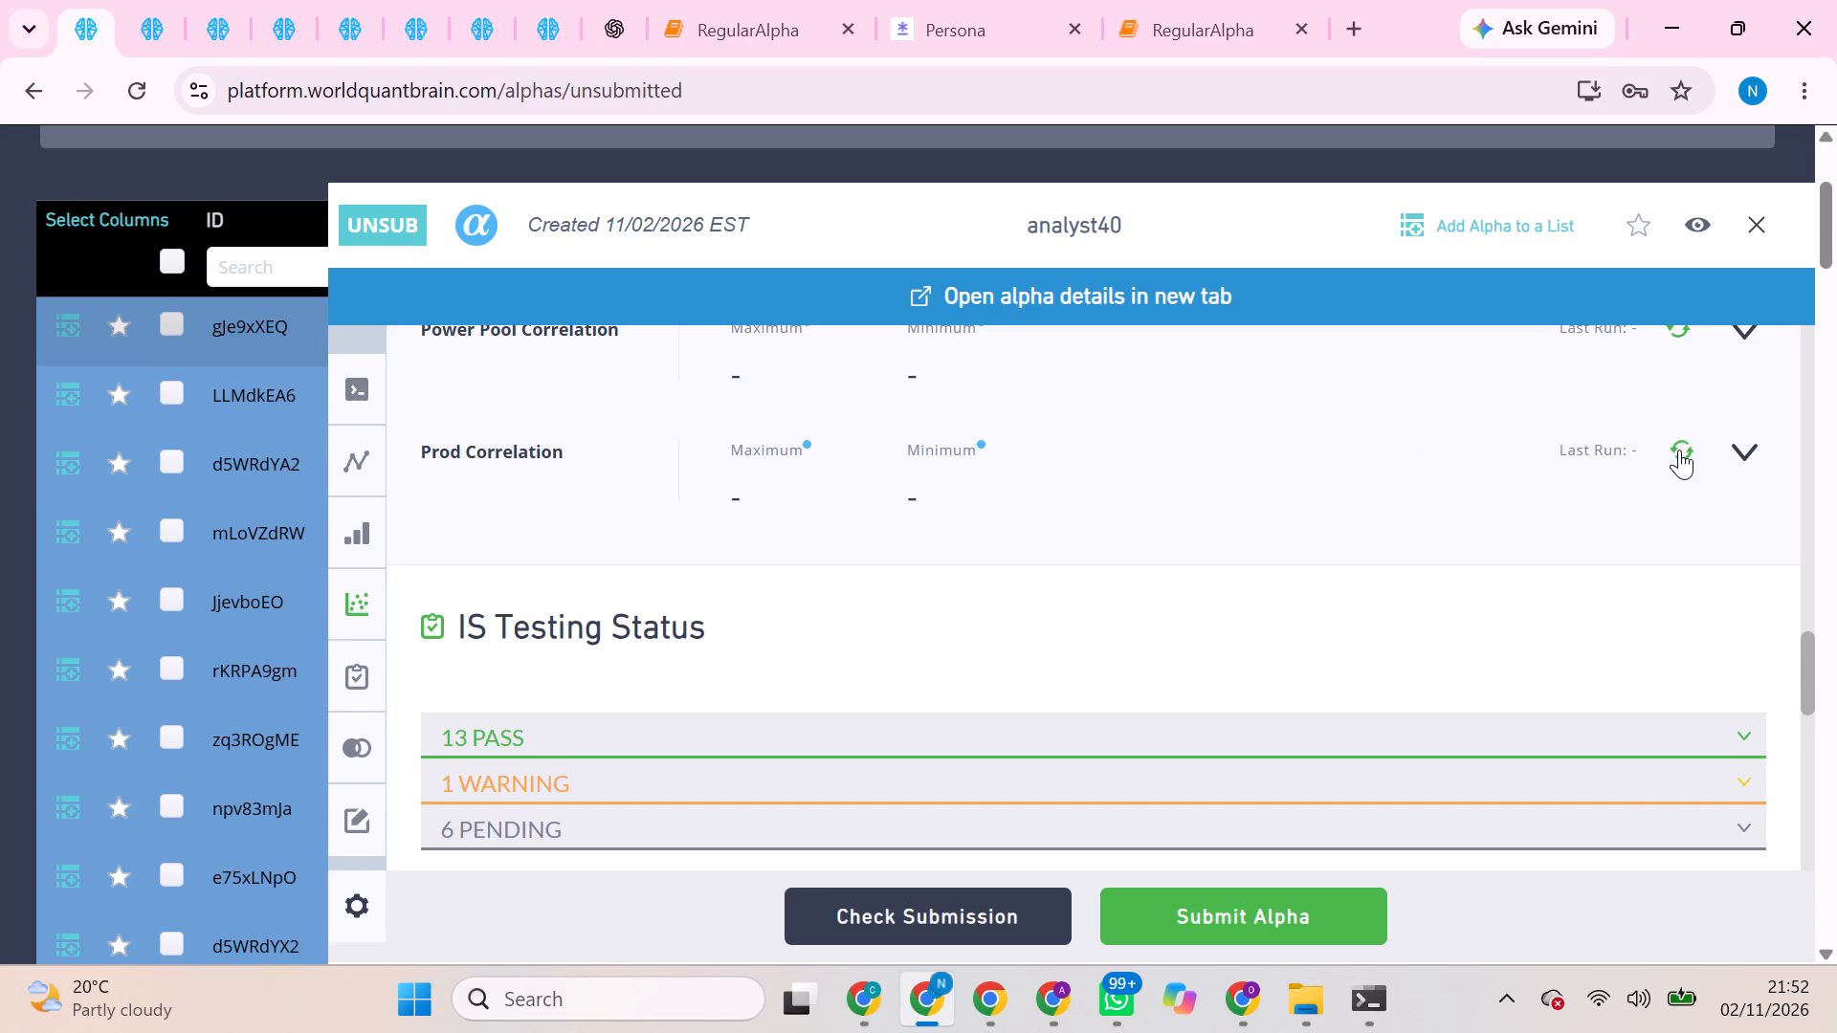
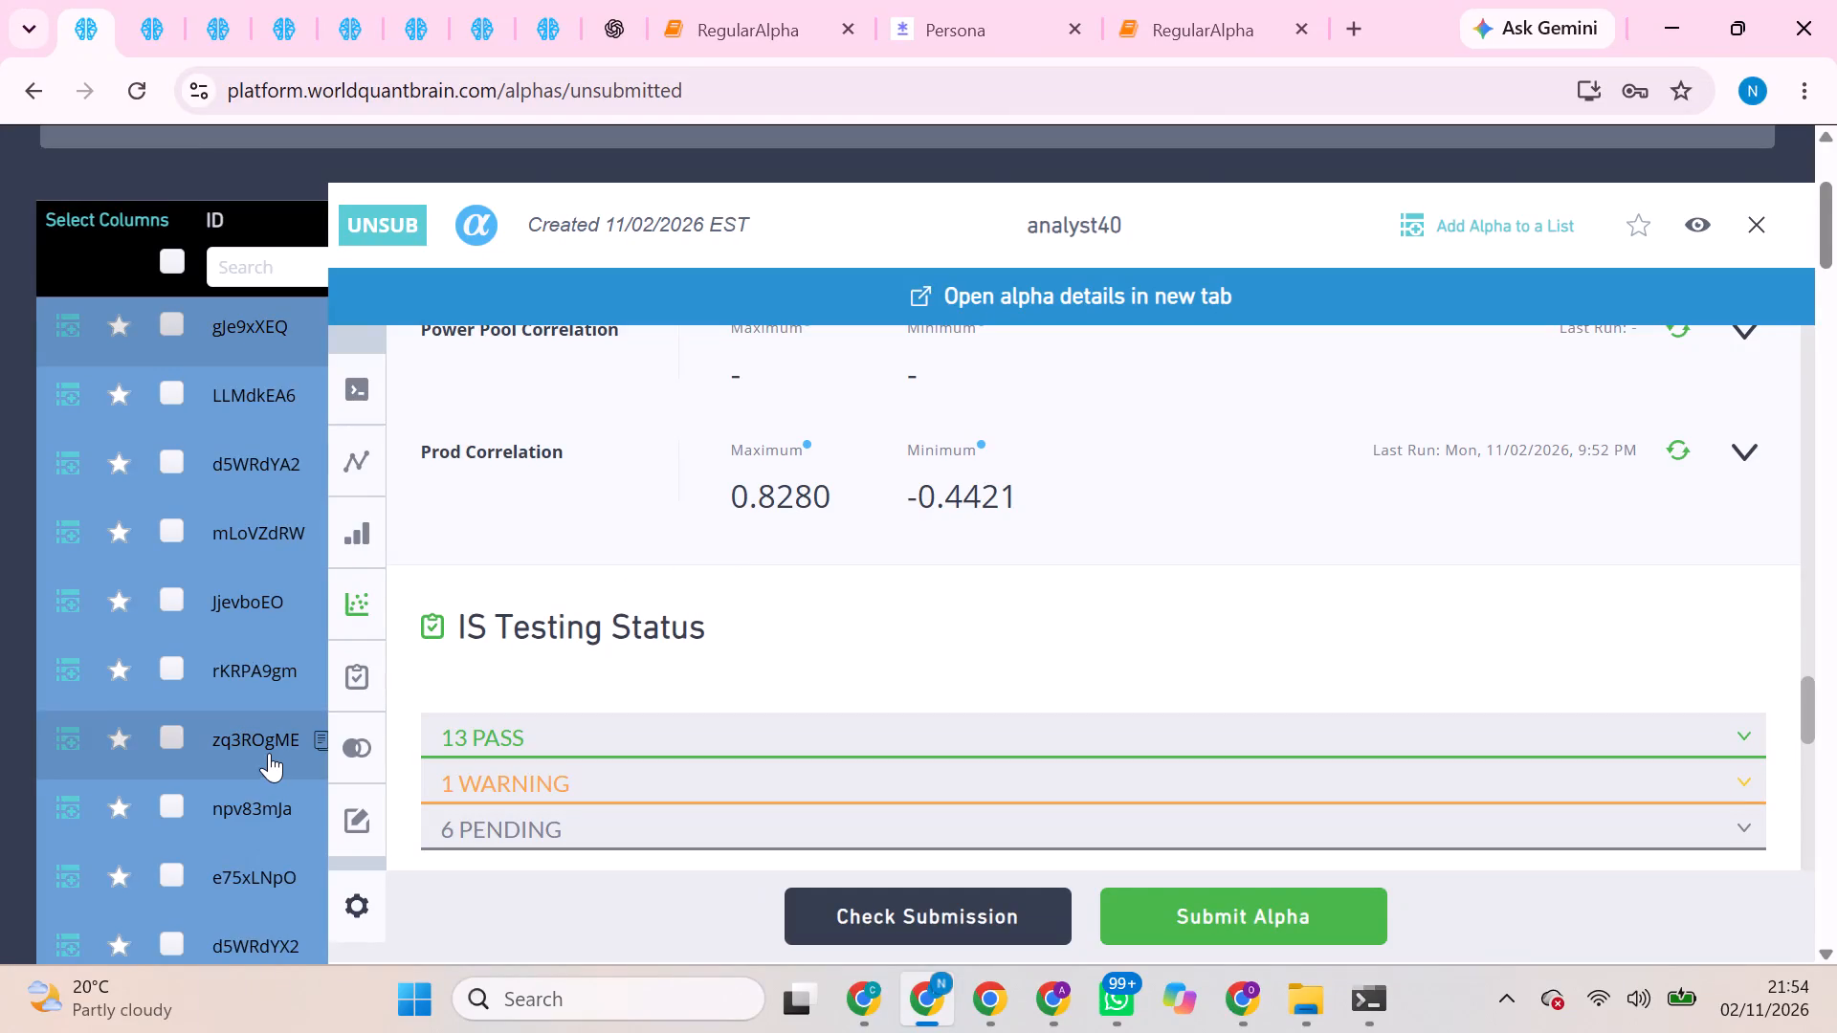
Reopen the analyst40 alphas e75xLNpO and zq3ROgME from the unsubmitted list to review their Prod Correlation.
scroll(265, 755, "down", 1)
left_click(281, 668)
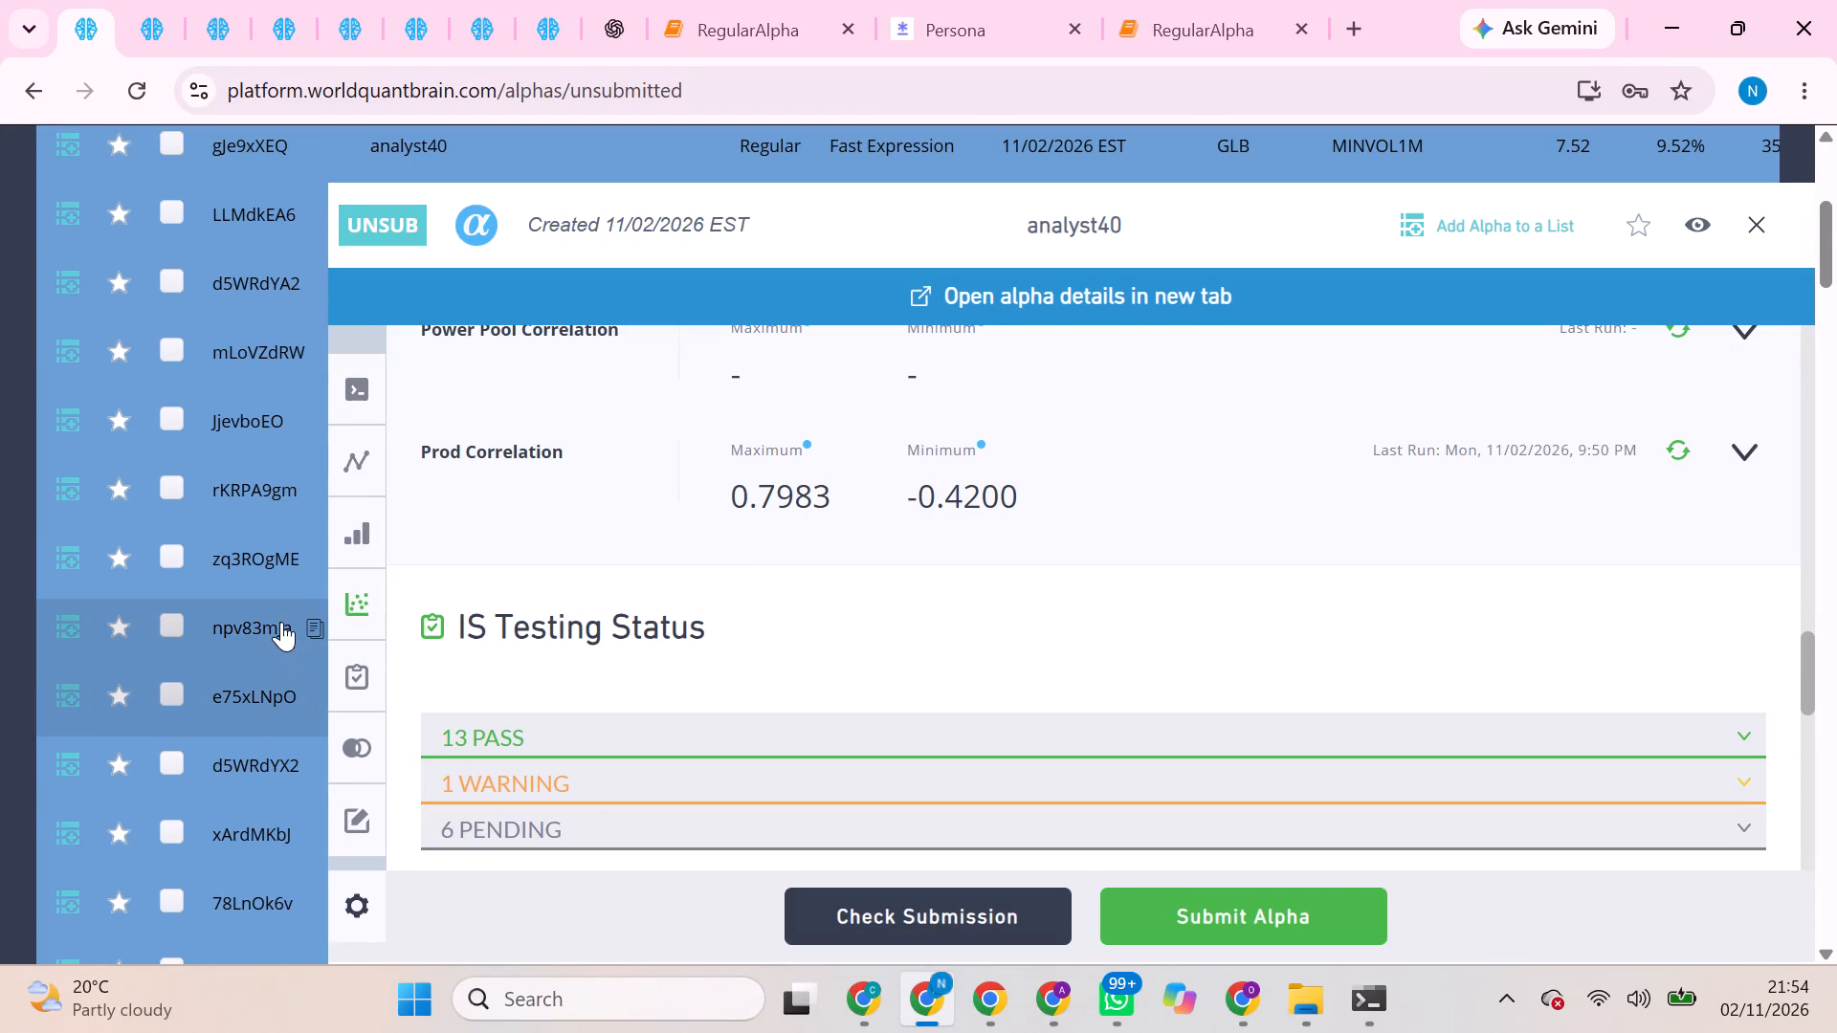
scroll(230, 756, "down", 1)
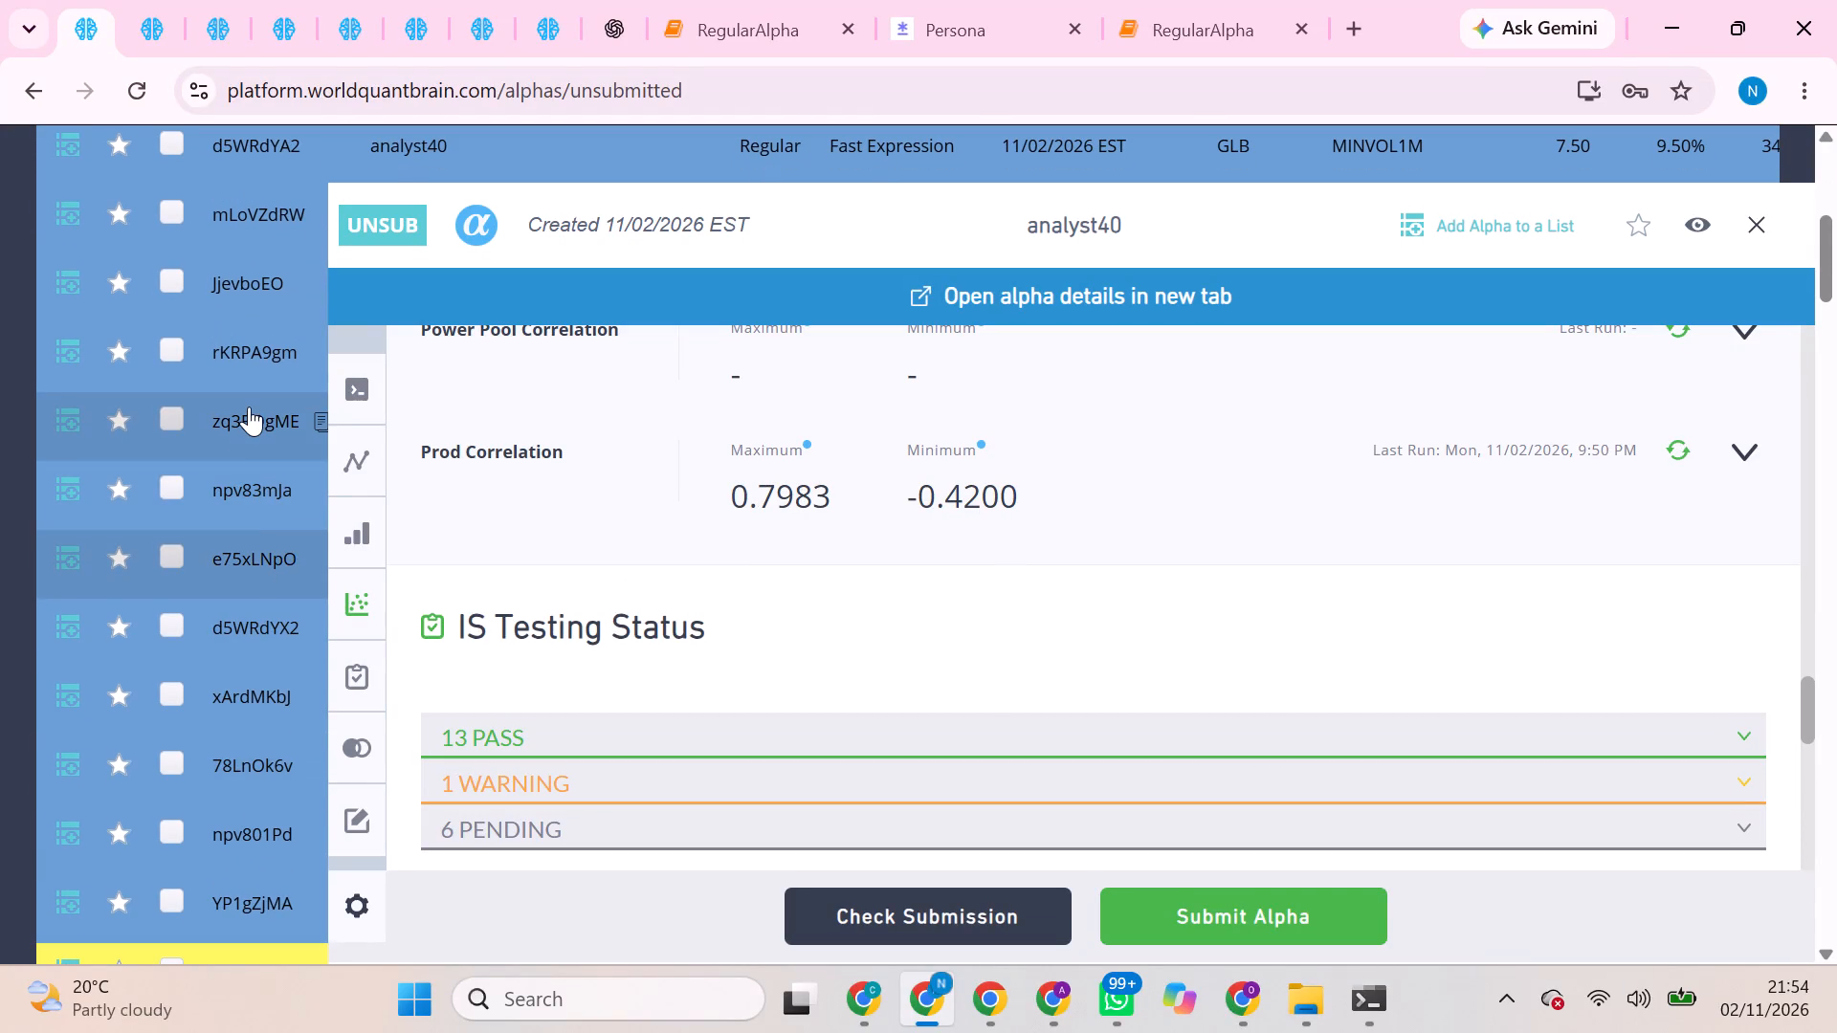
left_click(249, 407)
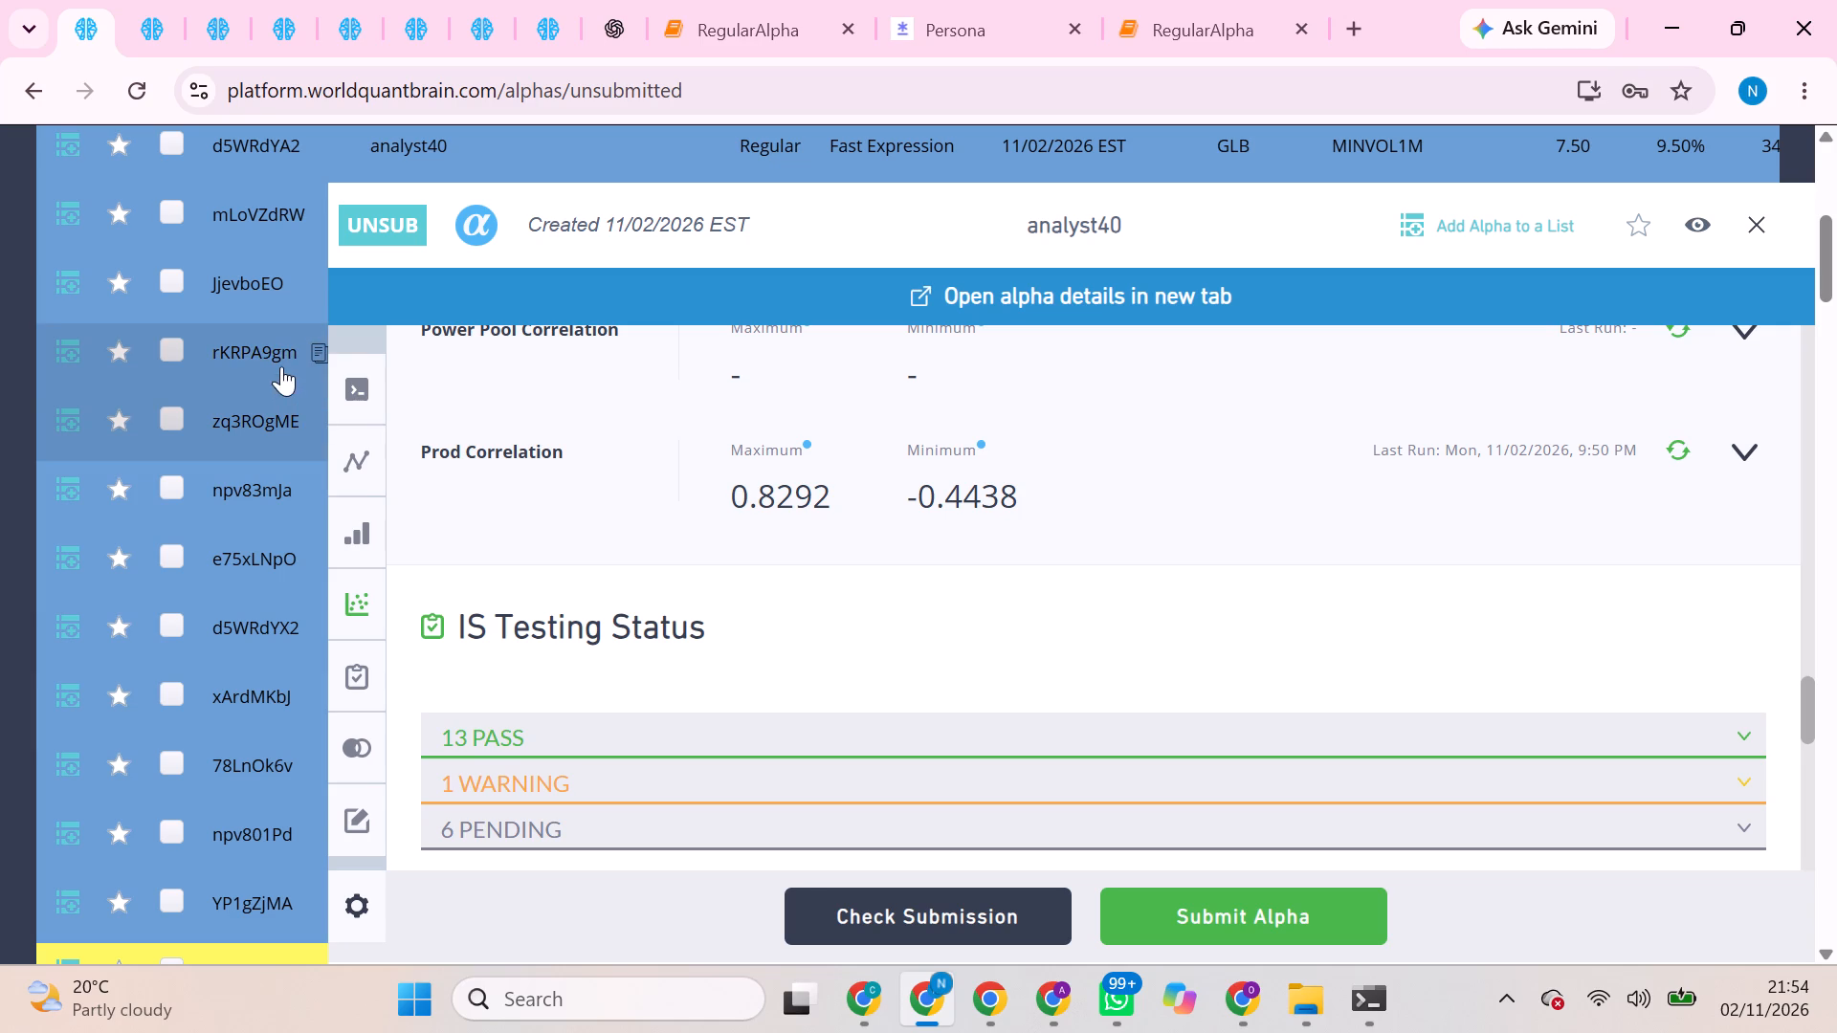
Open the analyst40 alpha rKRPA9gm from the unsubmitted list and run its Prod Correlation check.
left_click(278, 343)
left_click(278, 343)
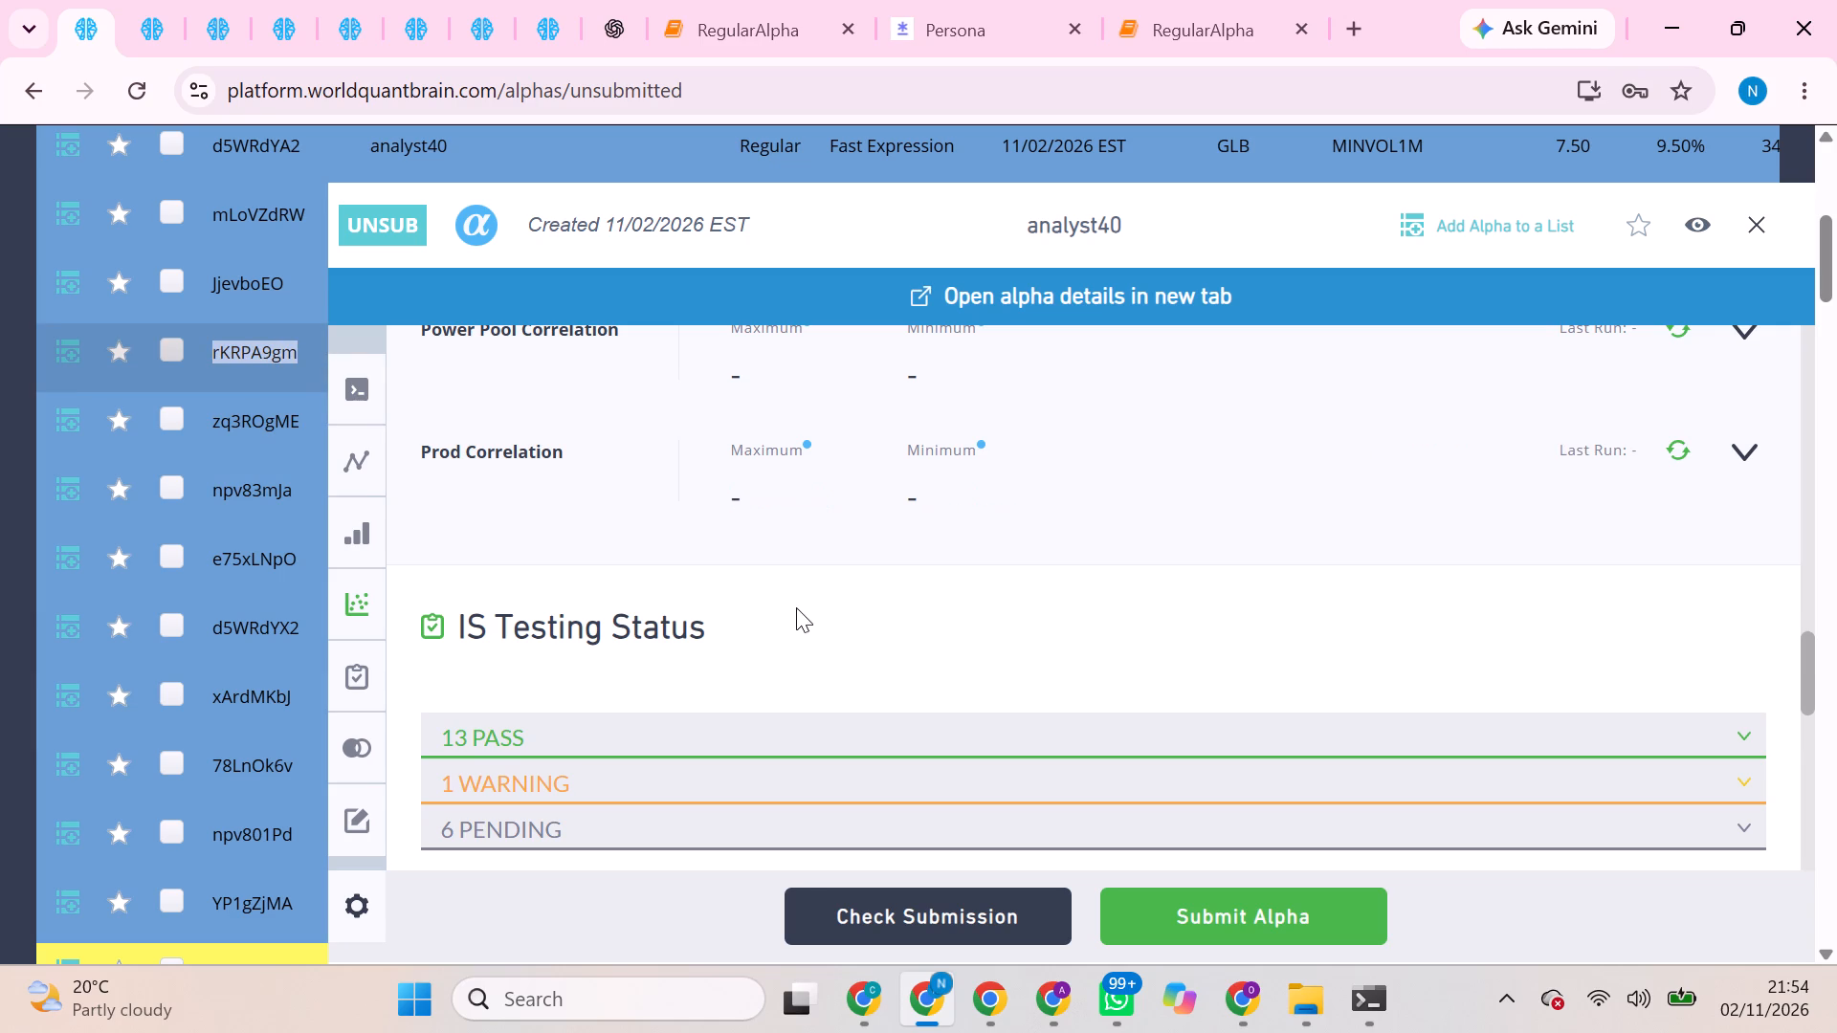
left_click(1674, 442)
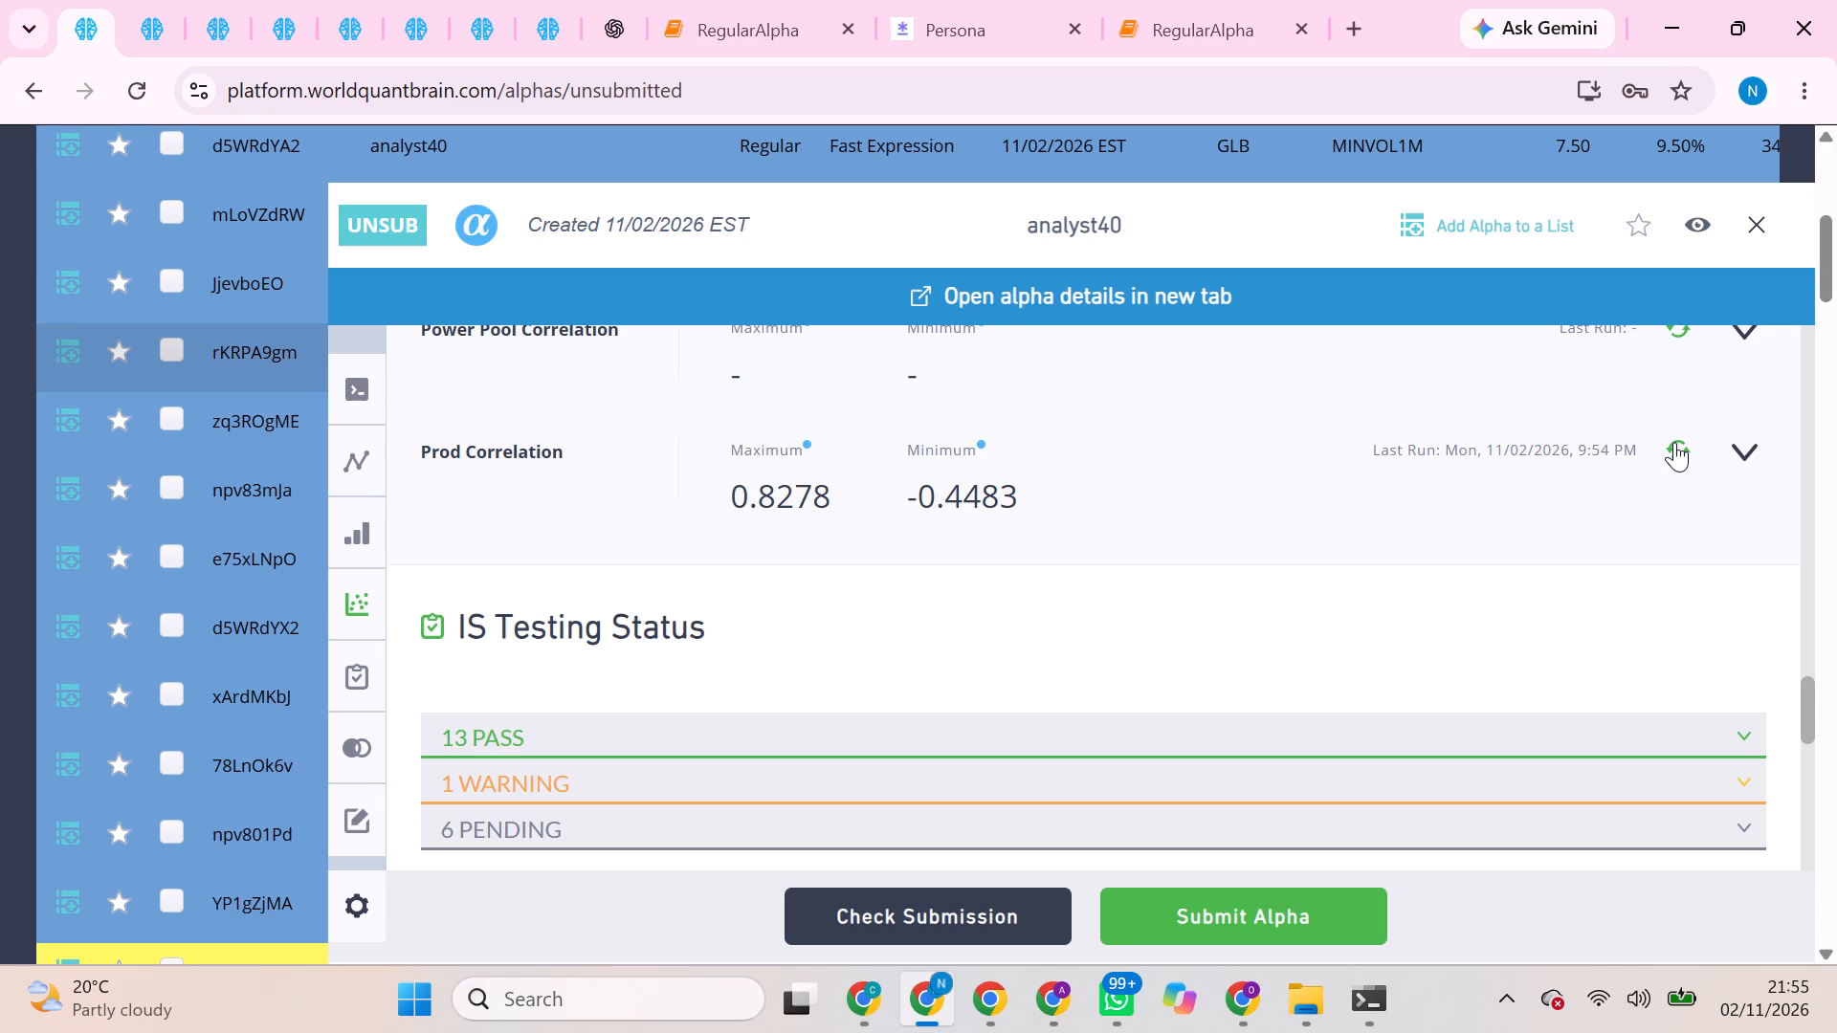
In the first RegularAlpha notebook, set the alpha_list slice in the simulate_alpha_list_multi cell to 10:30.
left_click(696, 0)
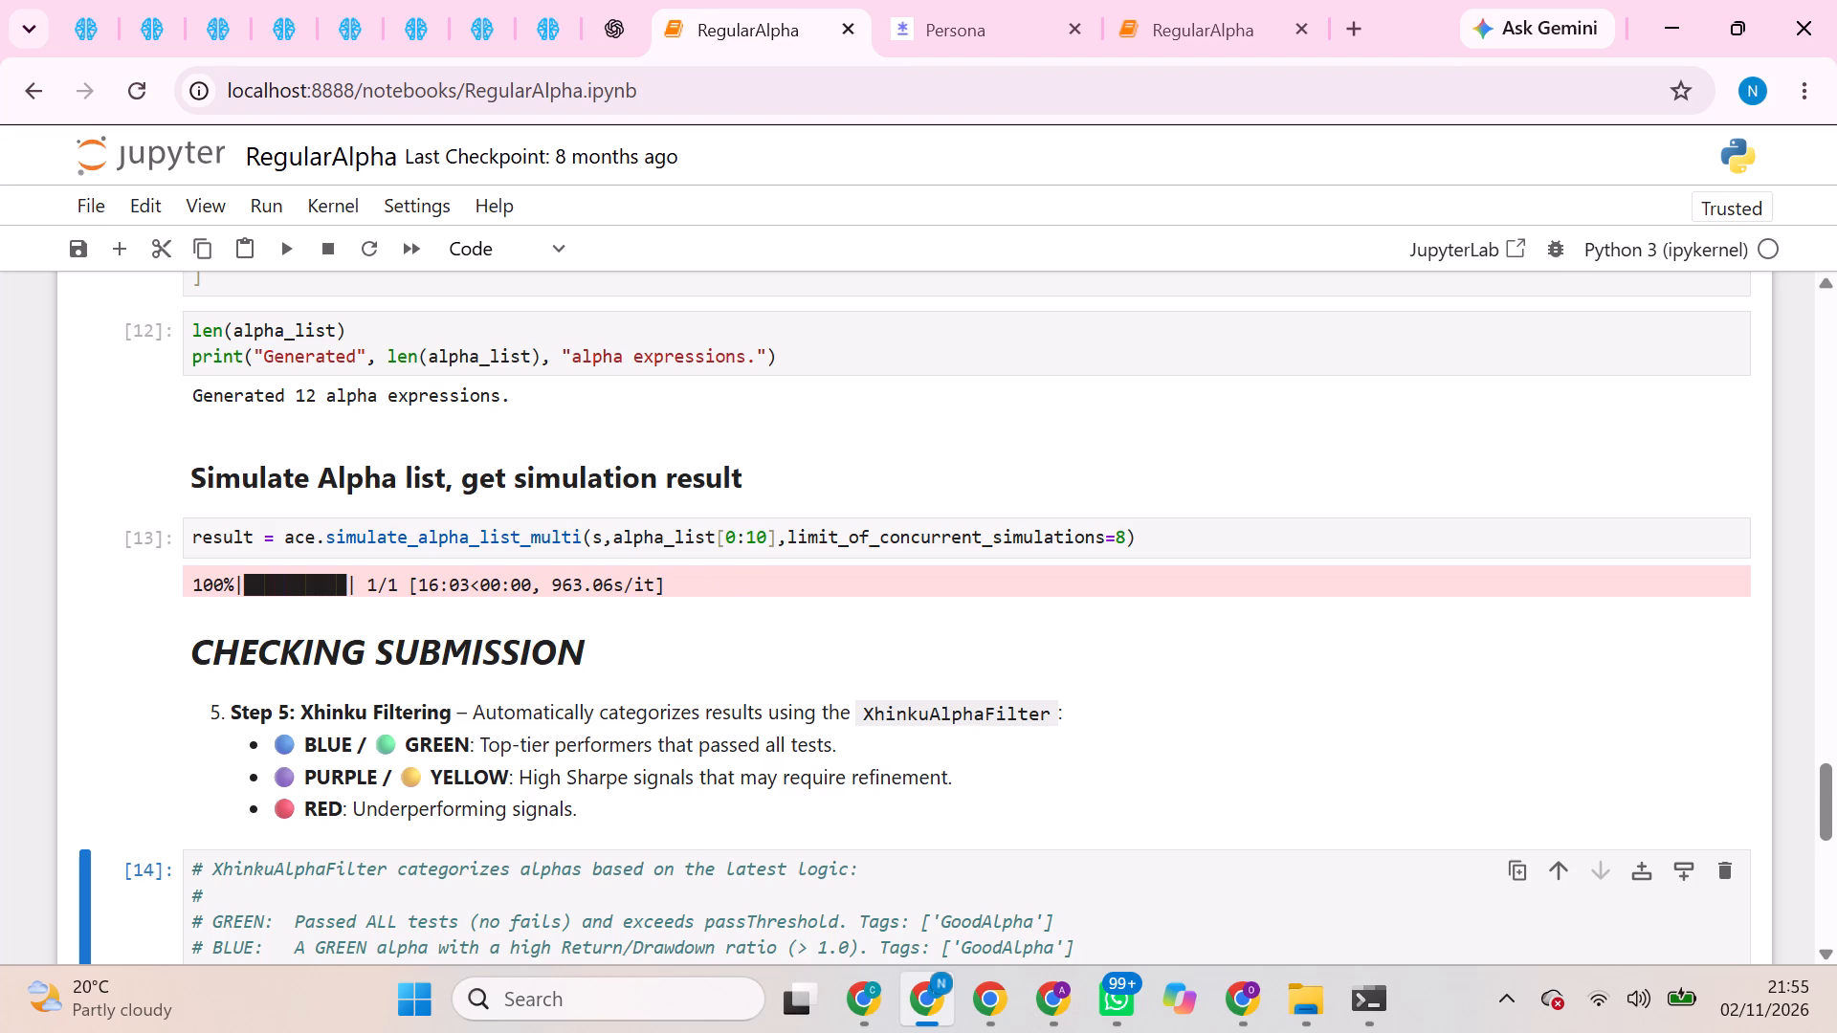
left_click(724, 533)
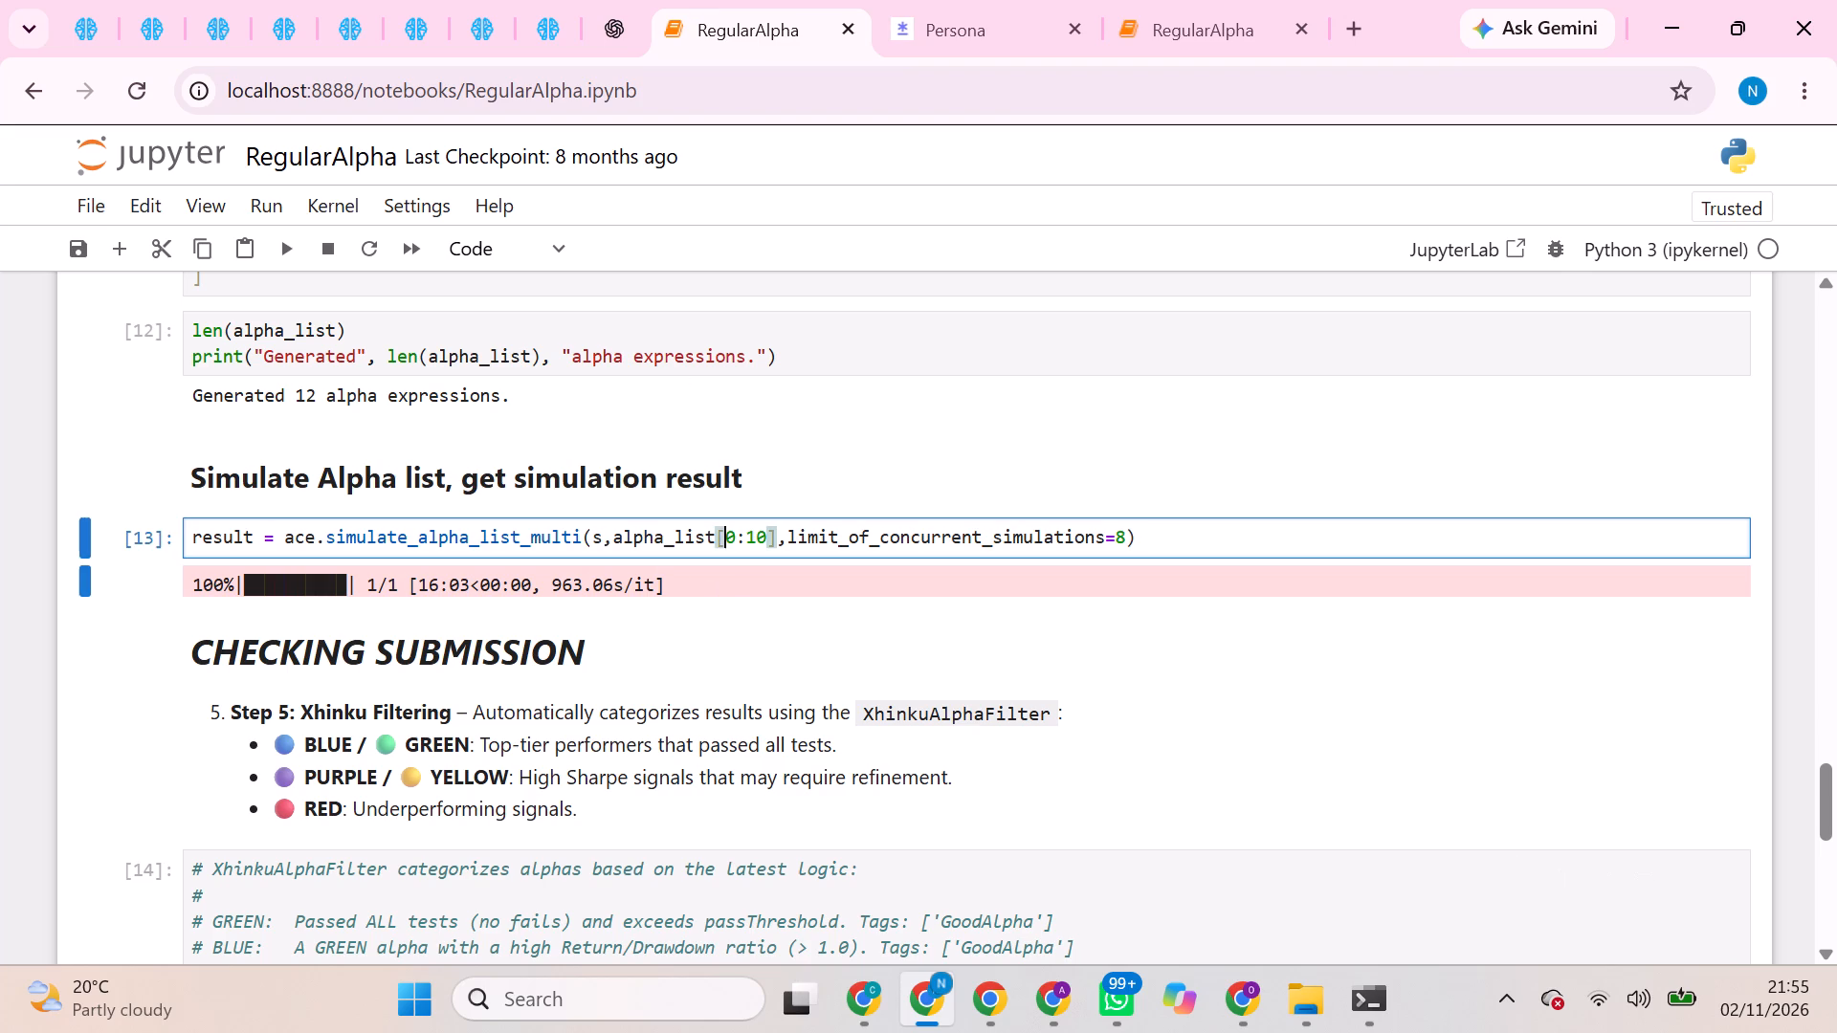
left_click(777, 740)
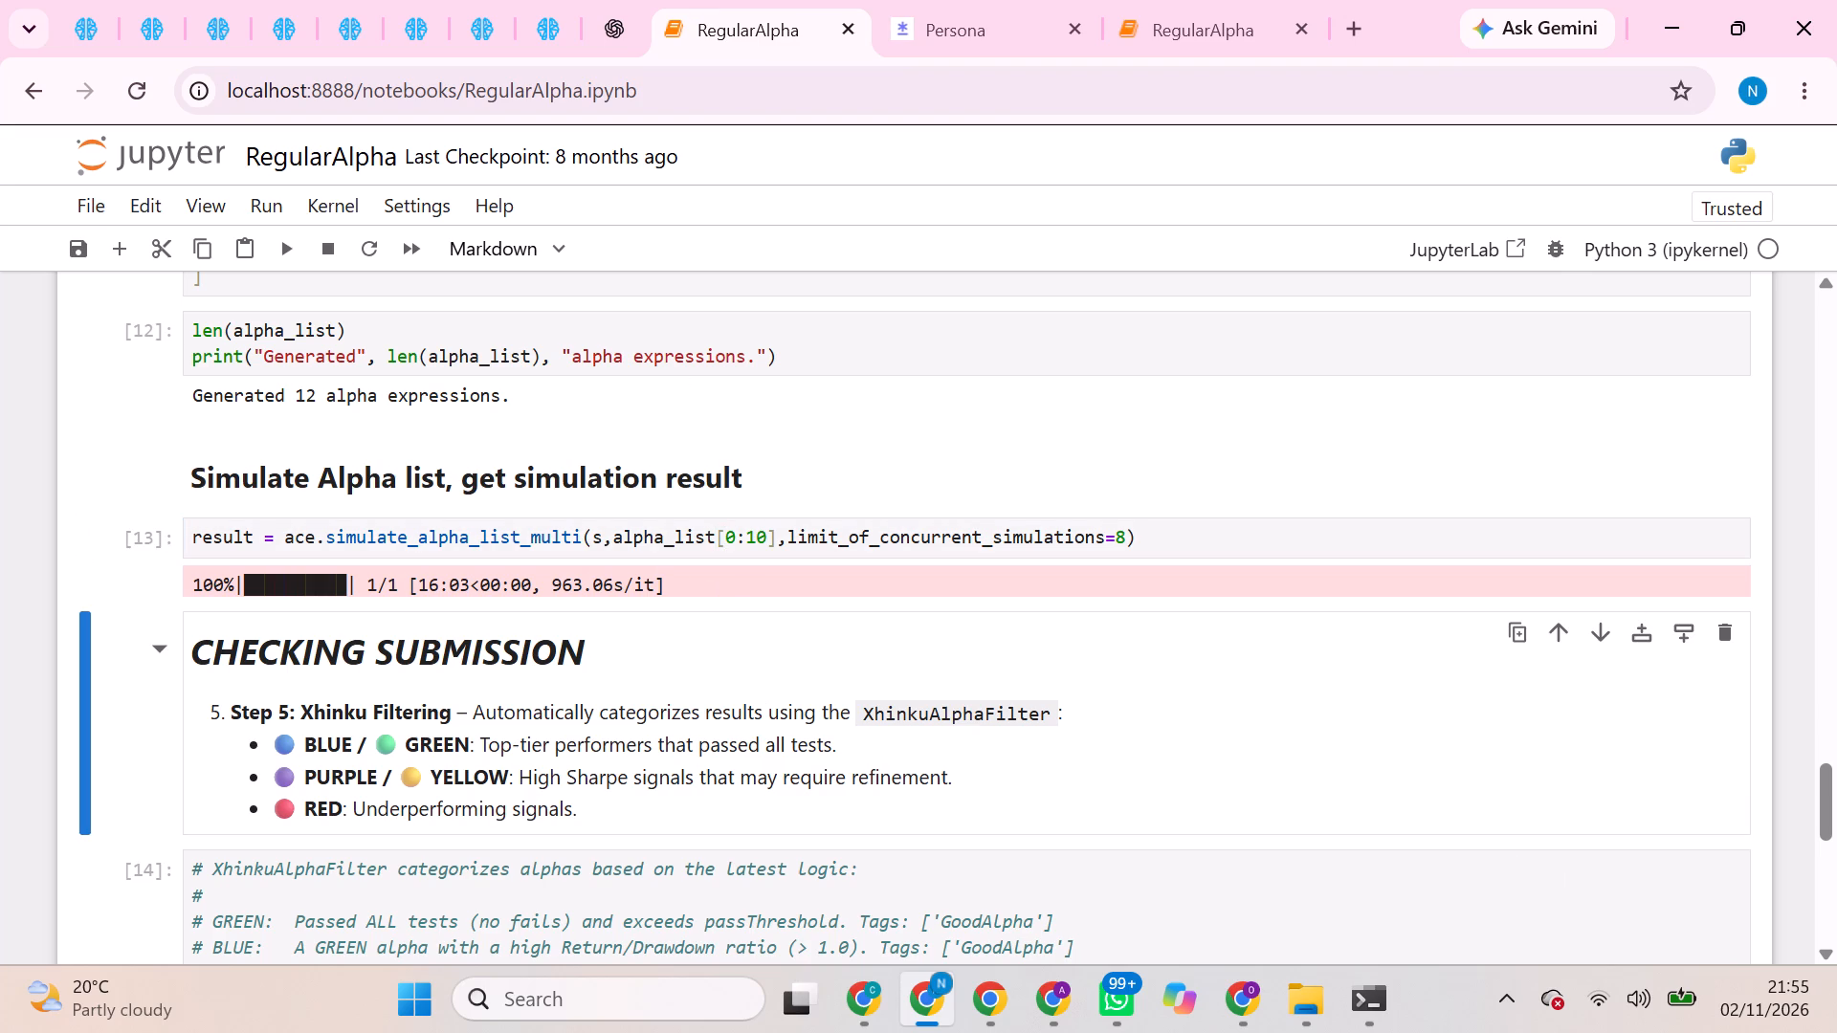
key("1")
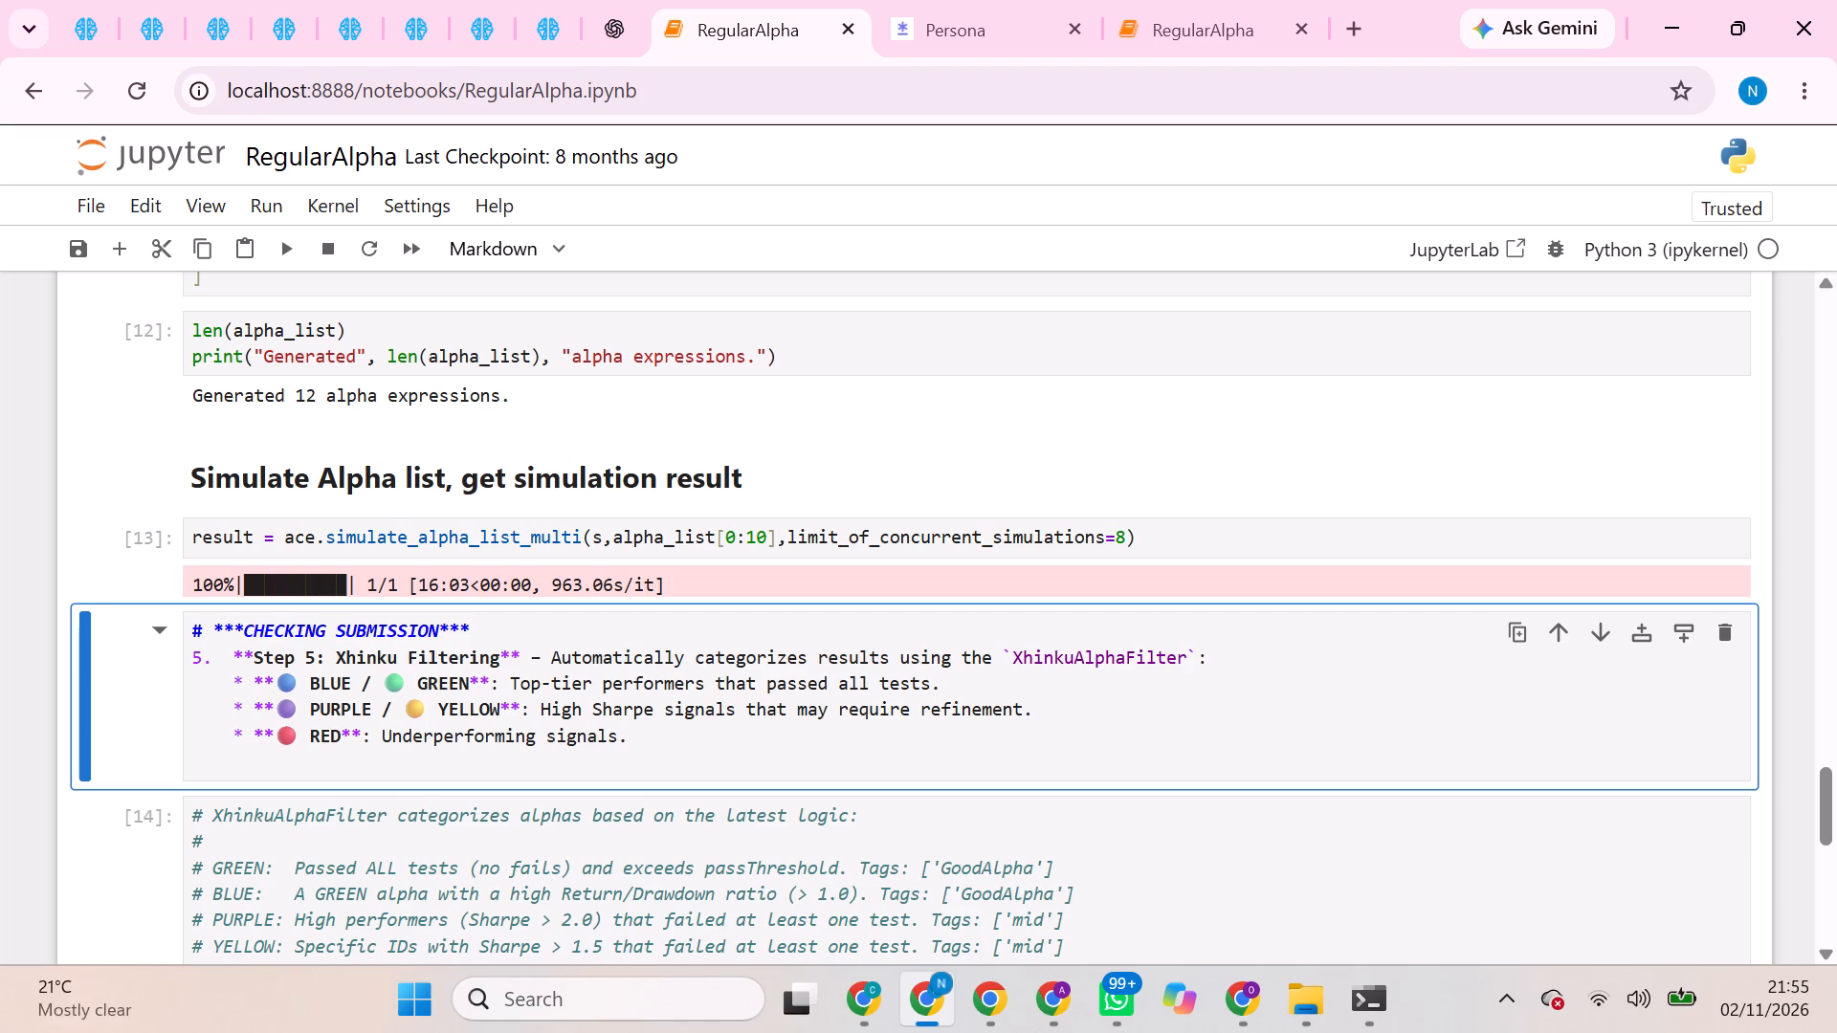
left_click(722, 529)
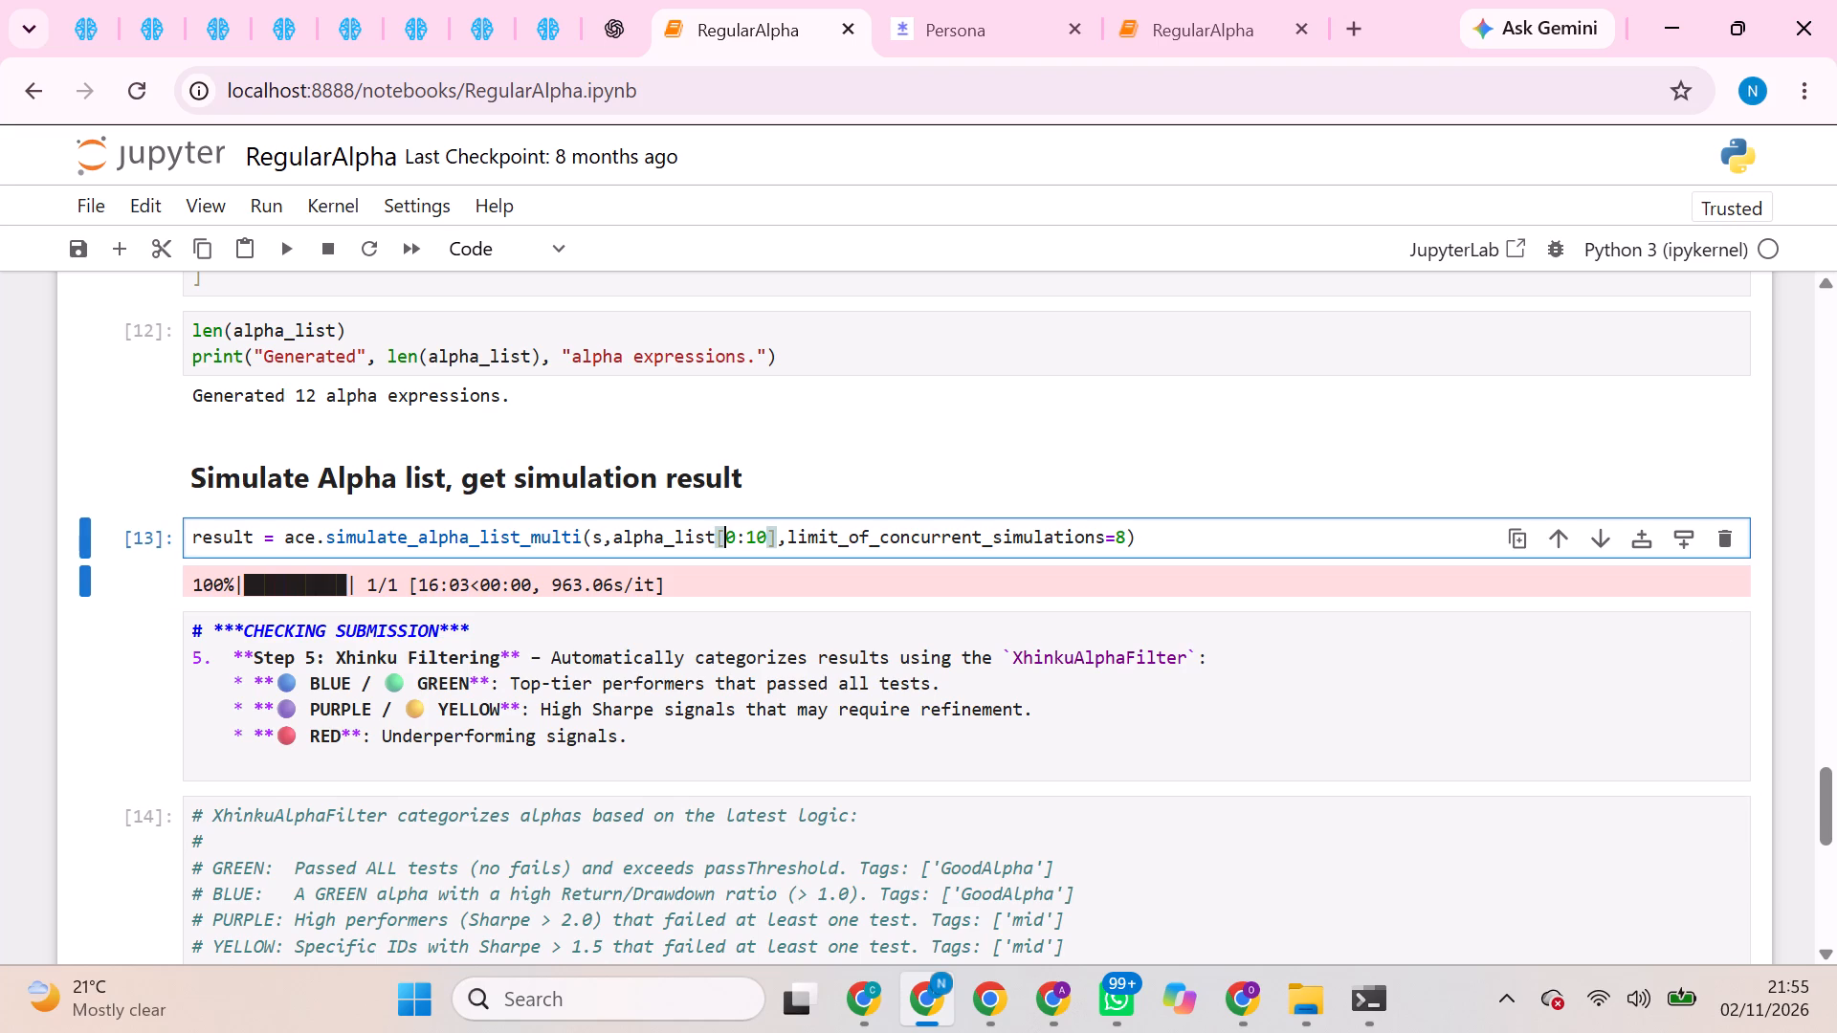
key("1")
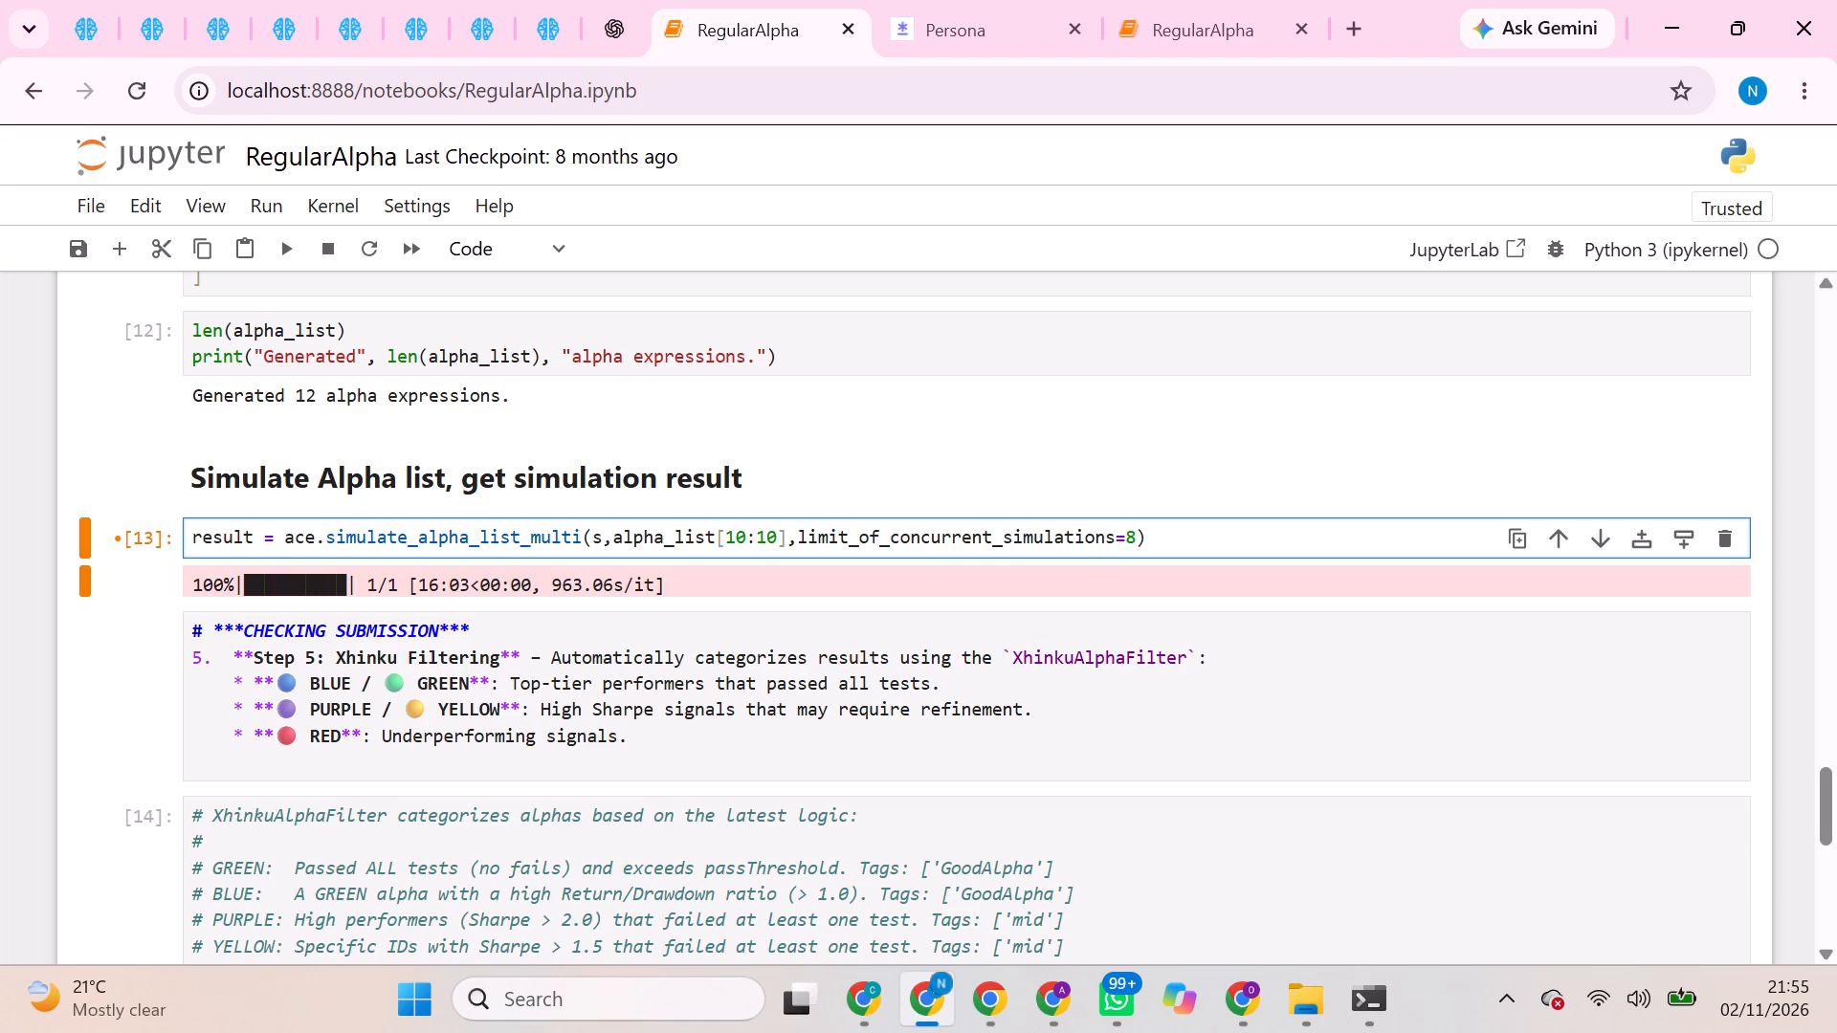
left_click(764, 534)
key("BackSpace")
key("3")
In the notebook's generate_alpha simulation settings, set decay to 0 and truncation to 0.01.
scroll(776, 496, "up", 4)
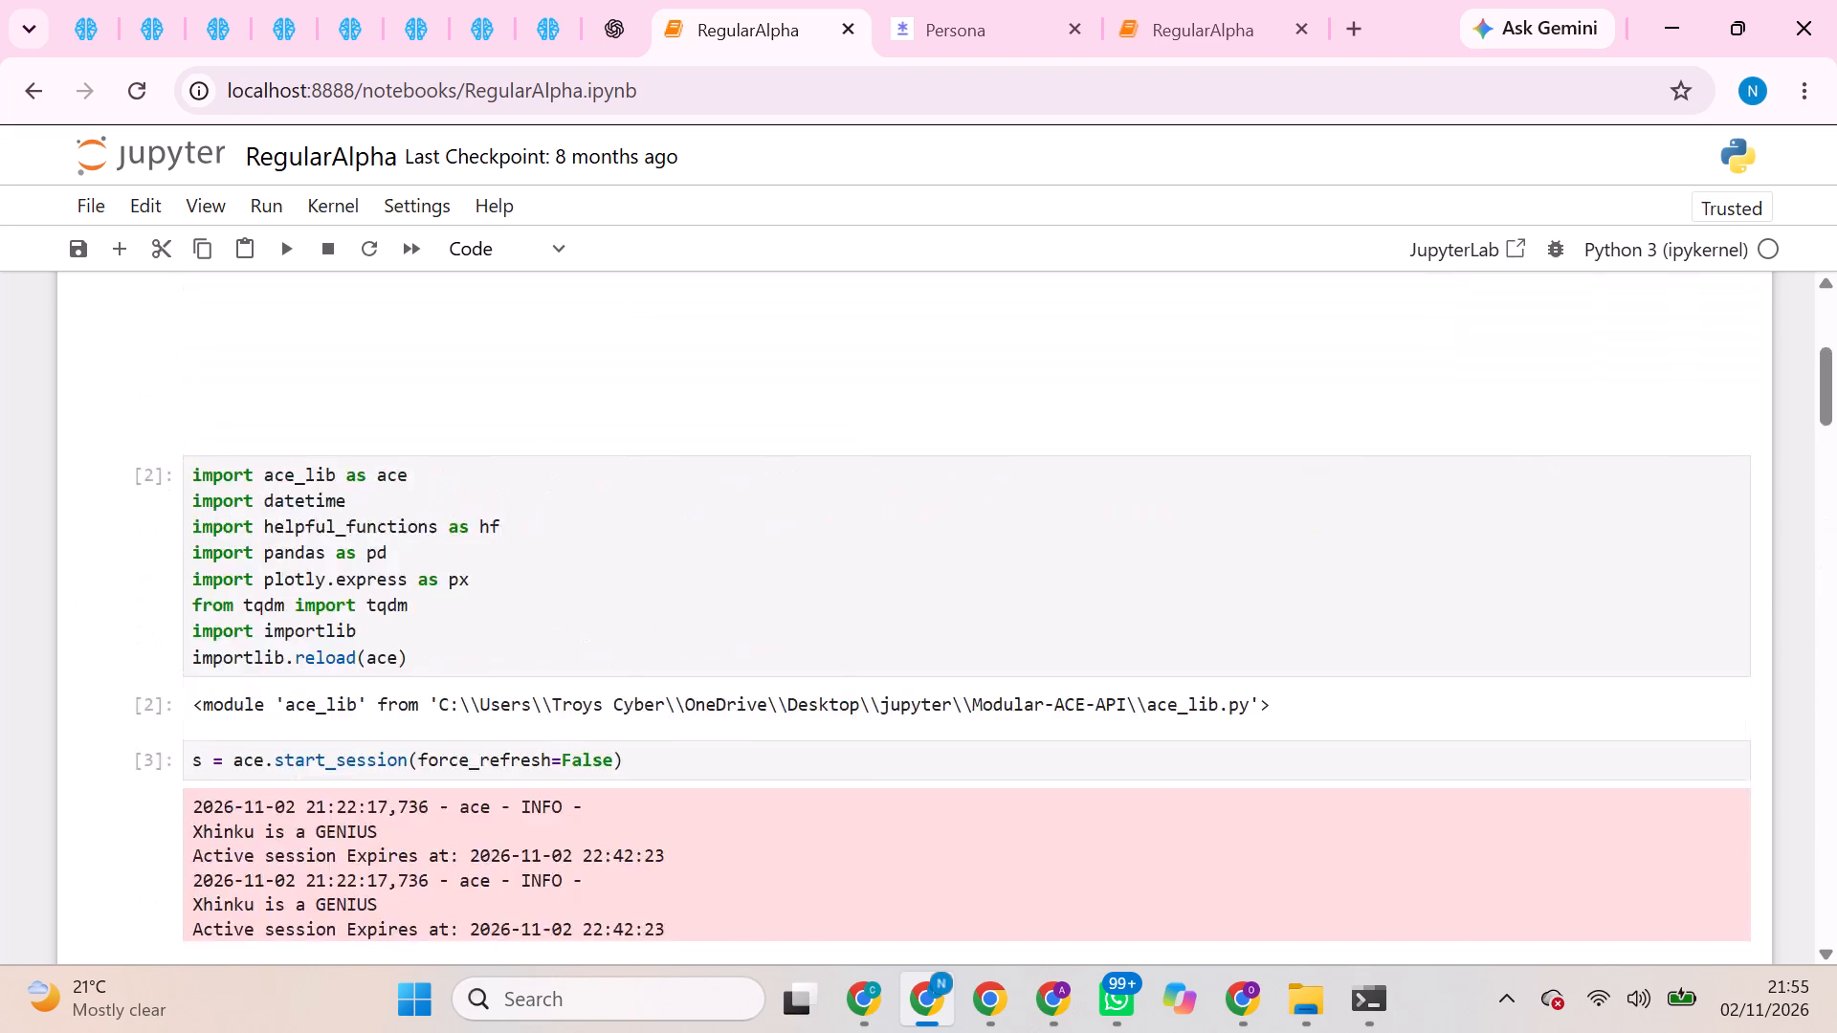
scroll(776, 496, "up", 2)
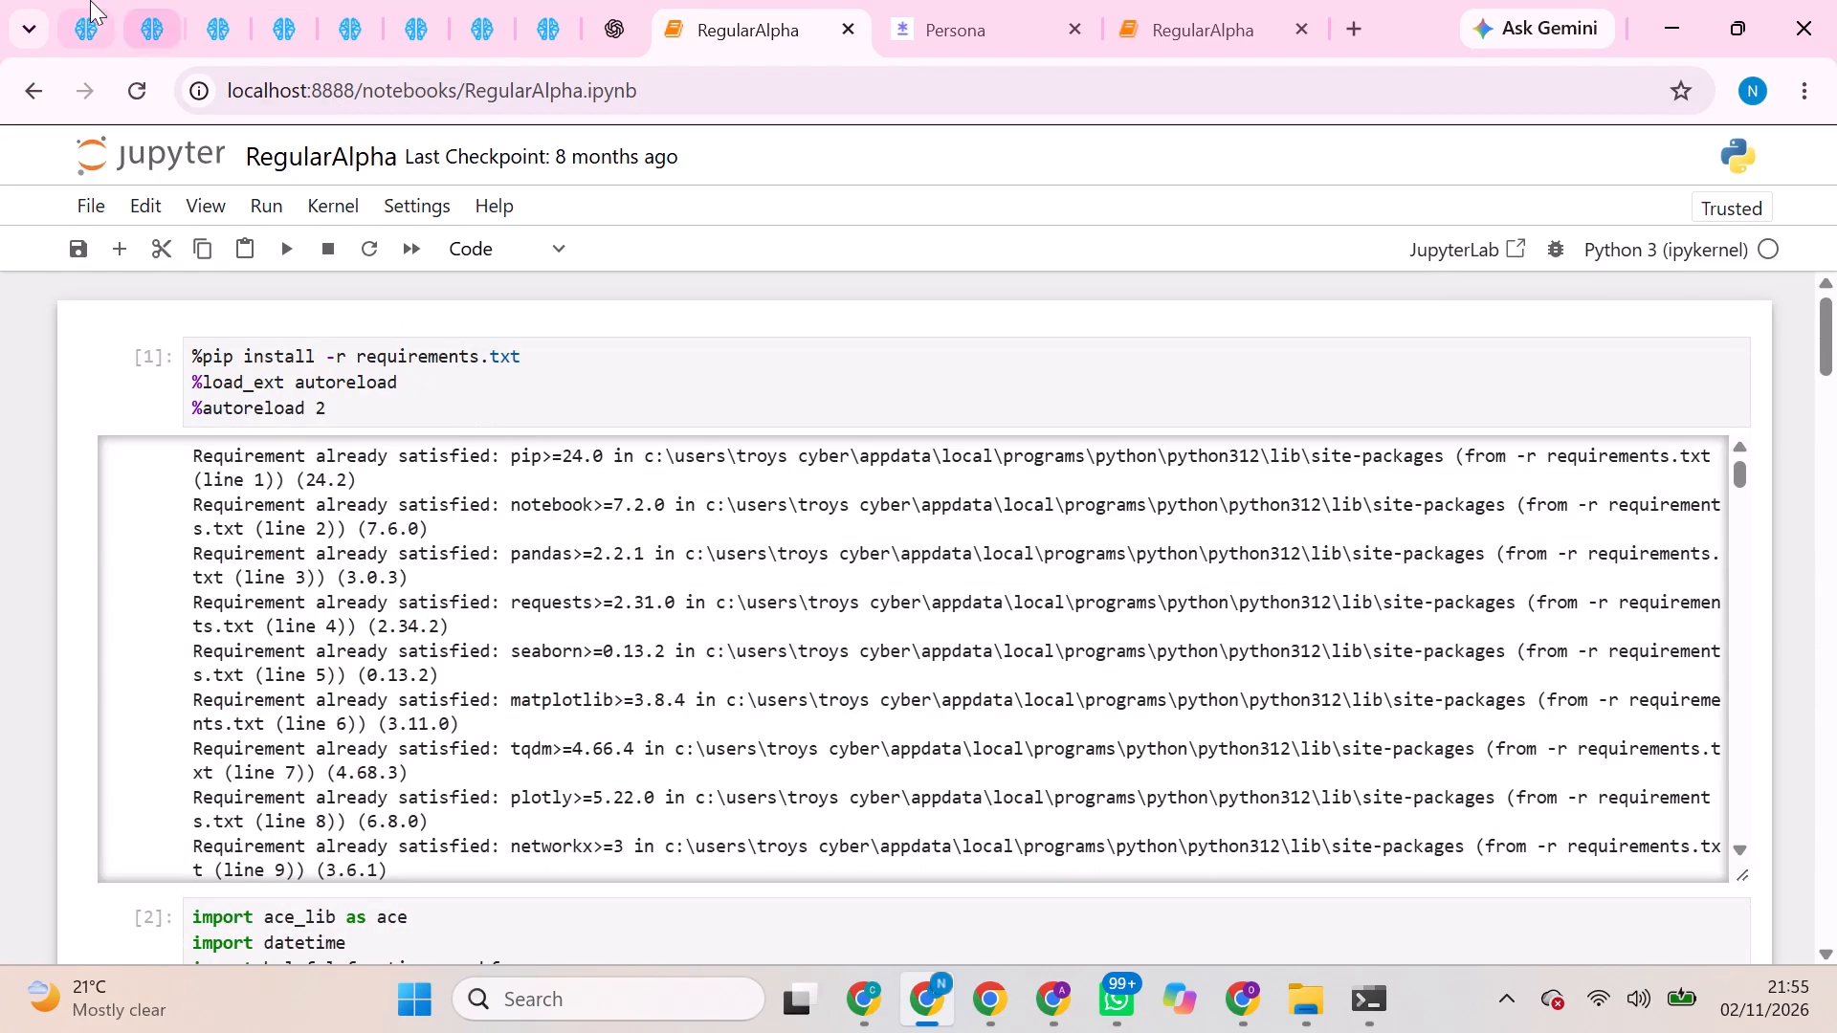
left_click(84, 0)
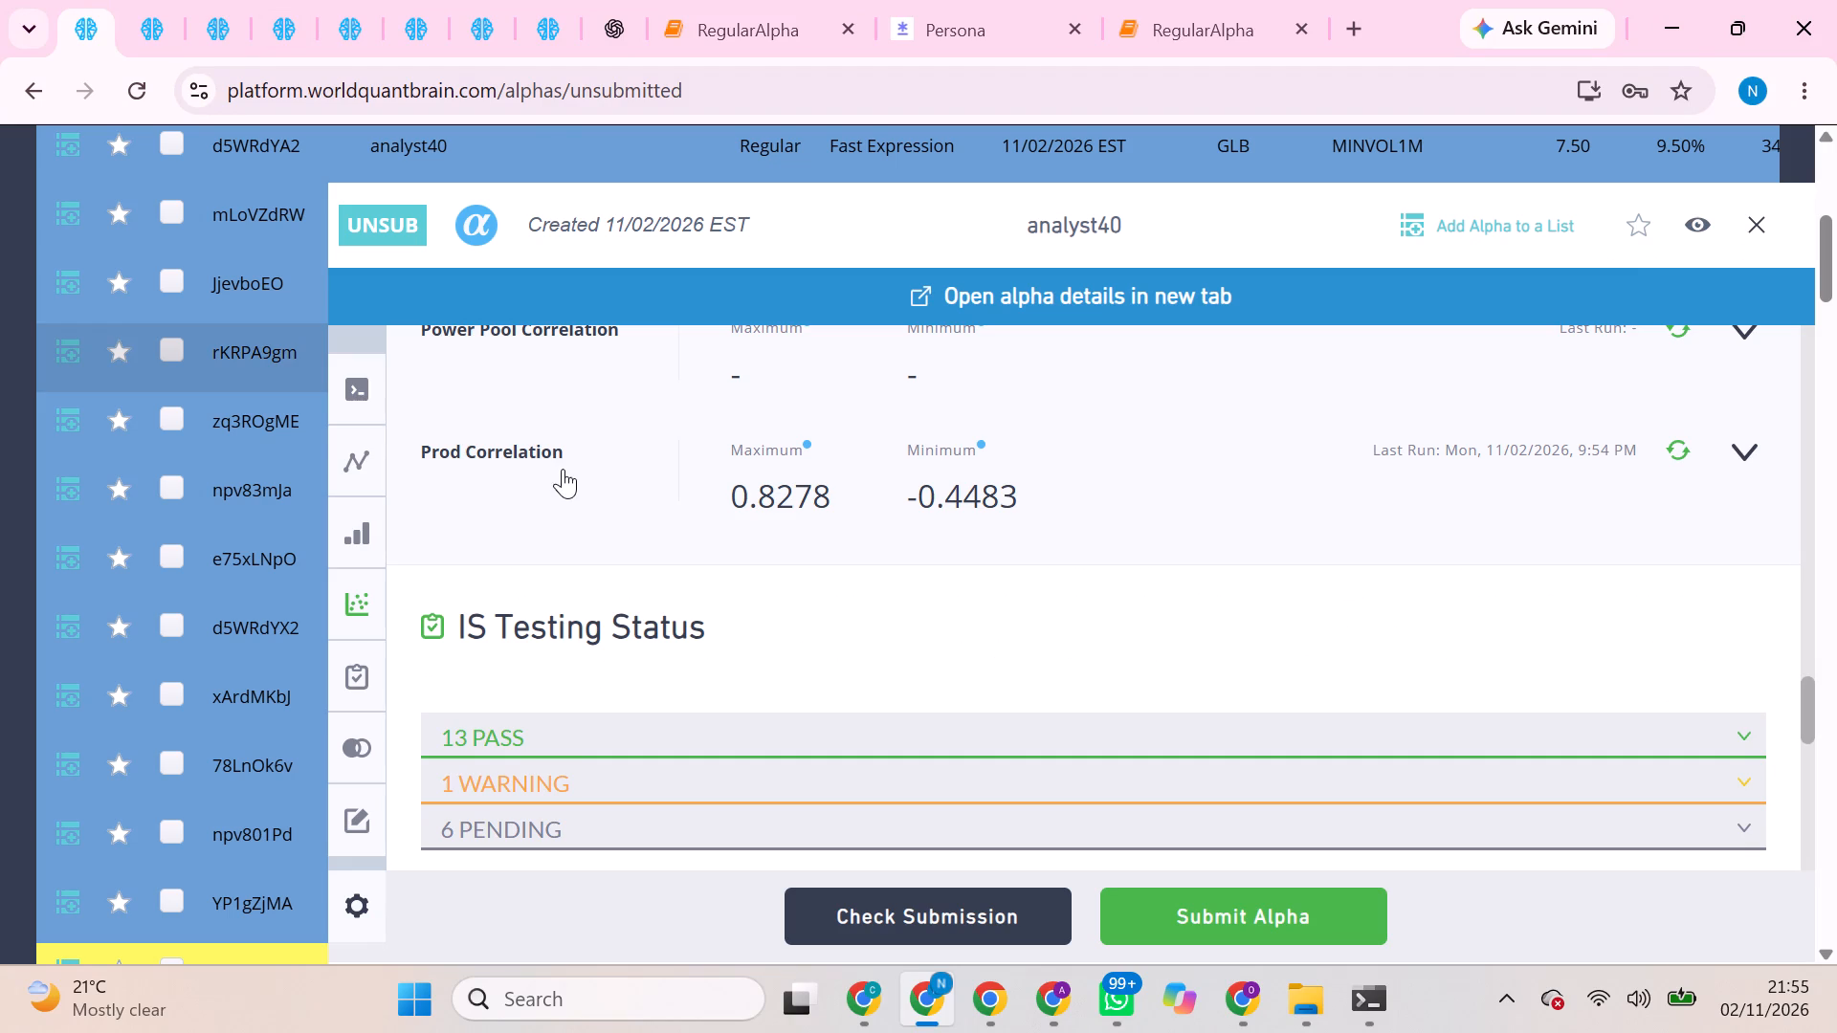
left_click(663, 4)
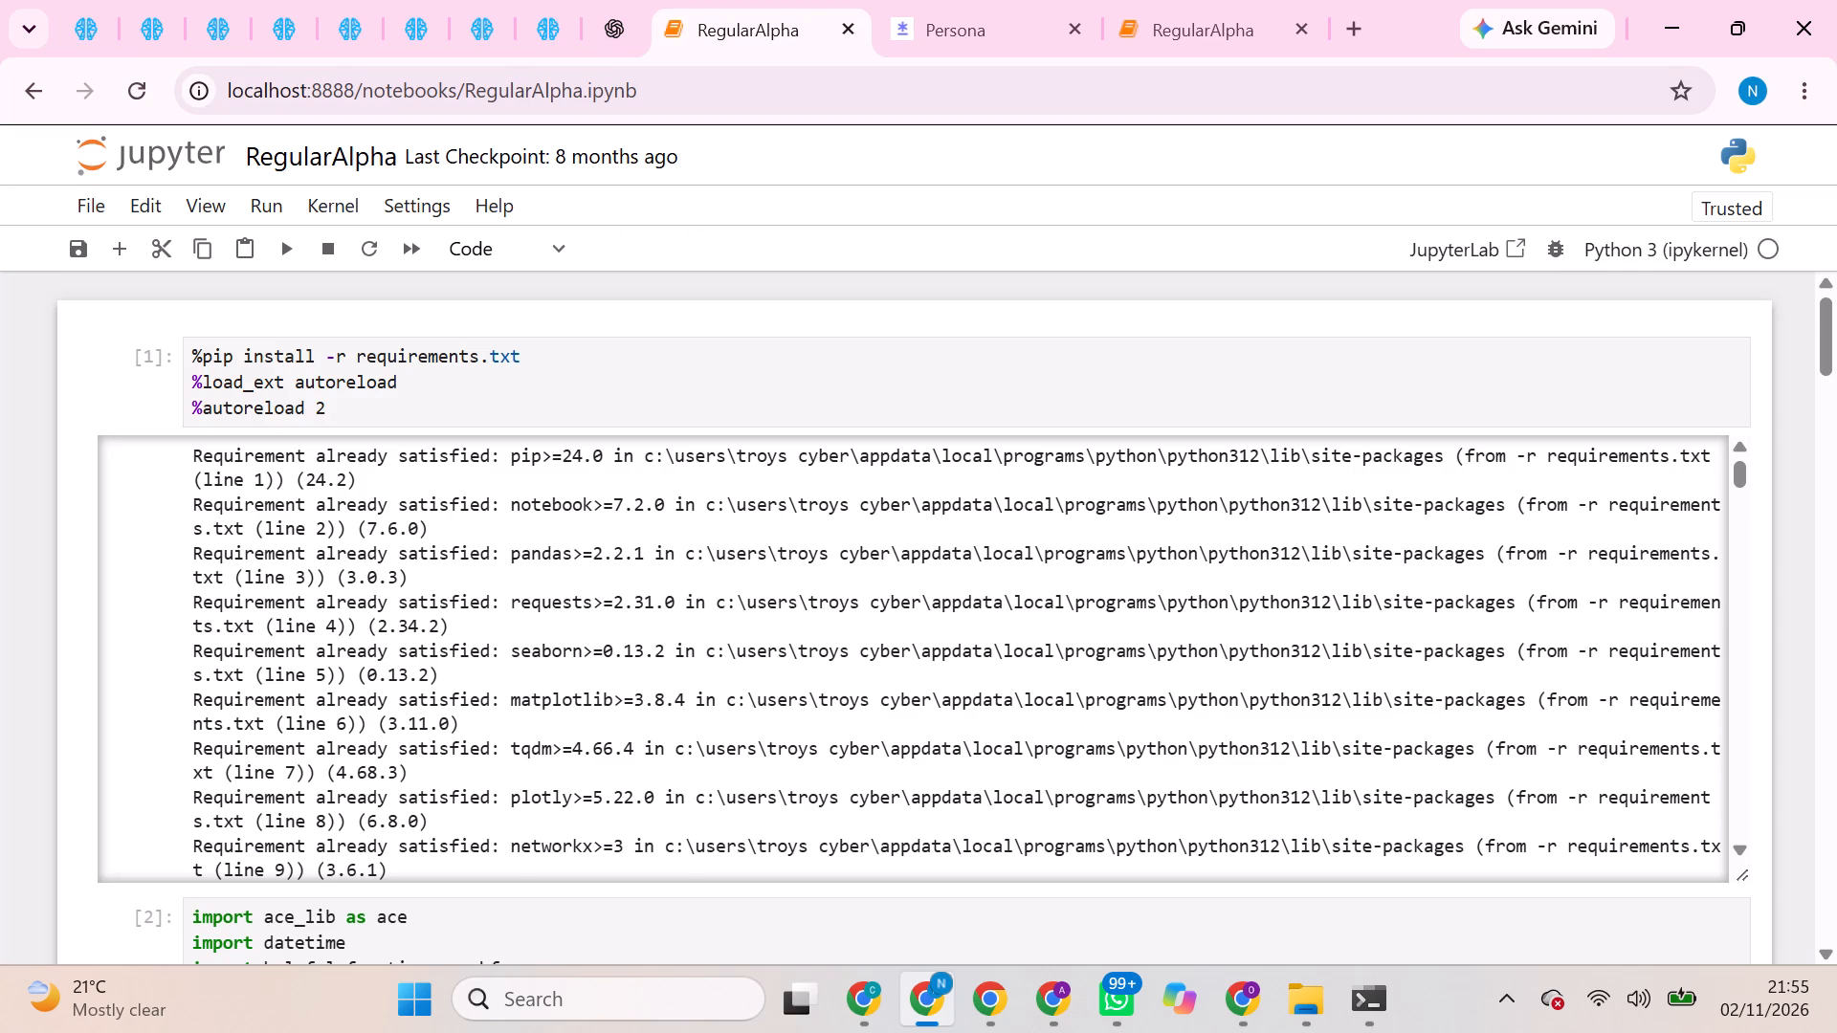
scroll(494, 875, "down", 1)
left_click(488, 919)
scroll(488, 919, "down", 1)
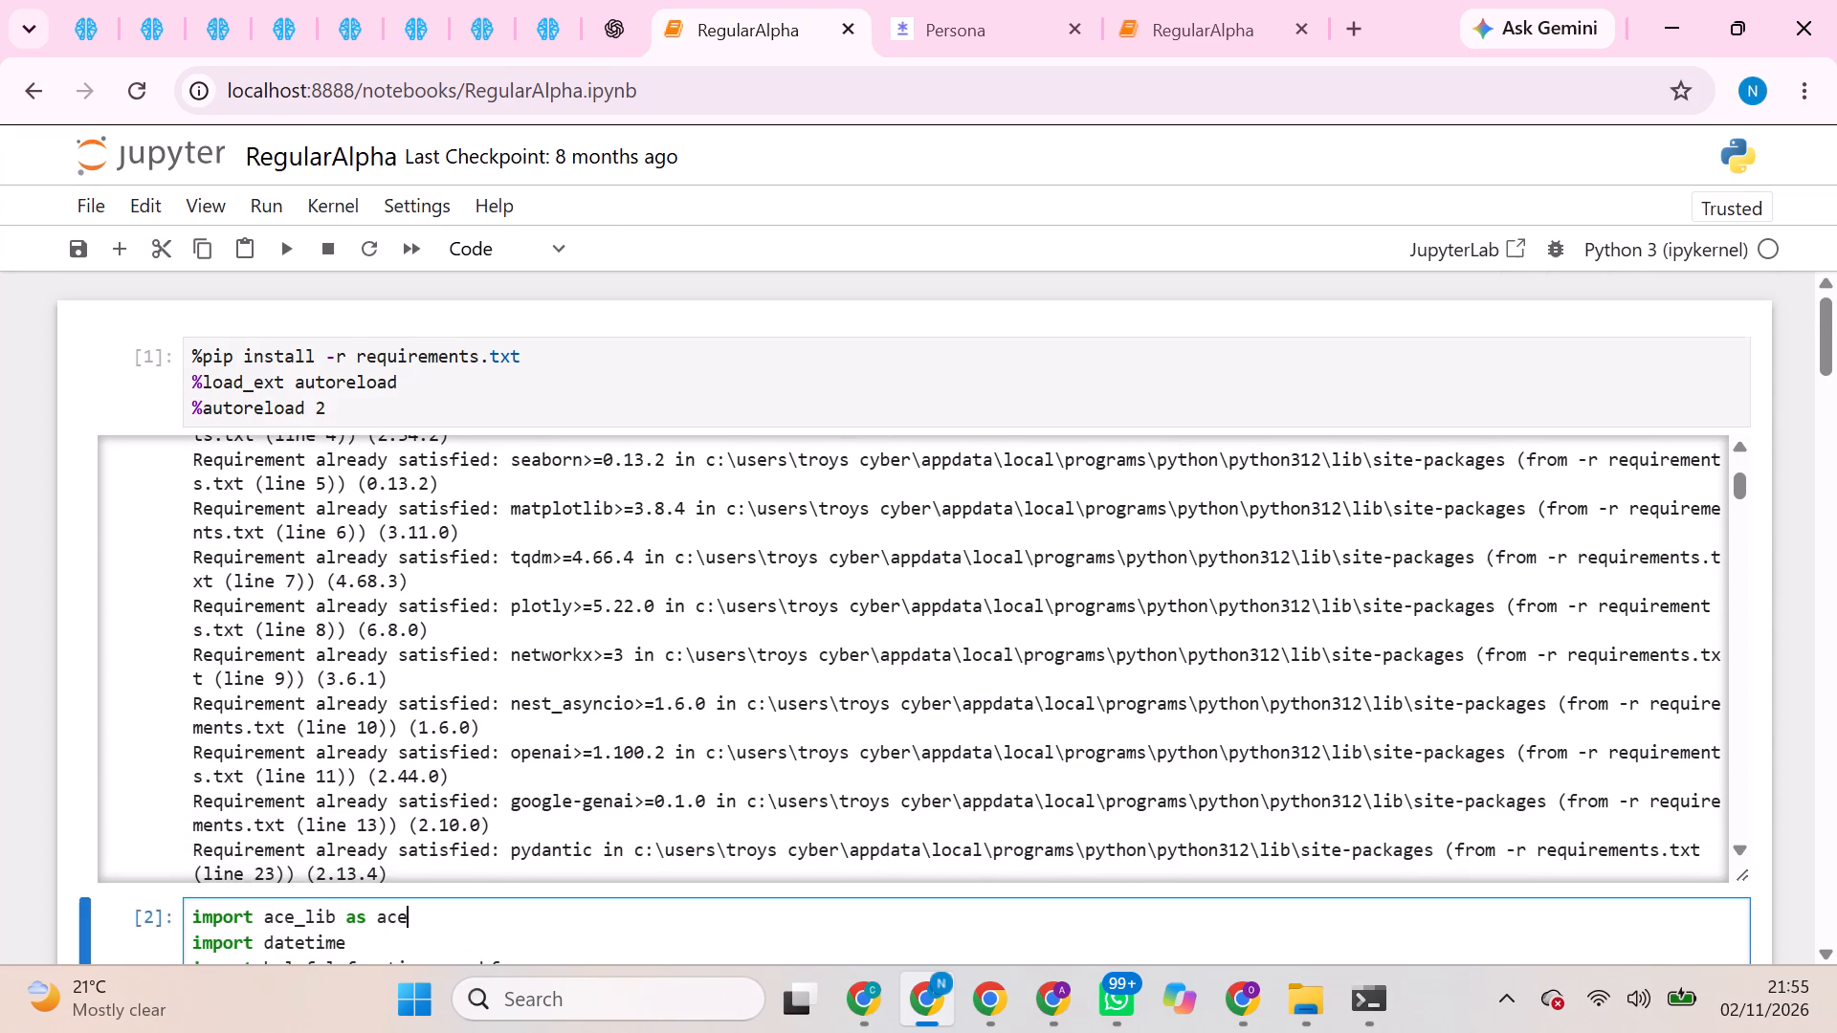
scroll(488, 919, "down", 5)
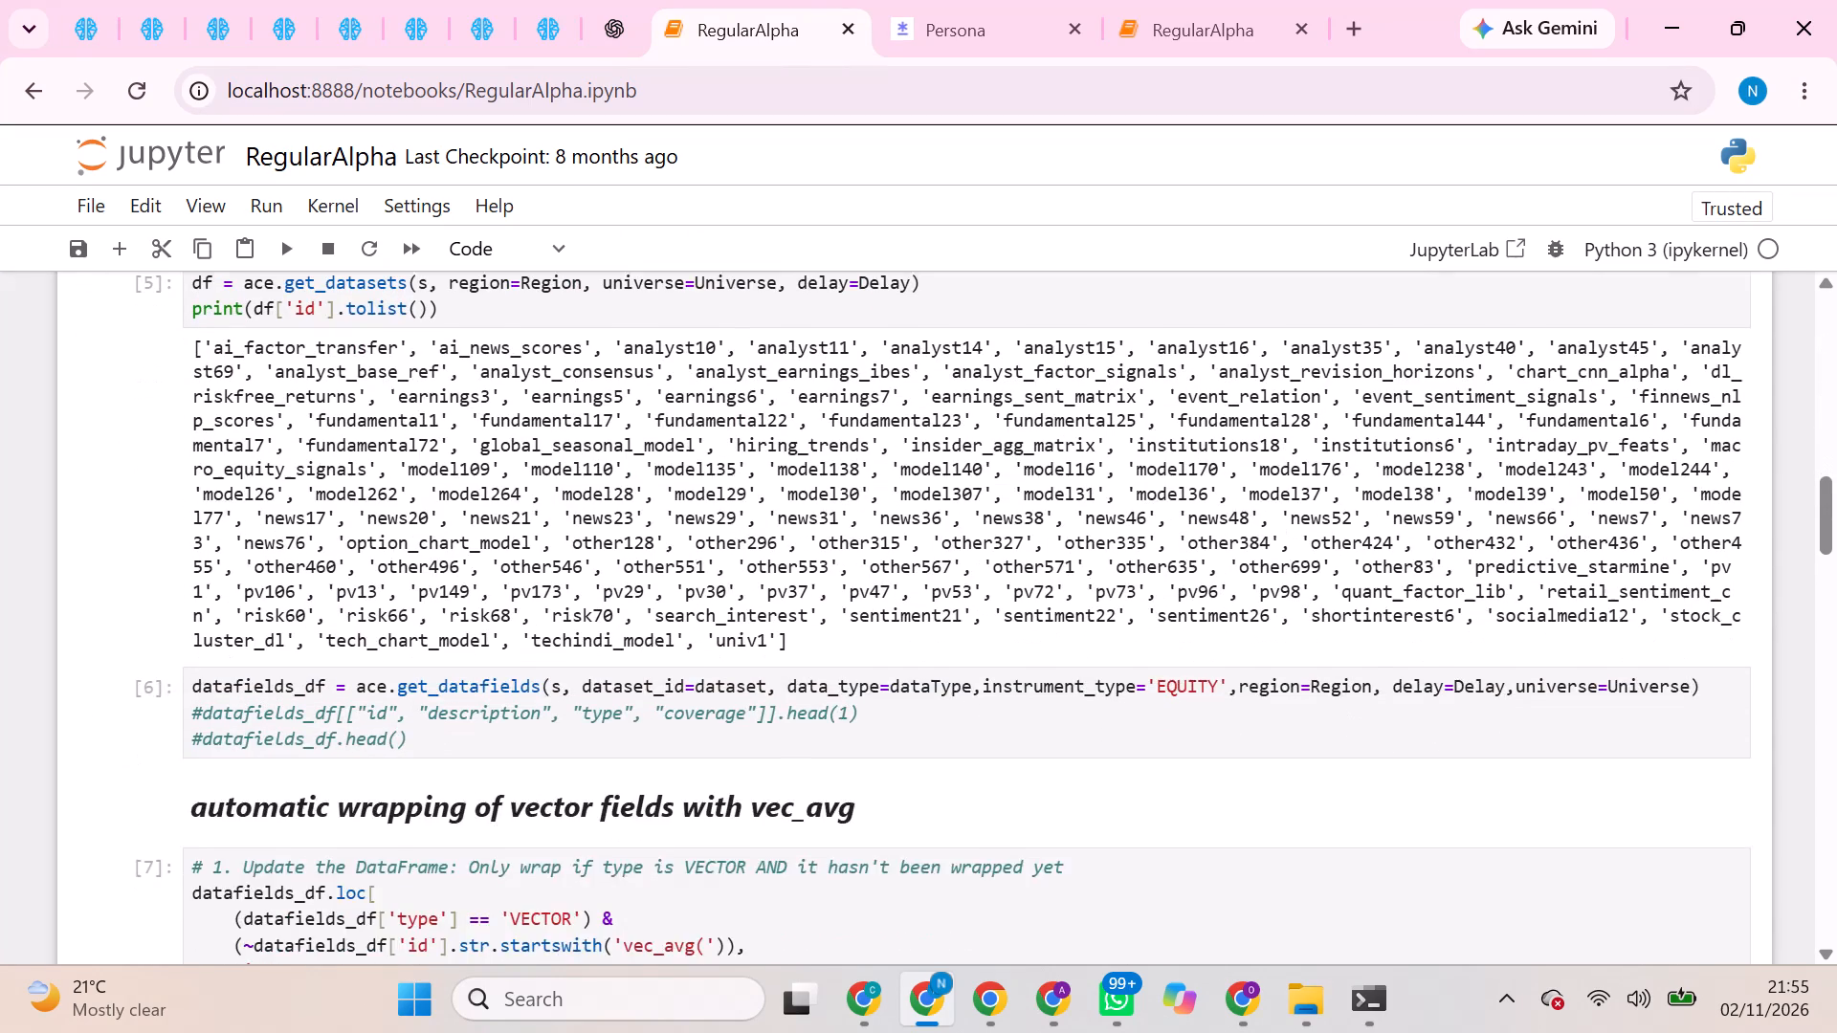
scroll(488, 919, "down", 2)
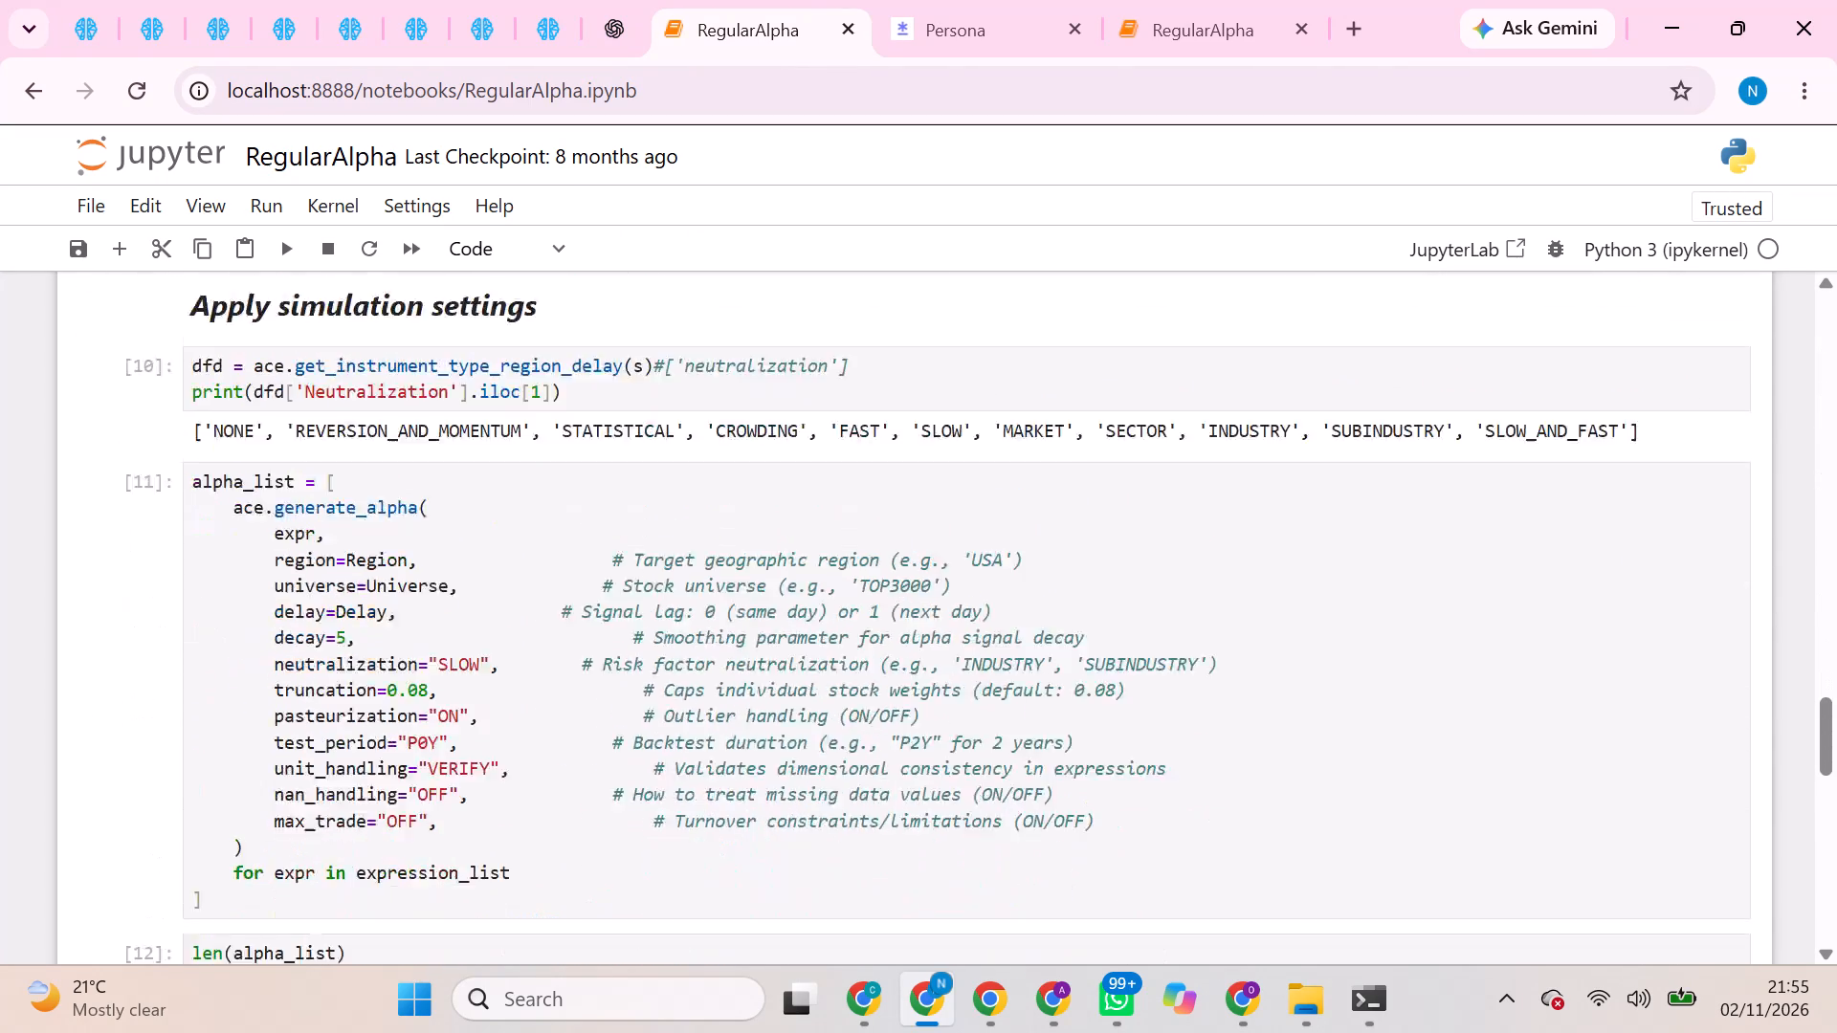
scroll(488, 919, "down", 1)
scroll(547, 681, "up", 1)
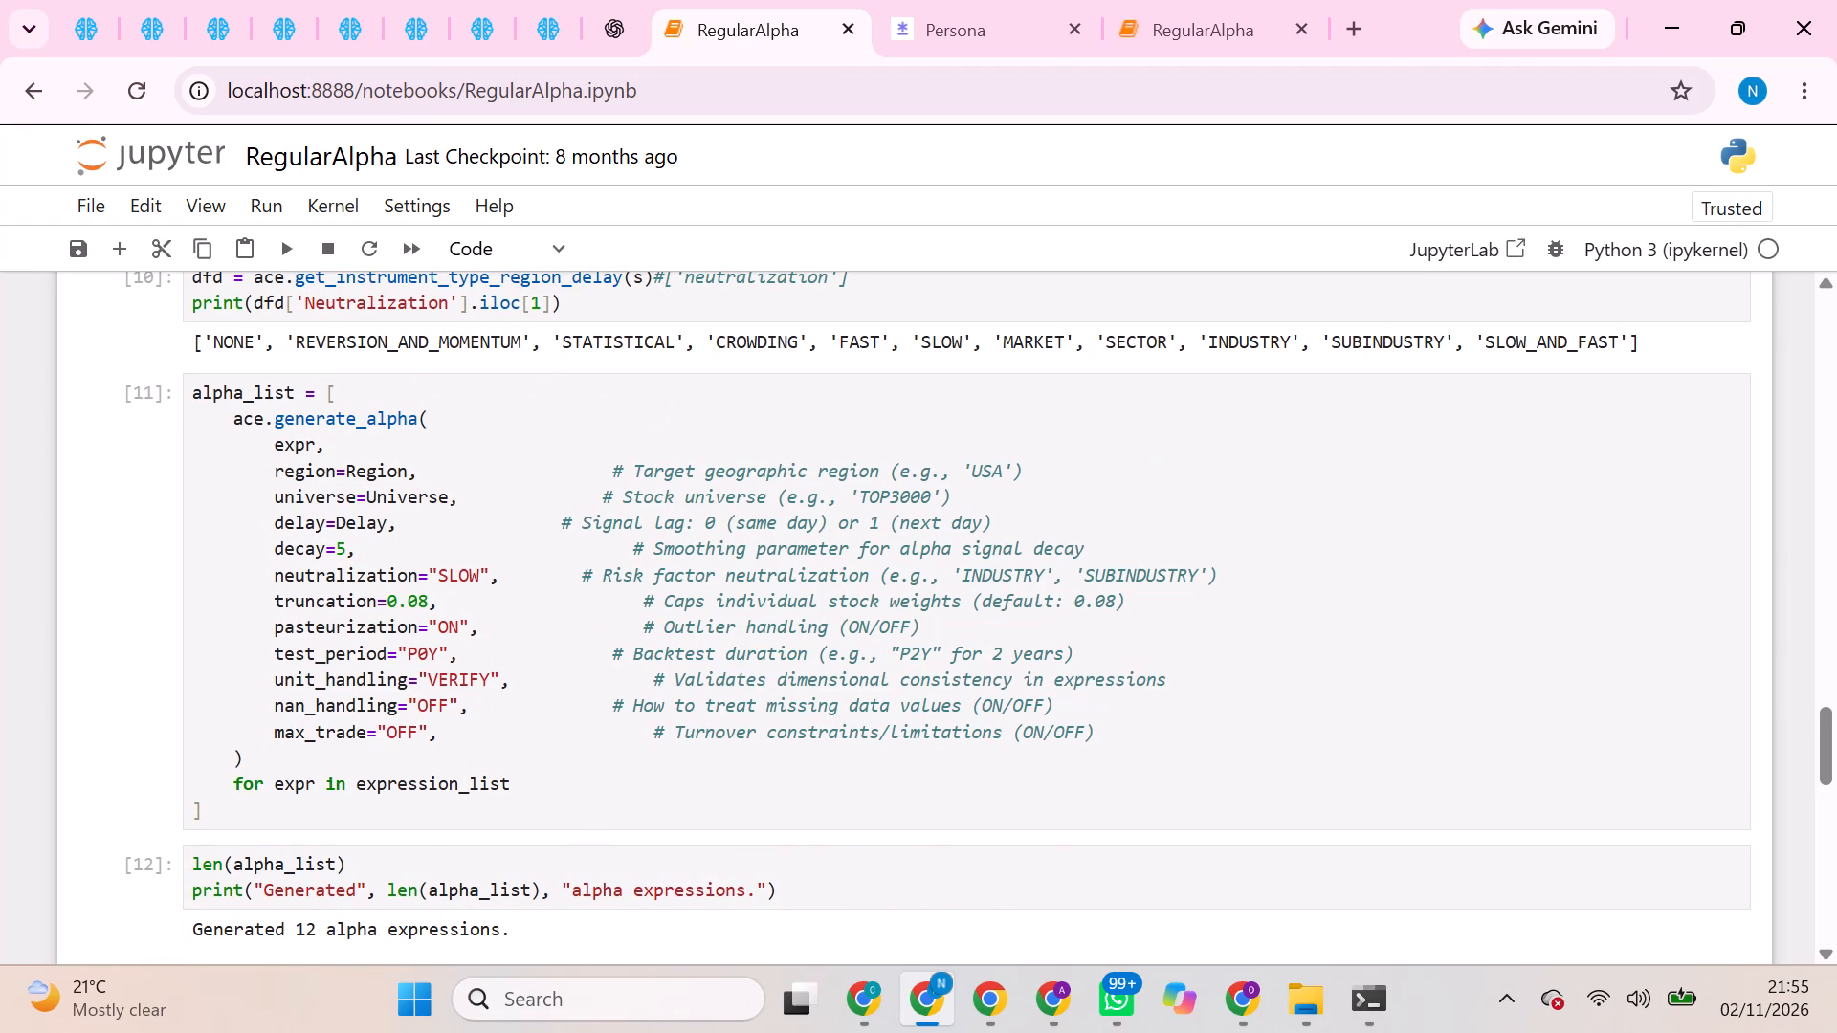
left_click(347, 548)
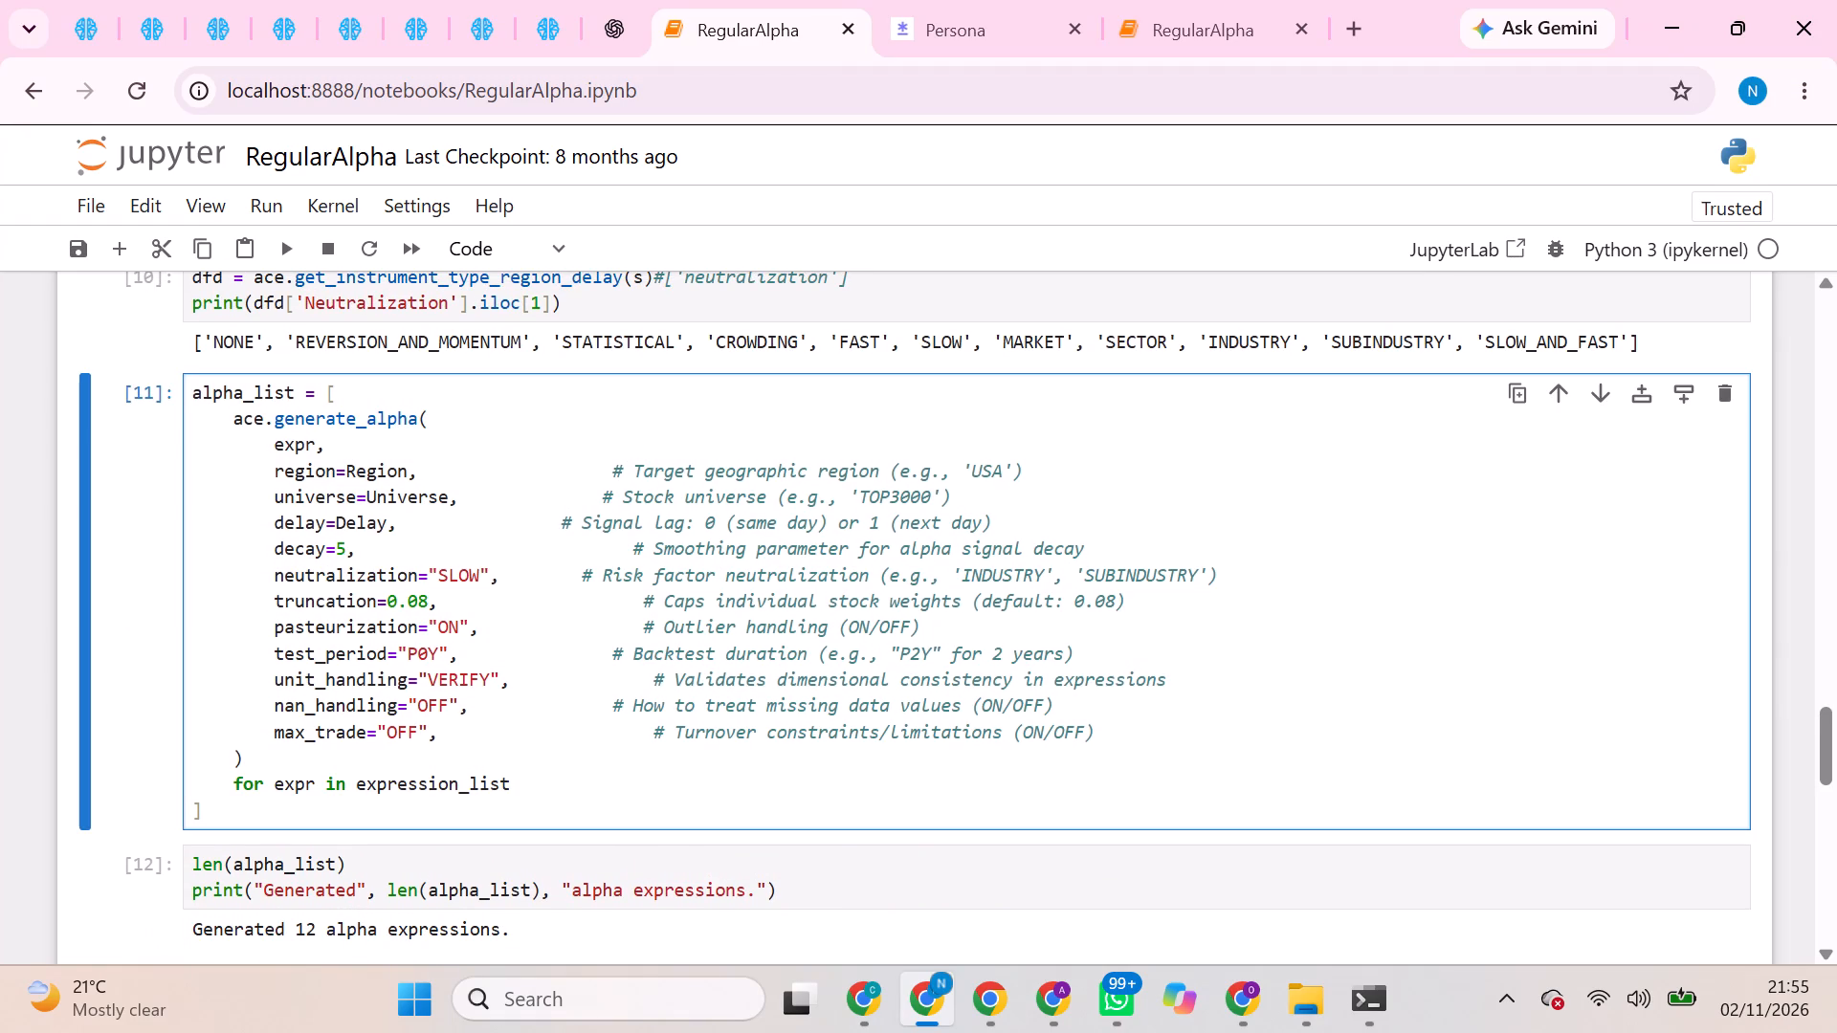
key("0")
key("BackSpace")
key("BackSpace")
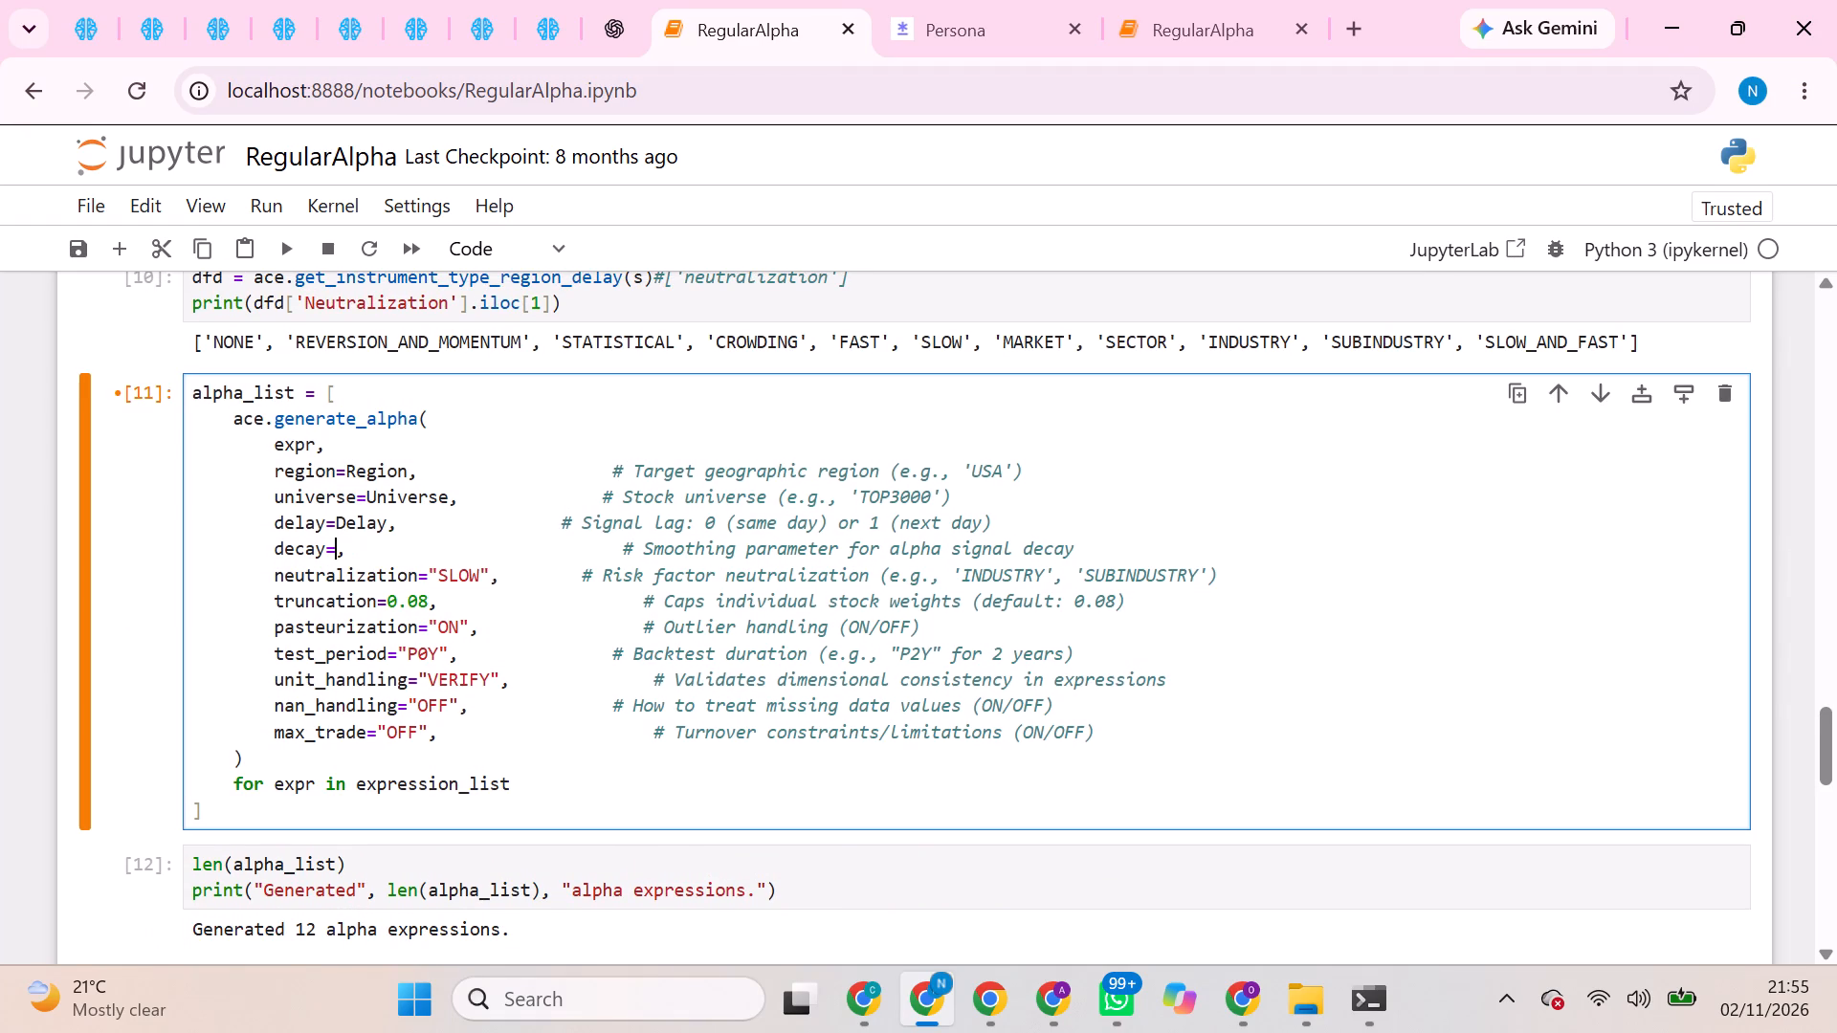
key("0")
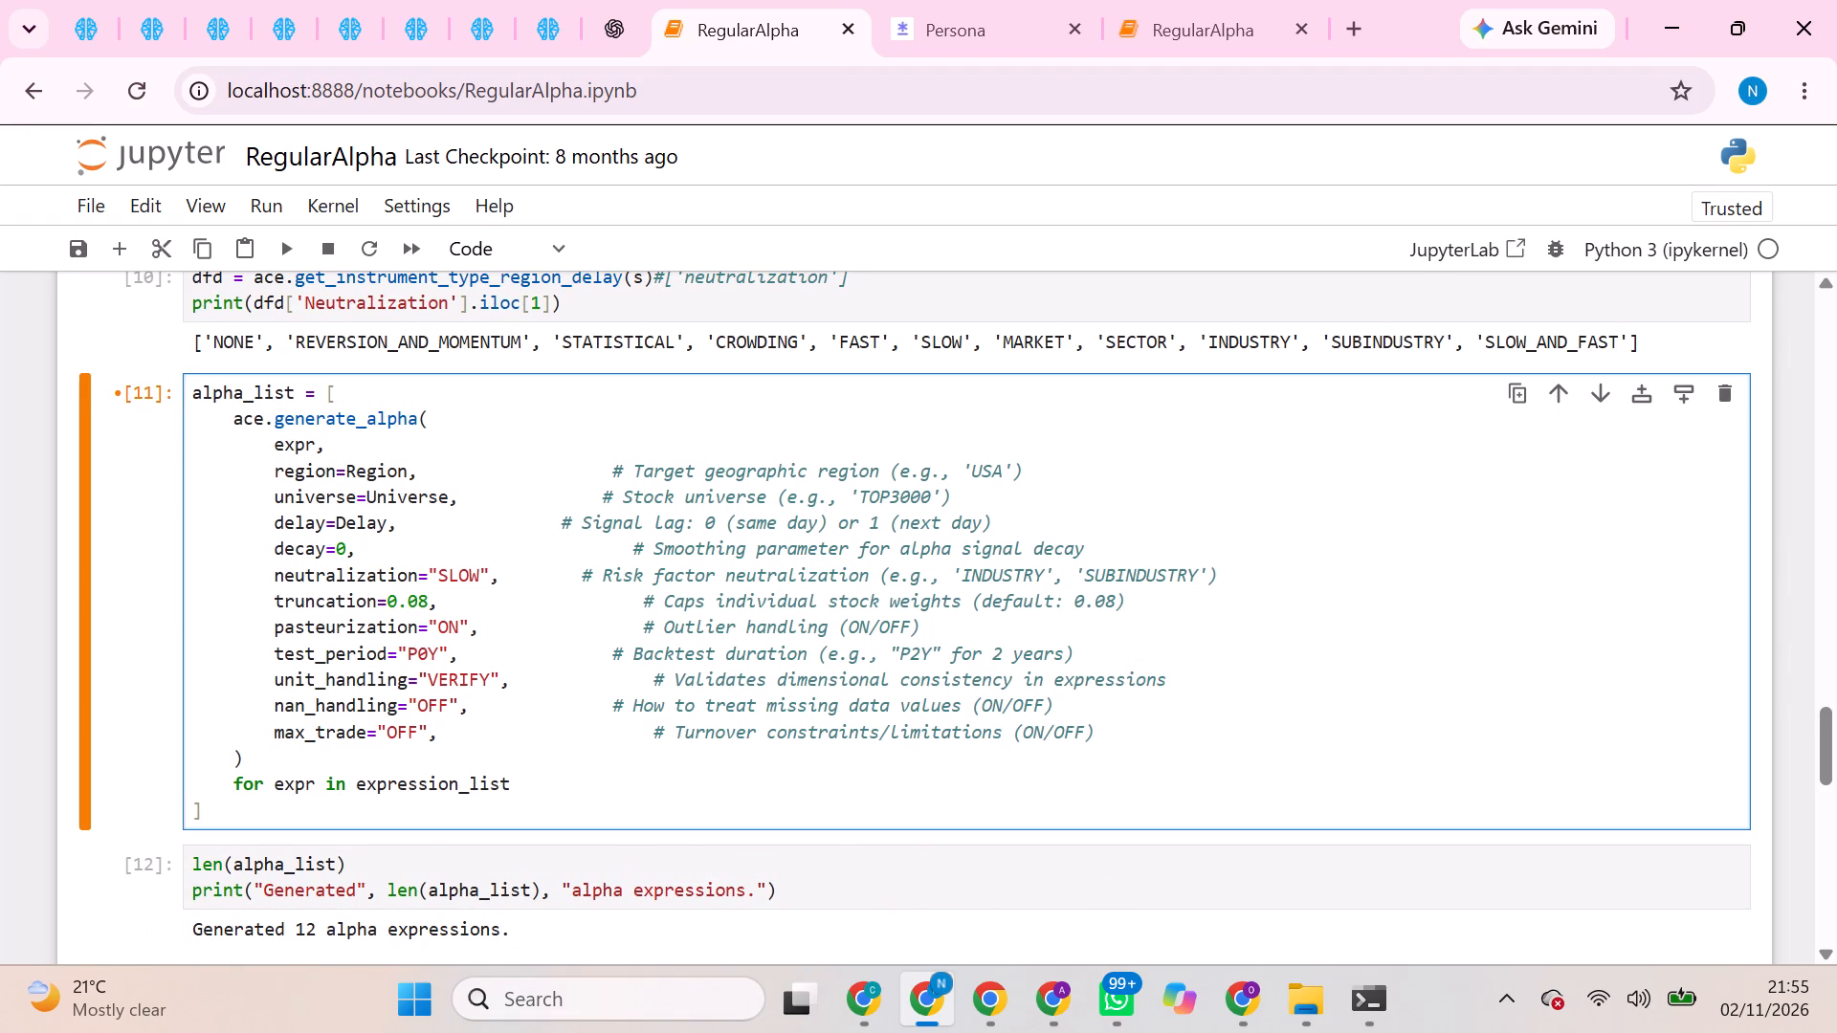
left_click(428, 597)
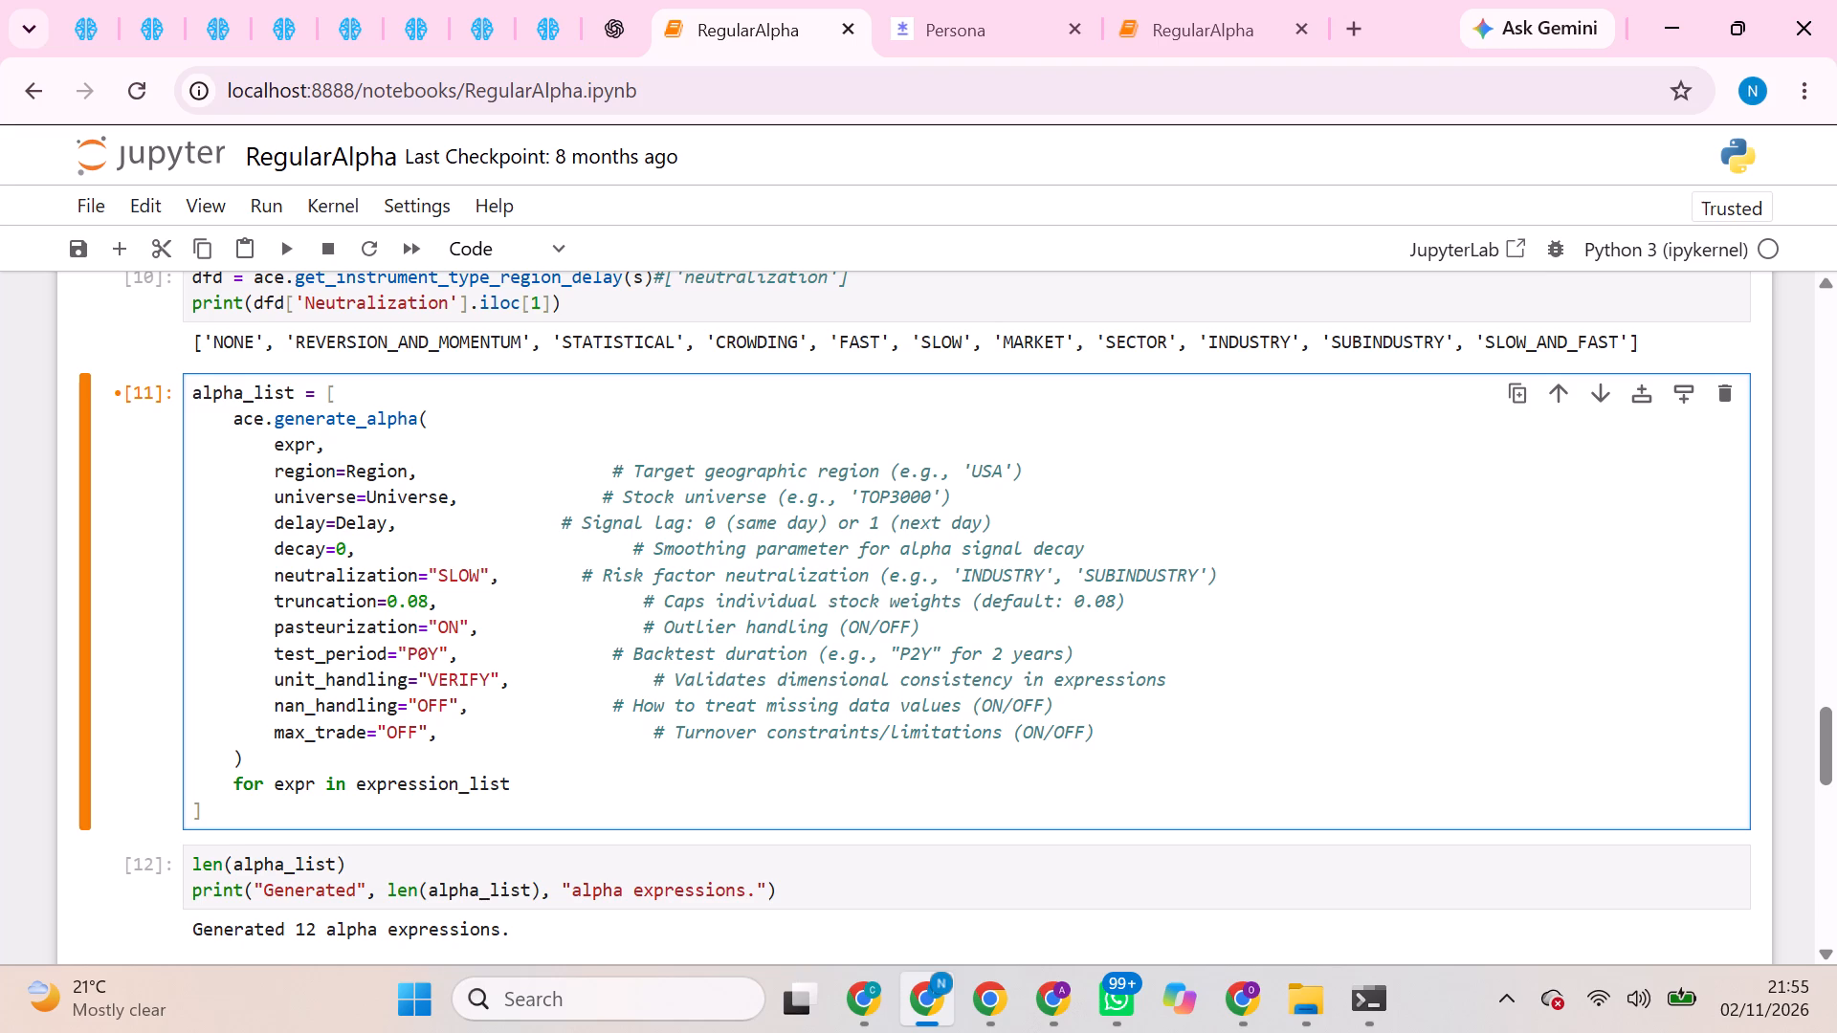
key("BackSpace")
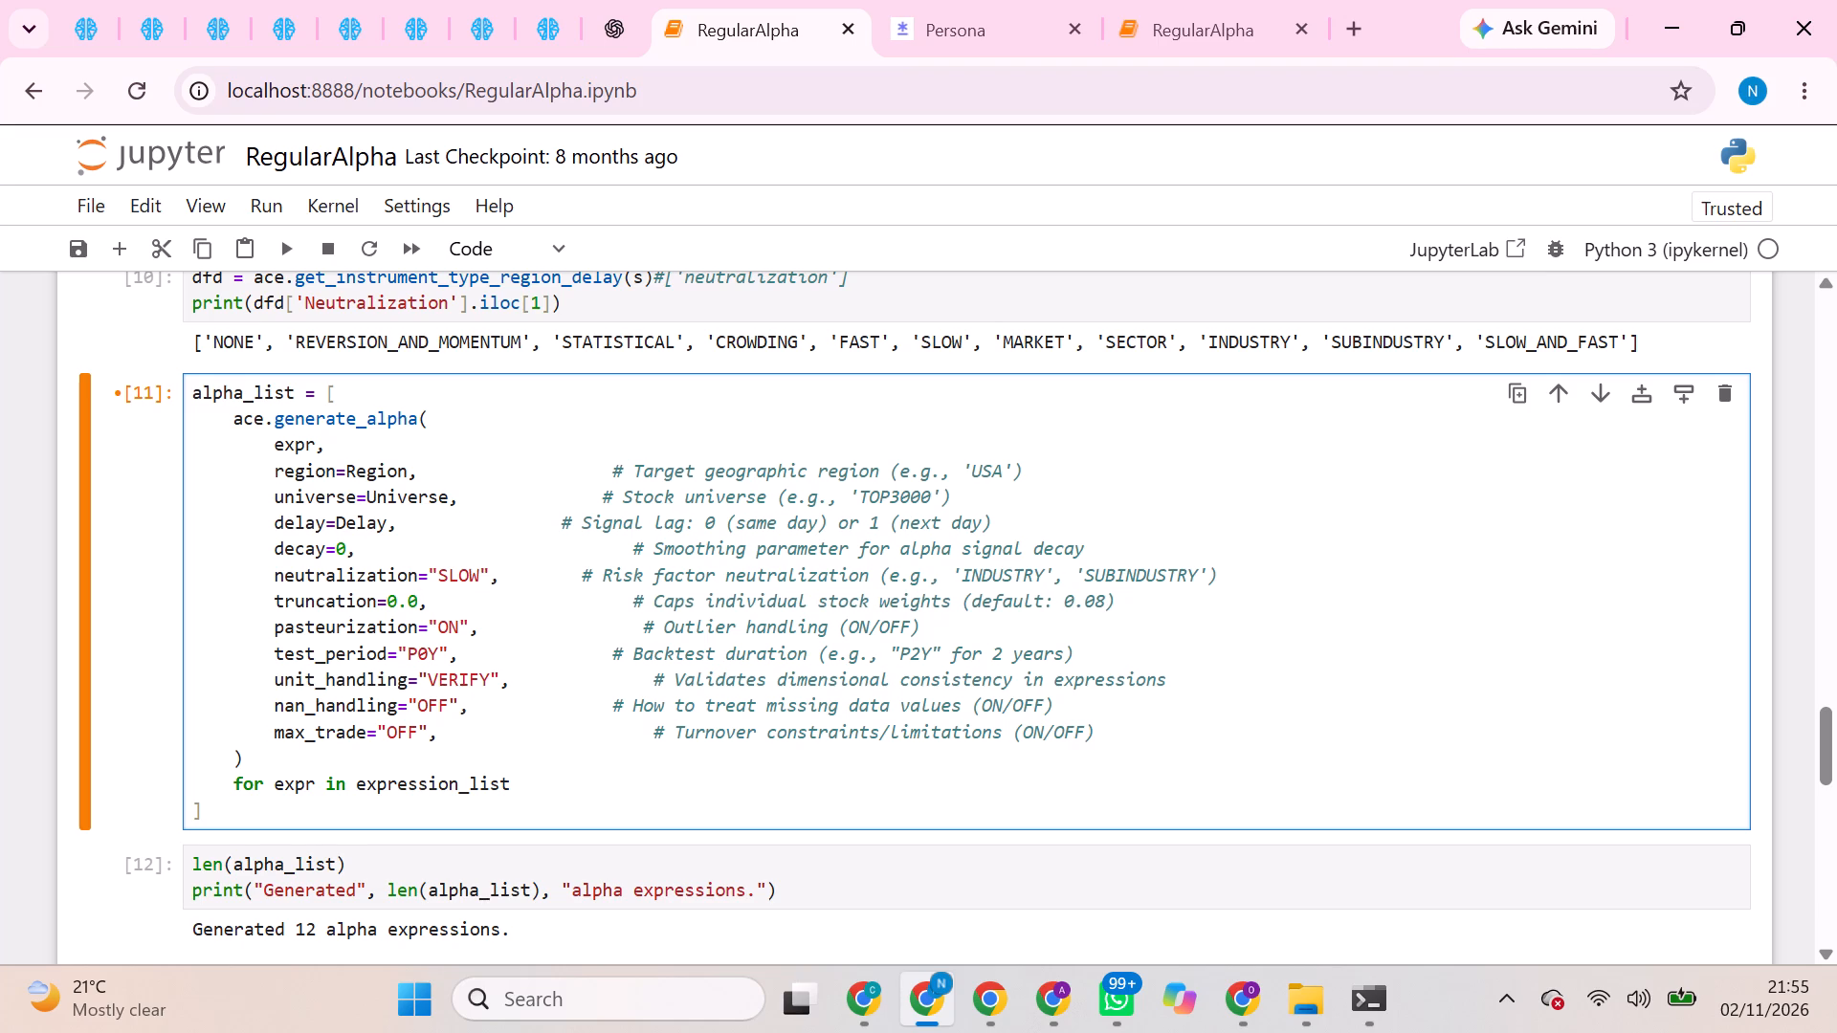
key("1")
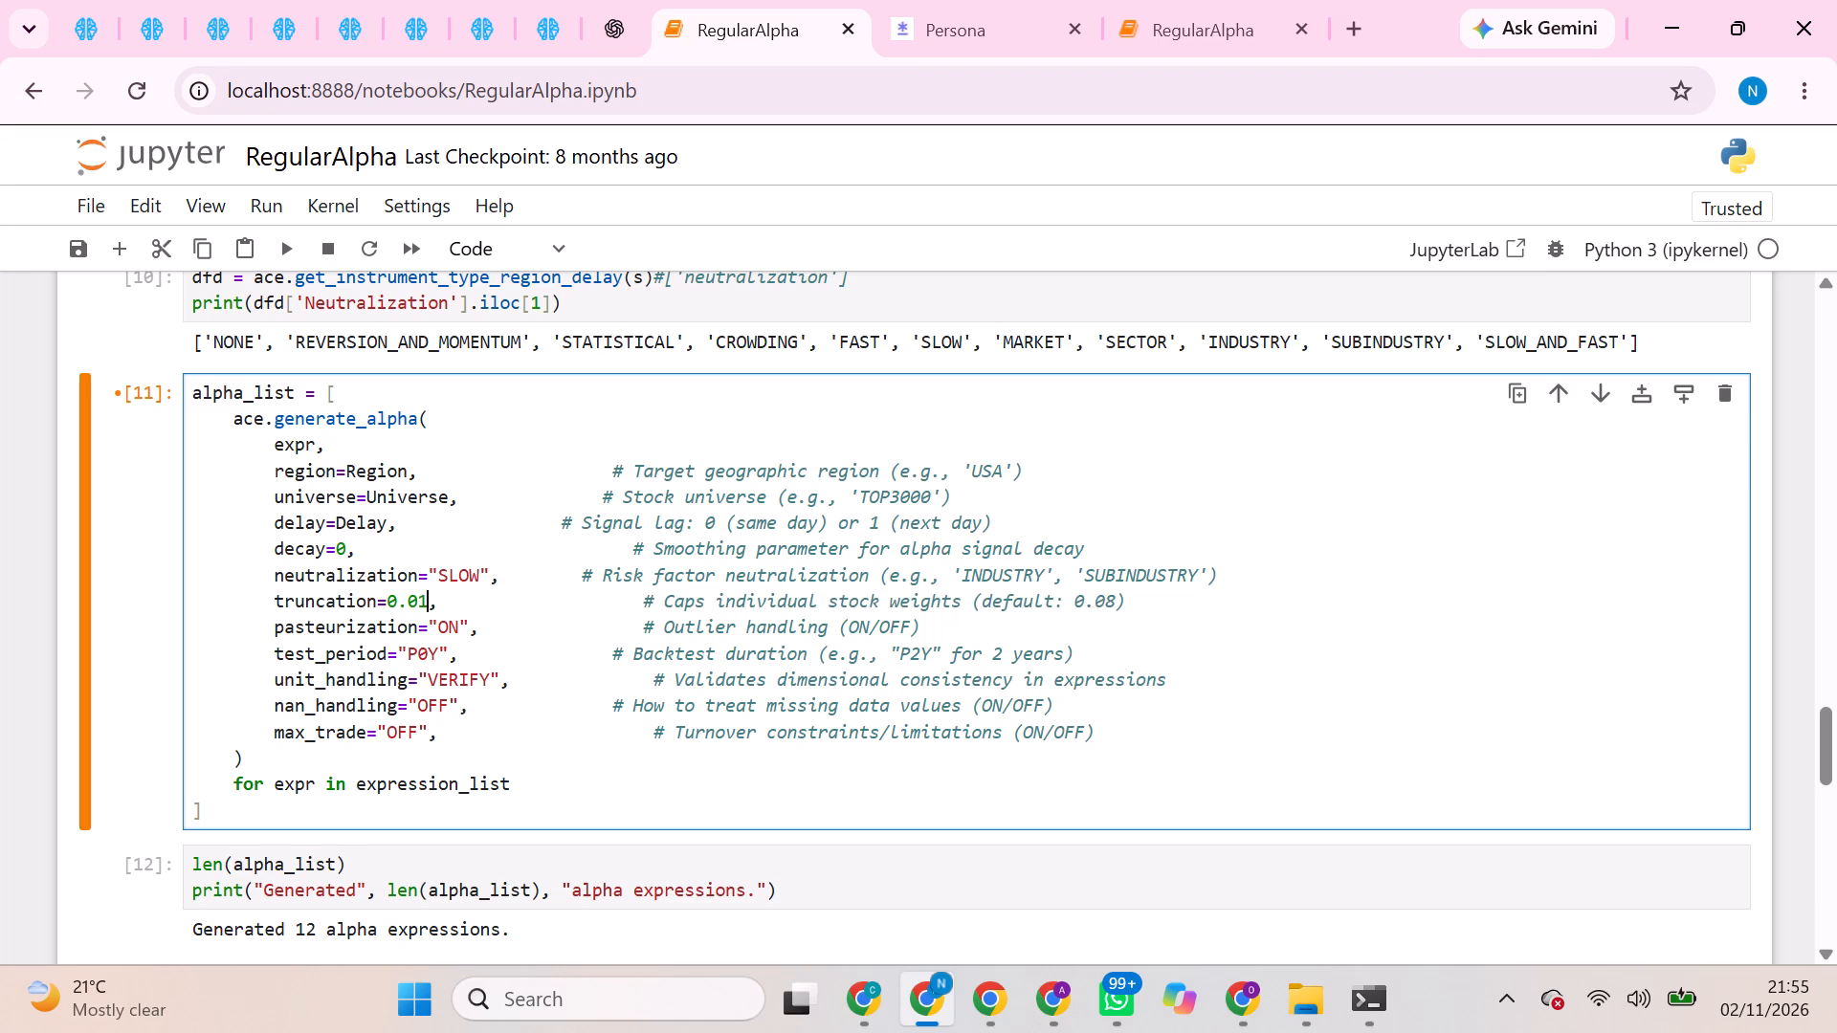
Restart the RegularAlpha notebook's kernel and run all cells.
scroll(550, 651, "down", 3)
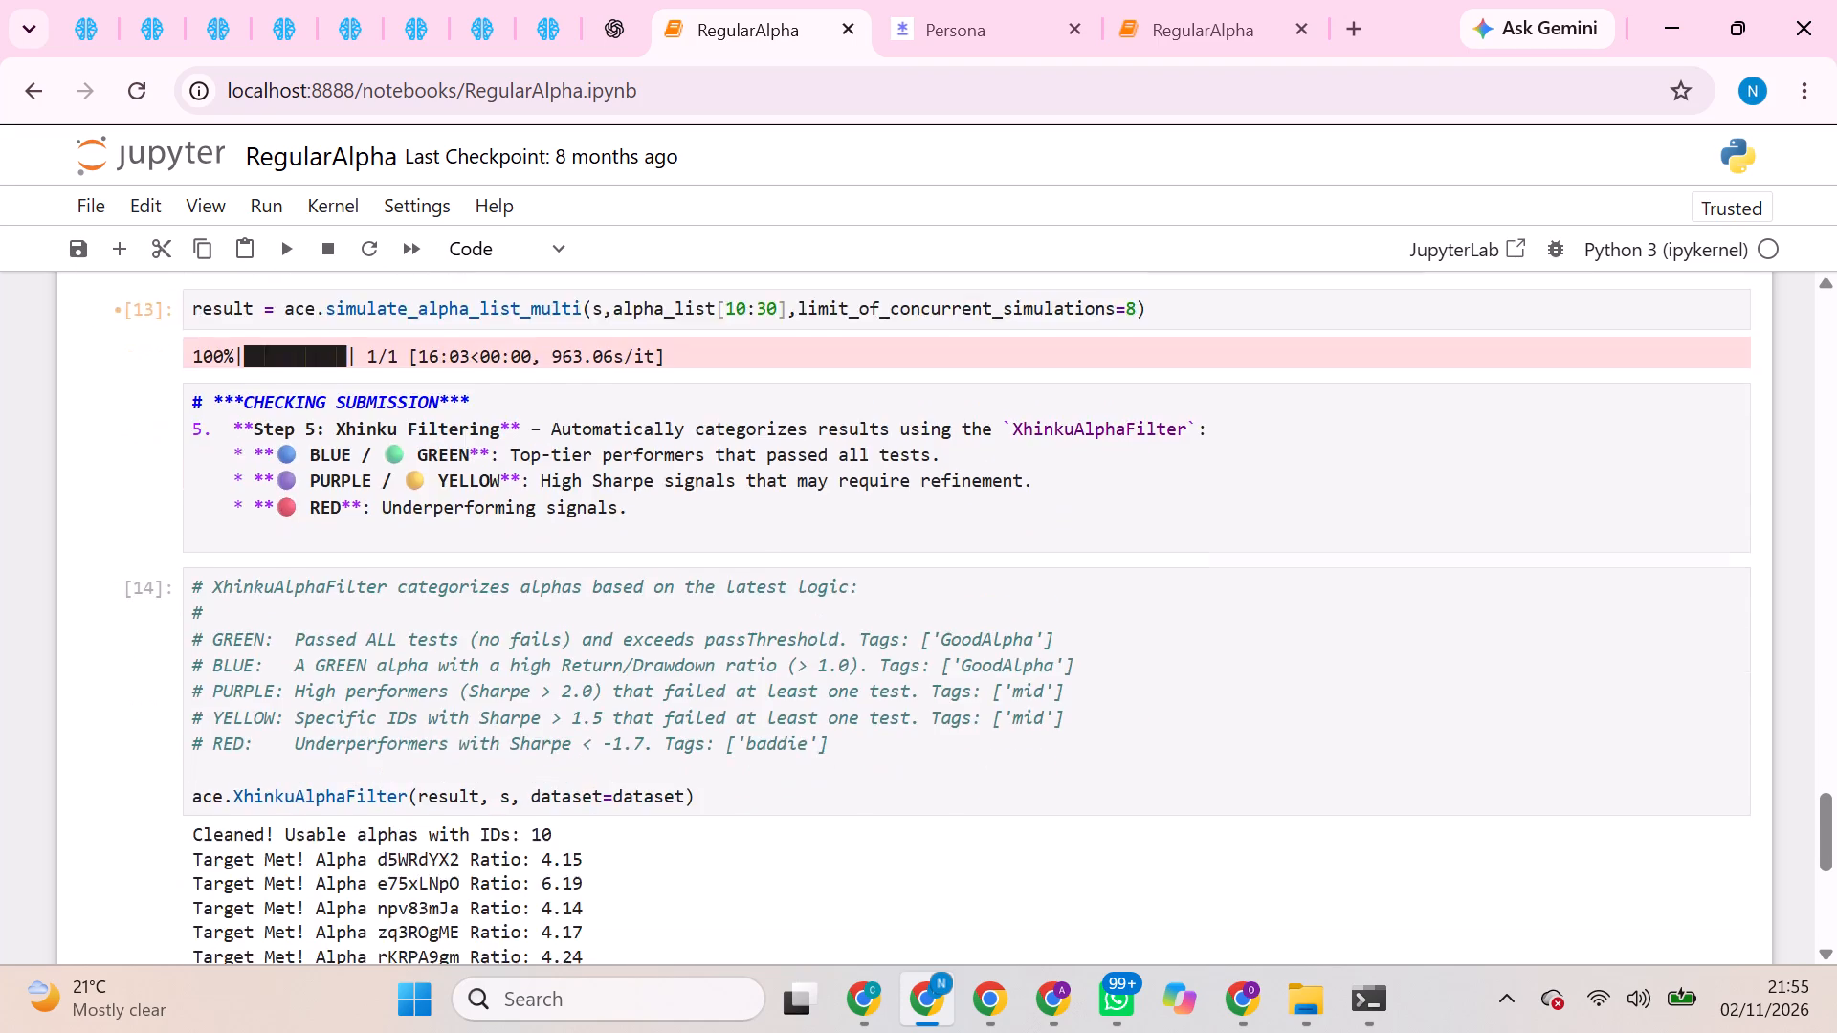
scroll(550, 651, "up", 2)
left_click(343, 201)
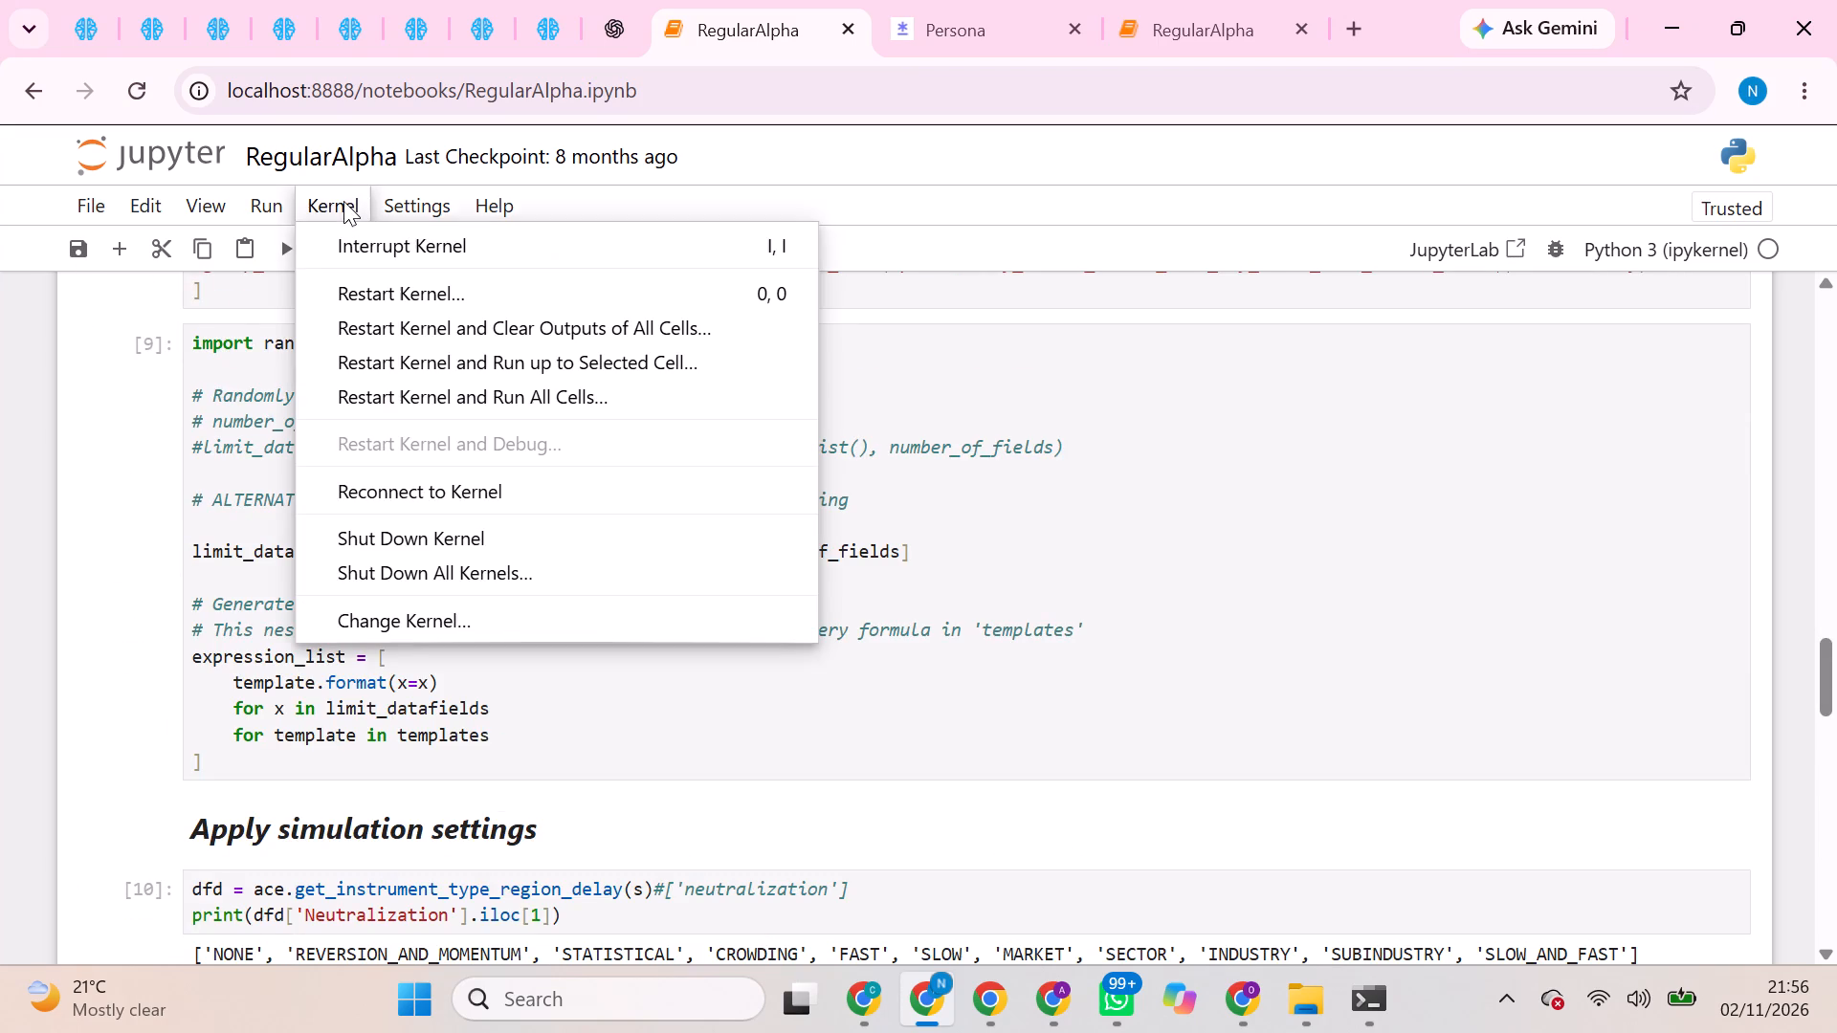
left_click(483, 395)
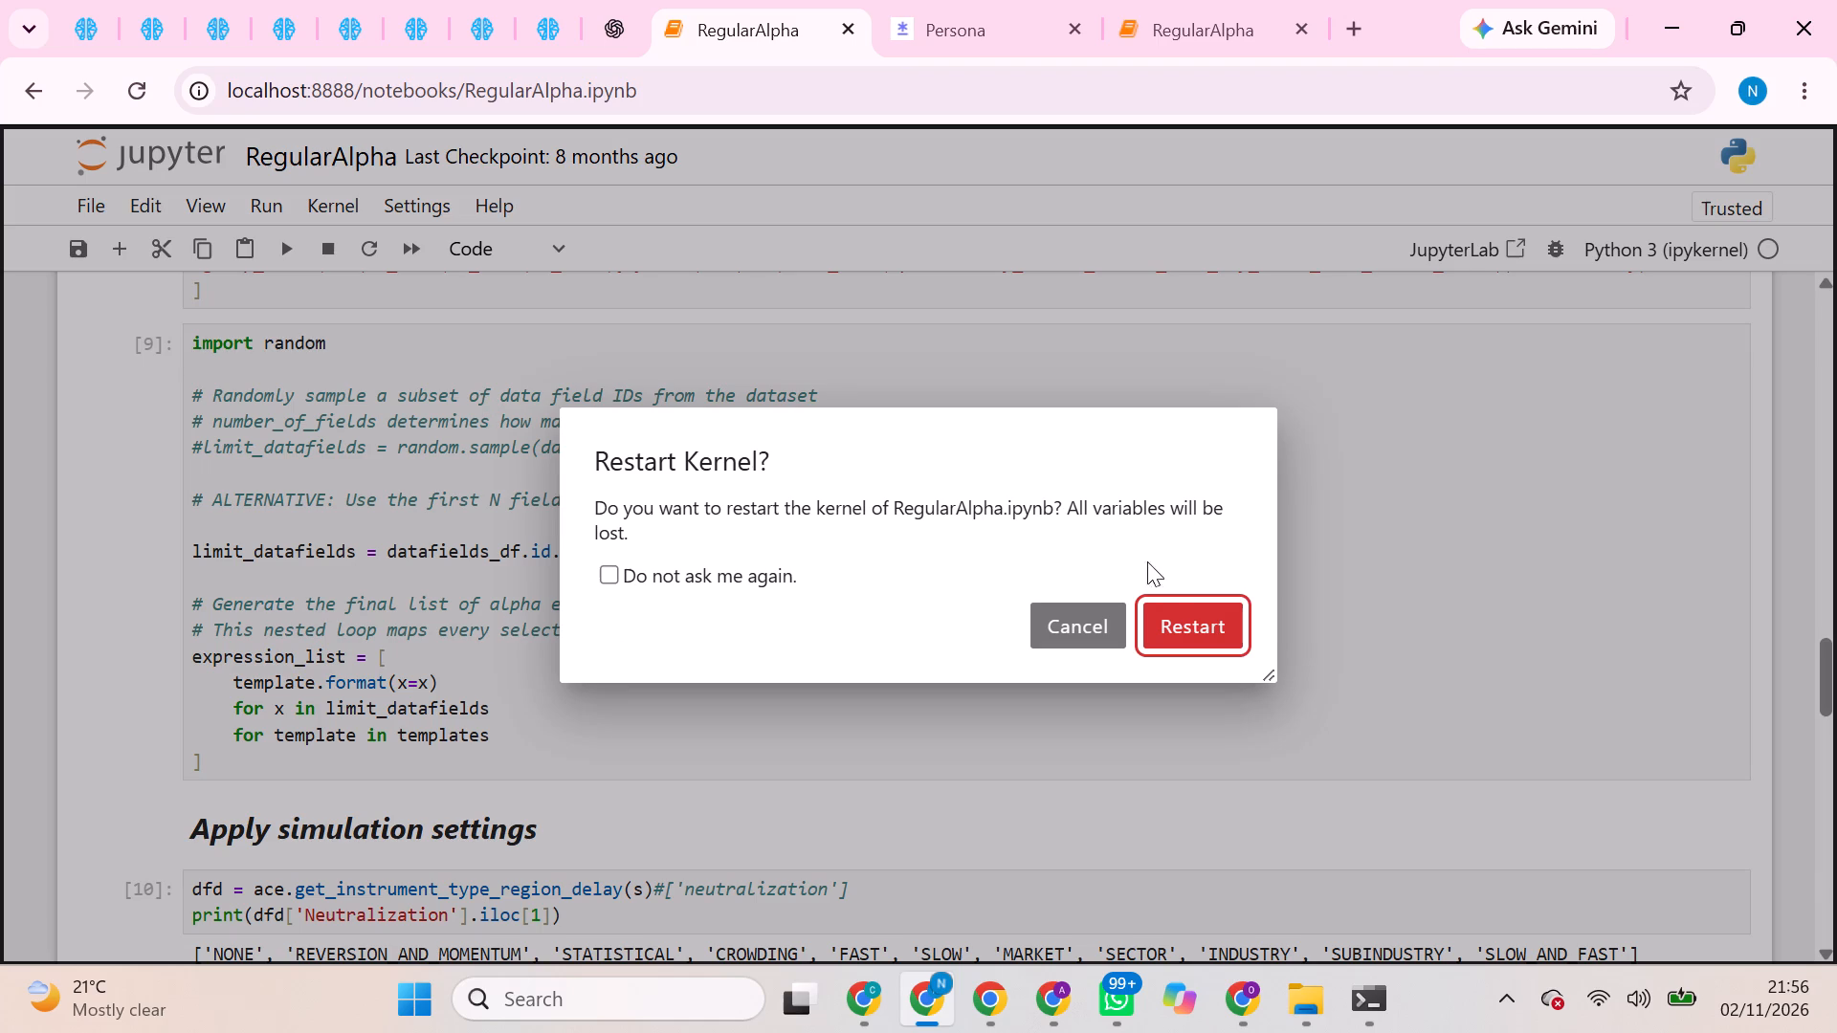
left_click(1184, 626)
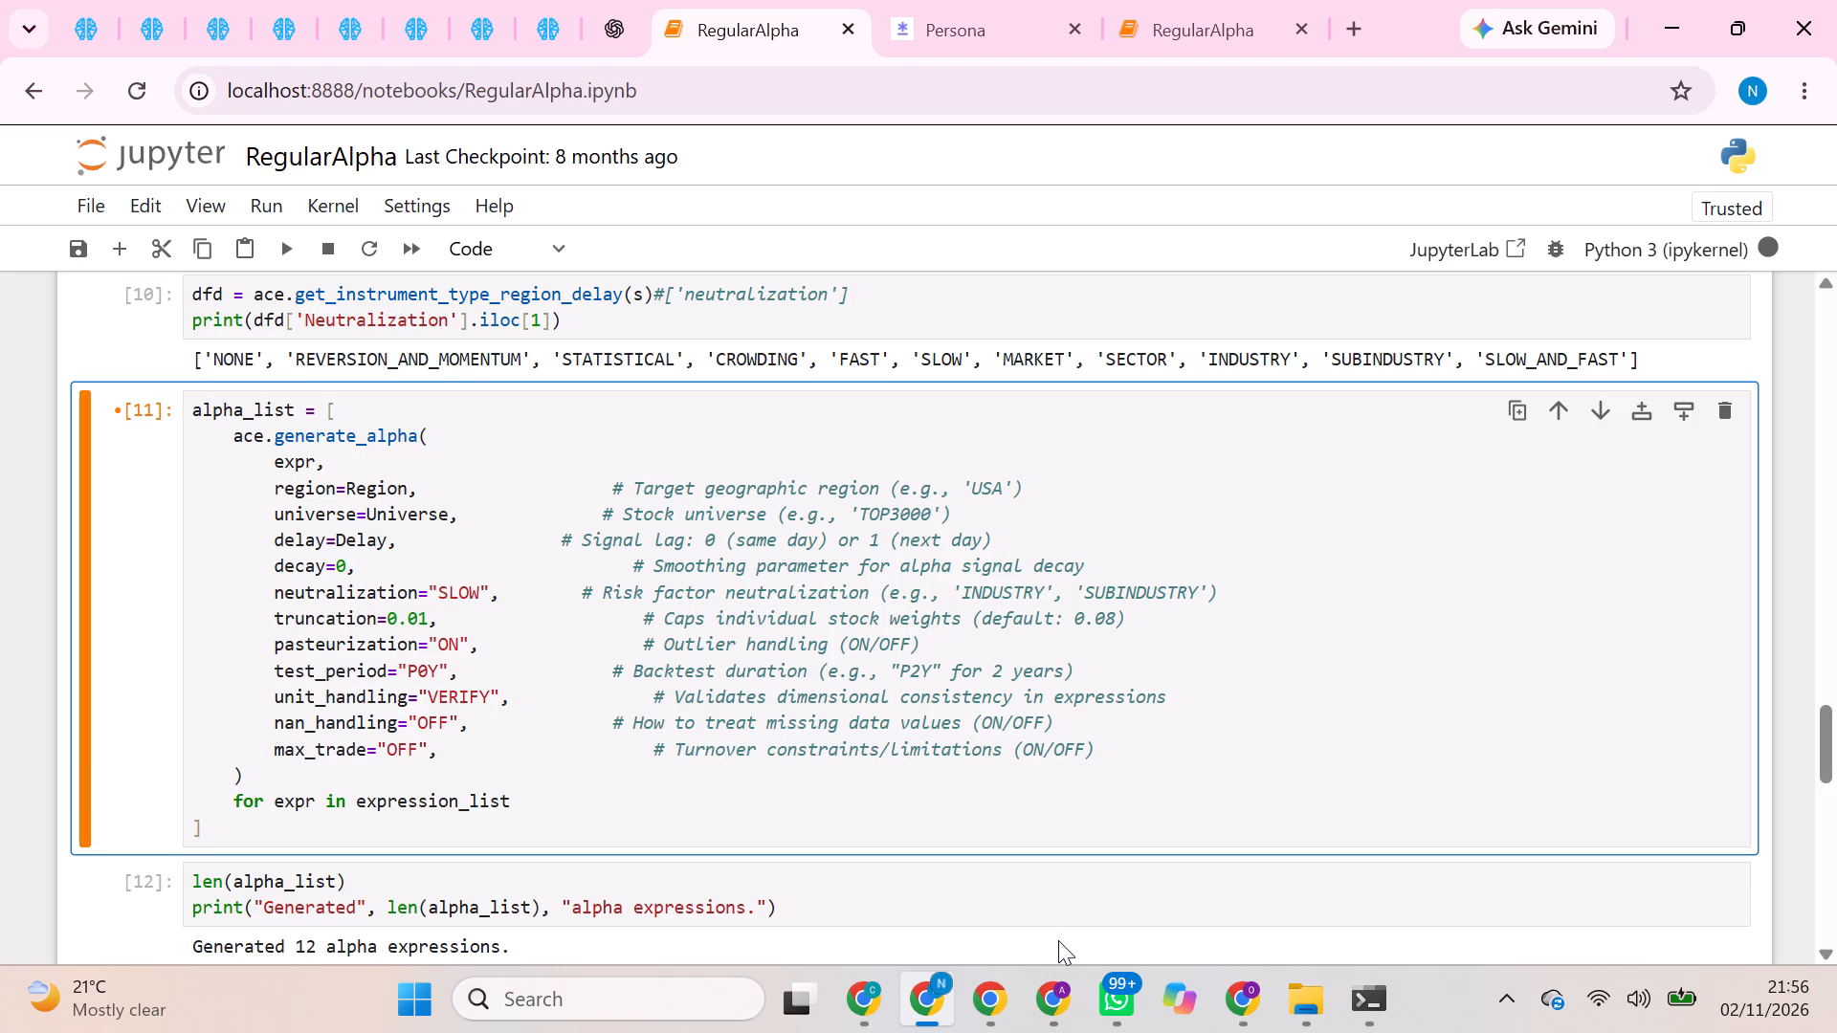
Switch to another Chrome profile's window.
left_click(983, 1005)
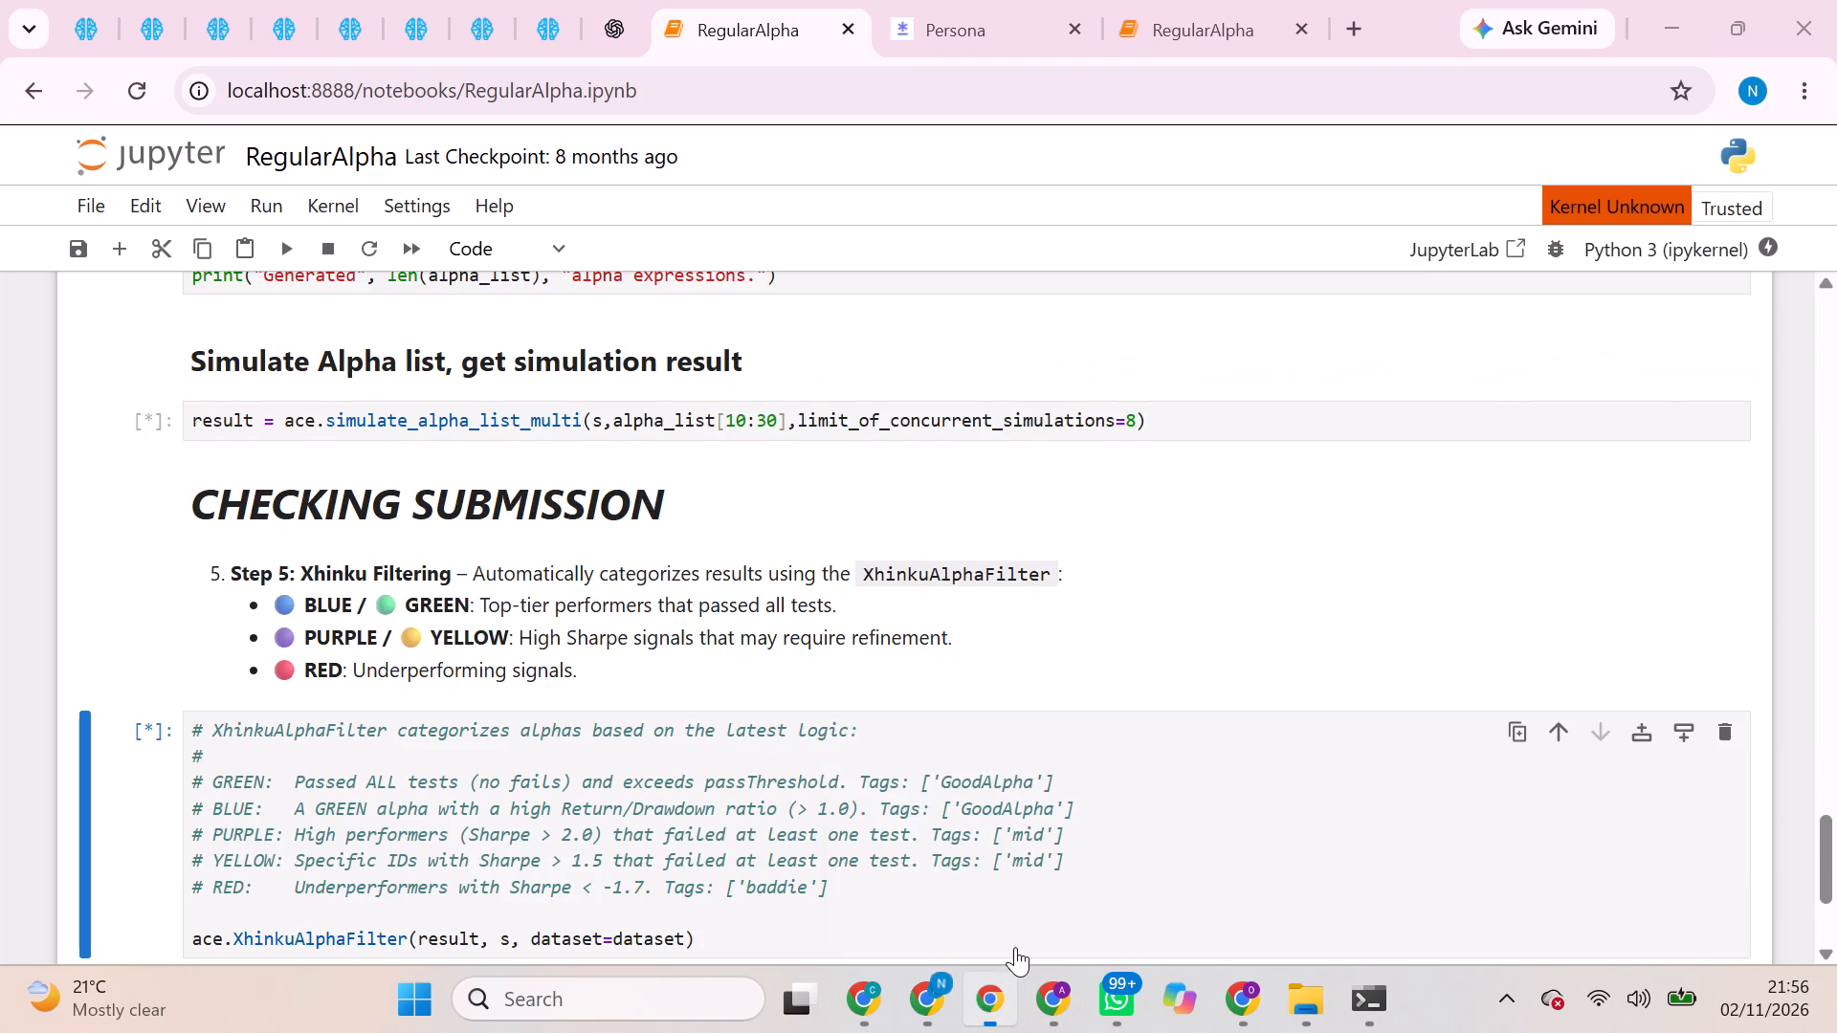
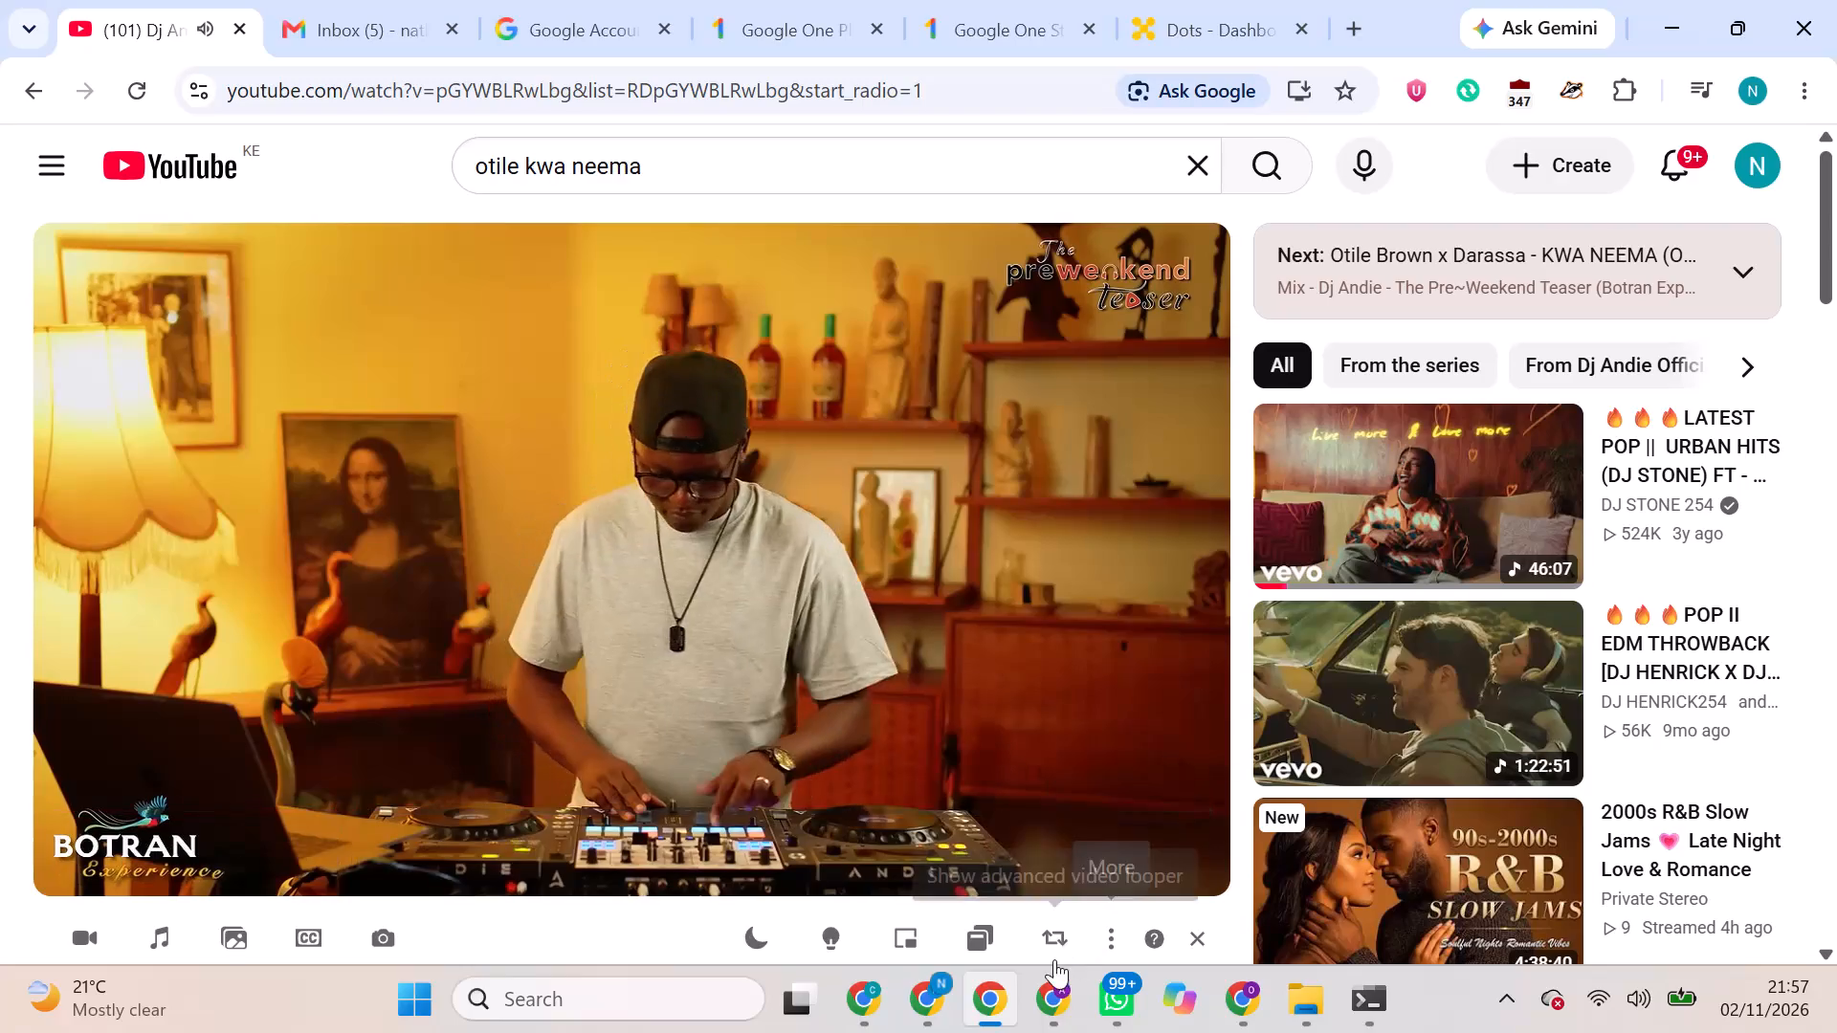
Switch to the other profile's WorldQuant BRAIN window, try to submit the GLB MINVOL1M ask_price_60m_post_open alpha, and check the outcome.
left_click(1052, 1001)
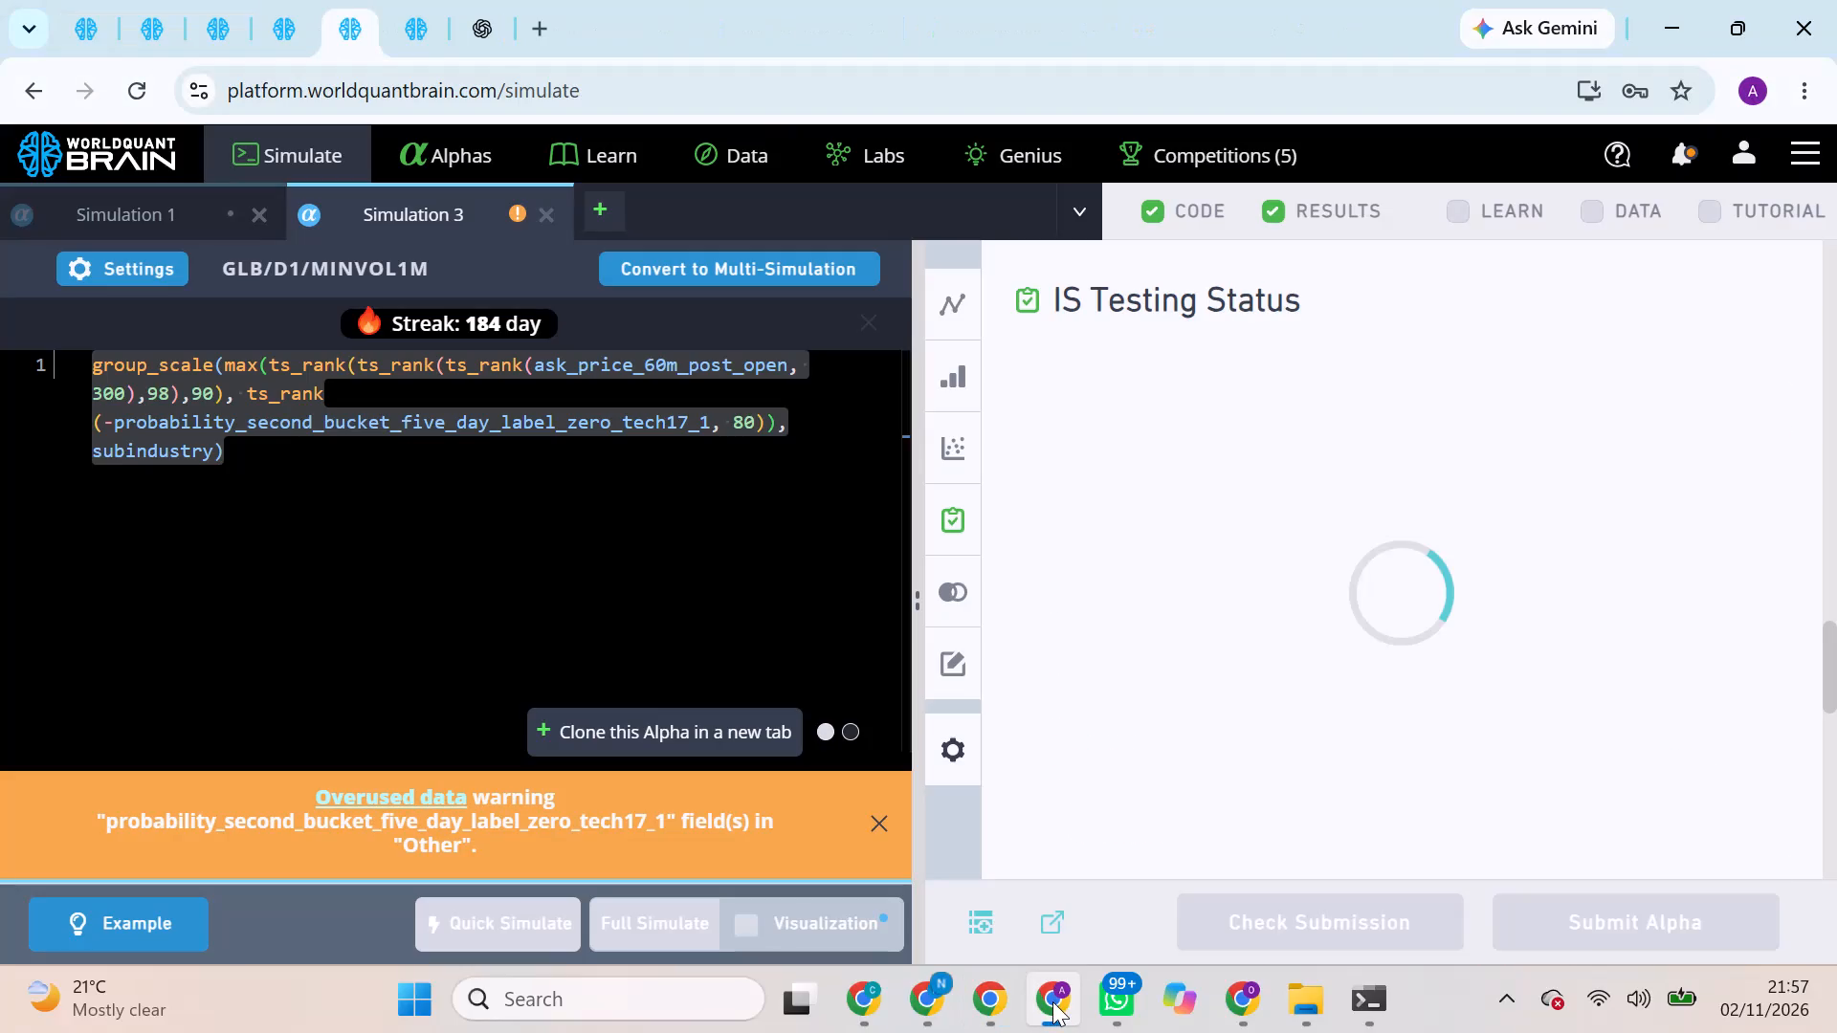
scroll(1400, 738, "down", 2)
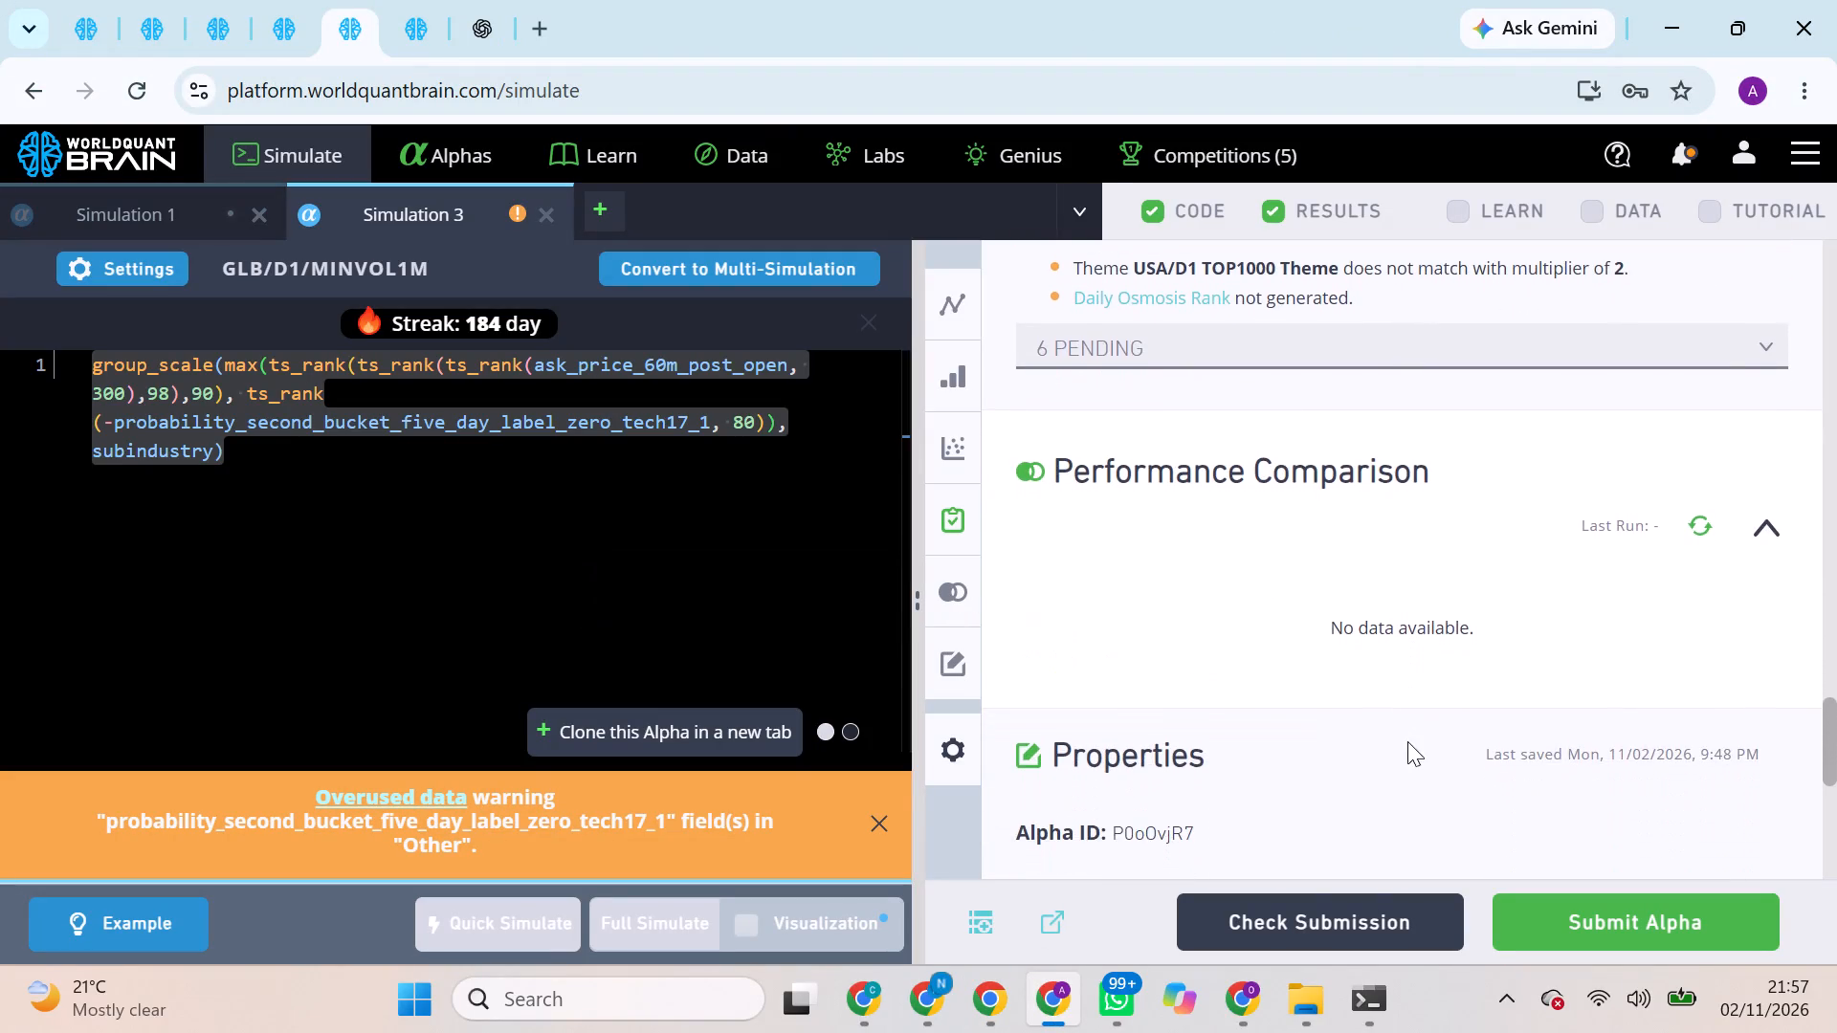
scroll(1489, 794, "down", 3)
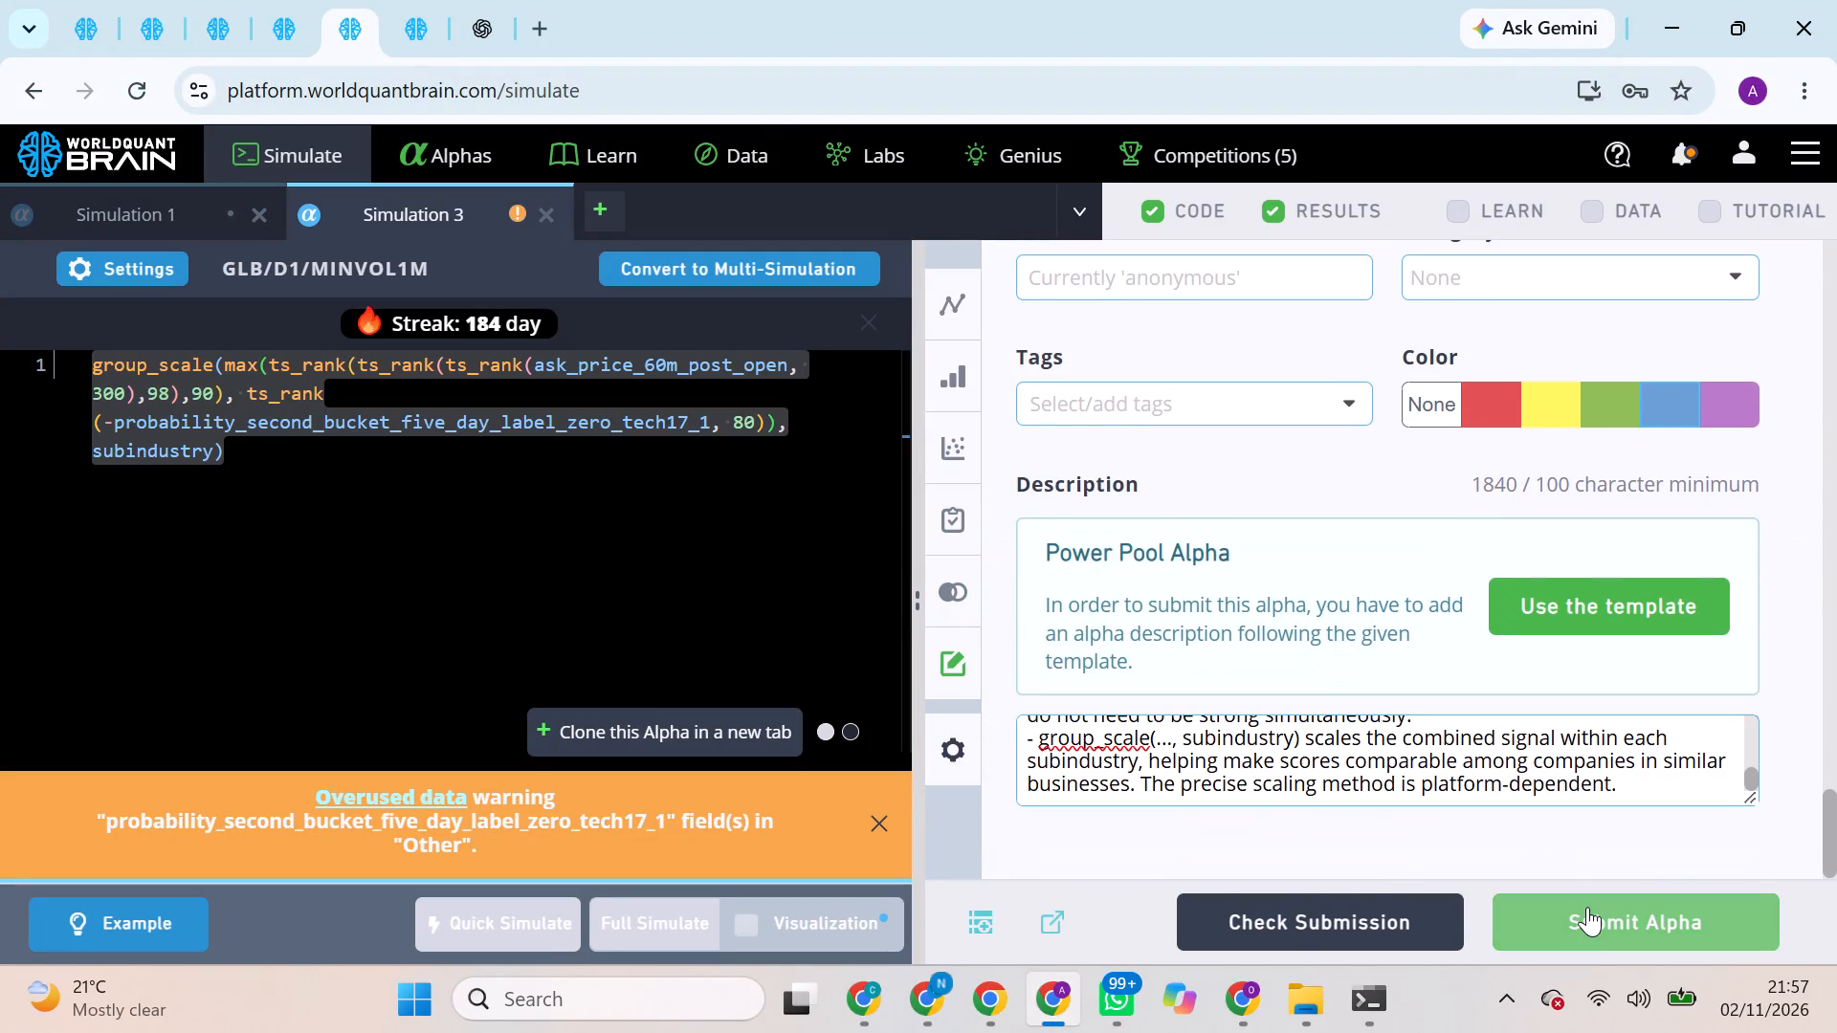
left_click(1587, 907)
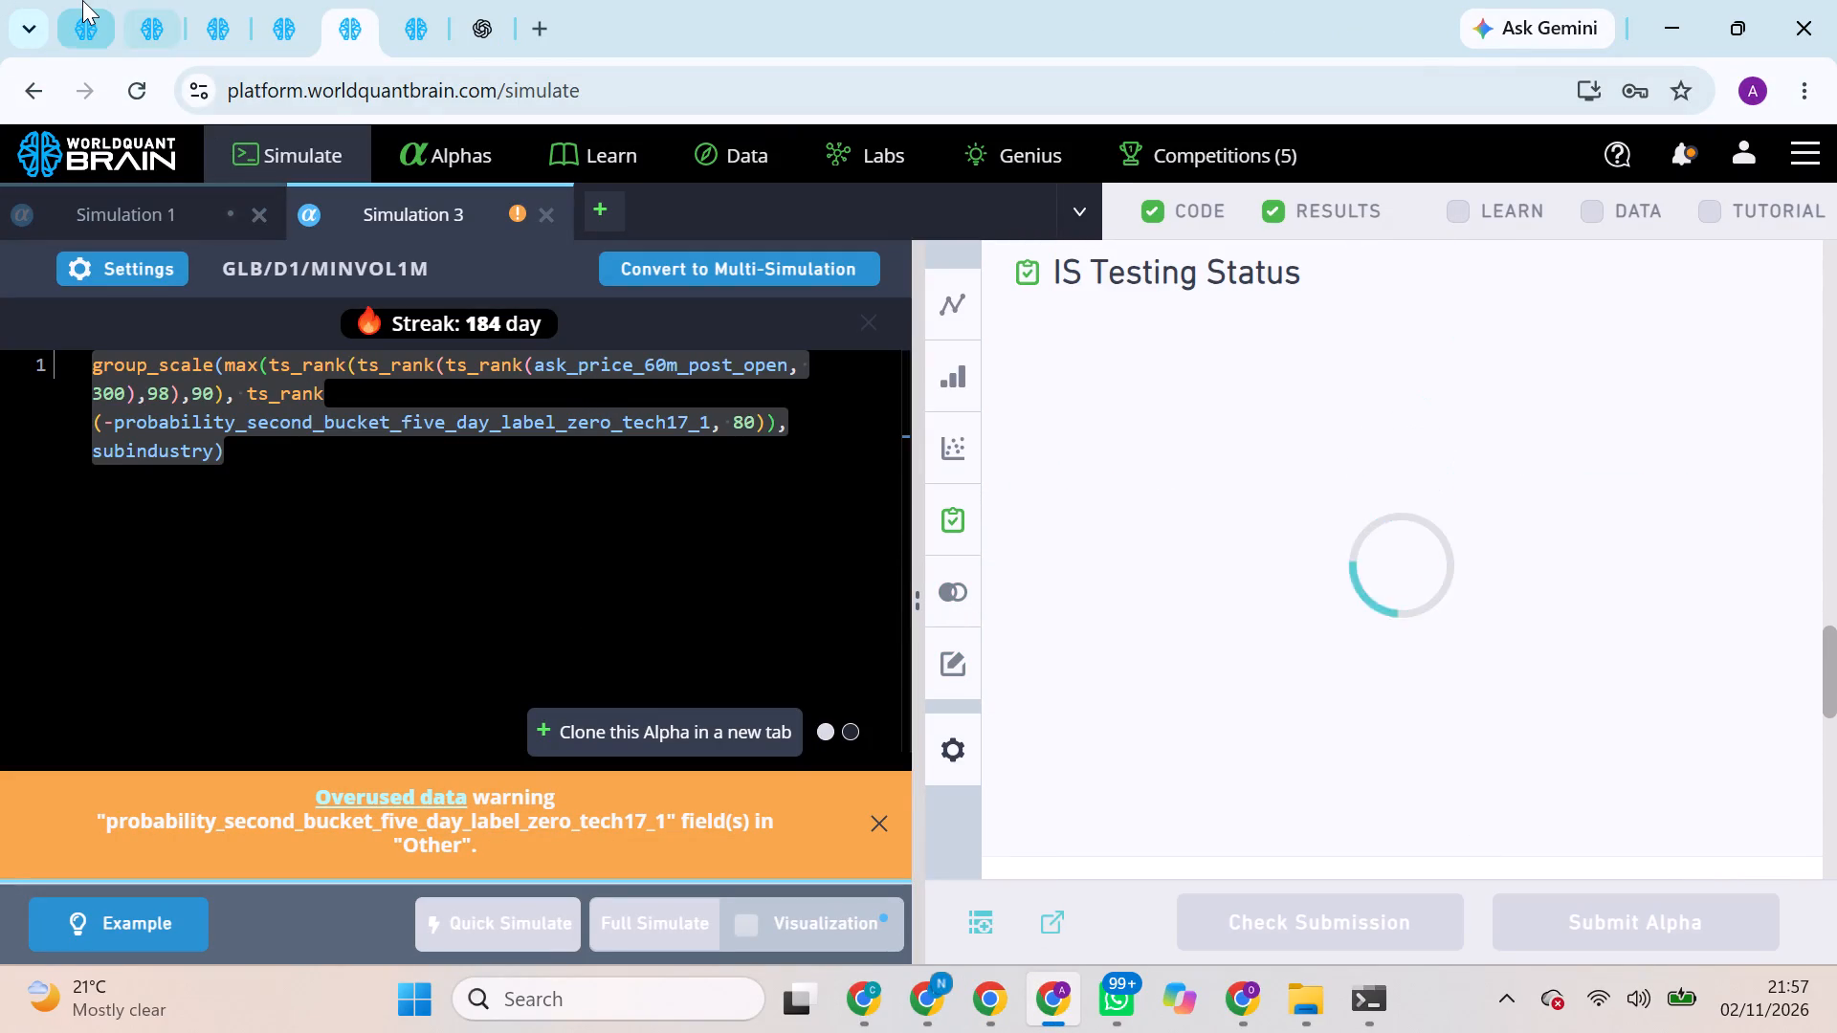
left_click(82, 0)
left_click(163, 0)
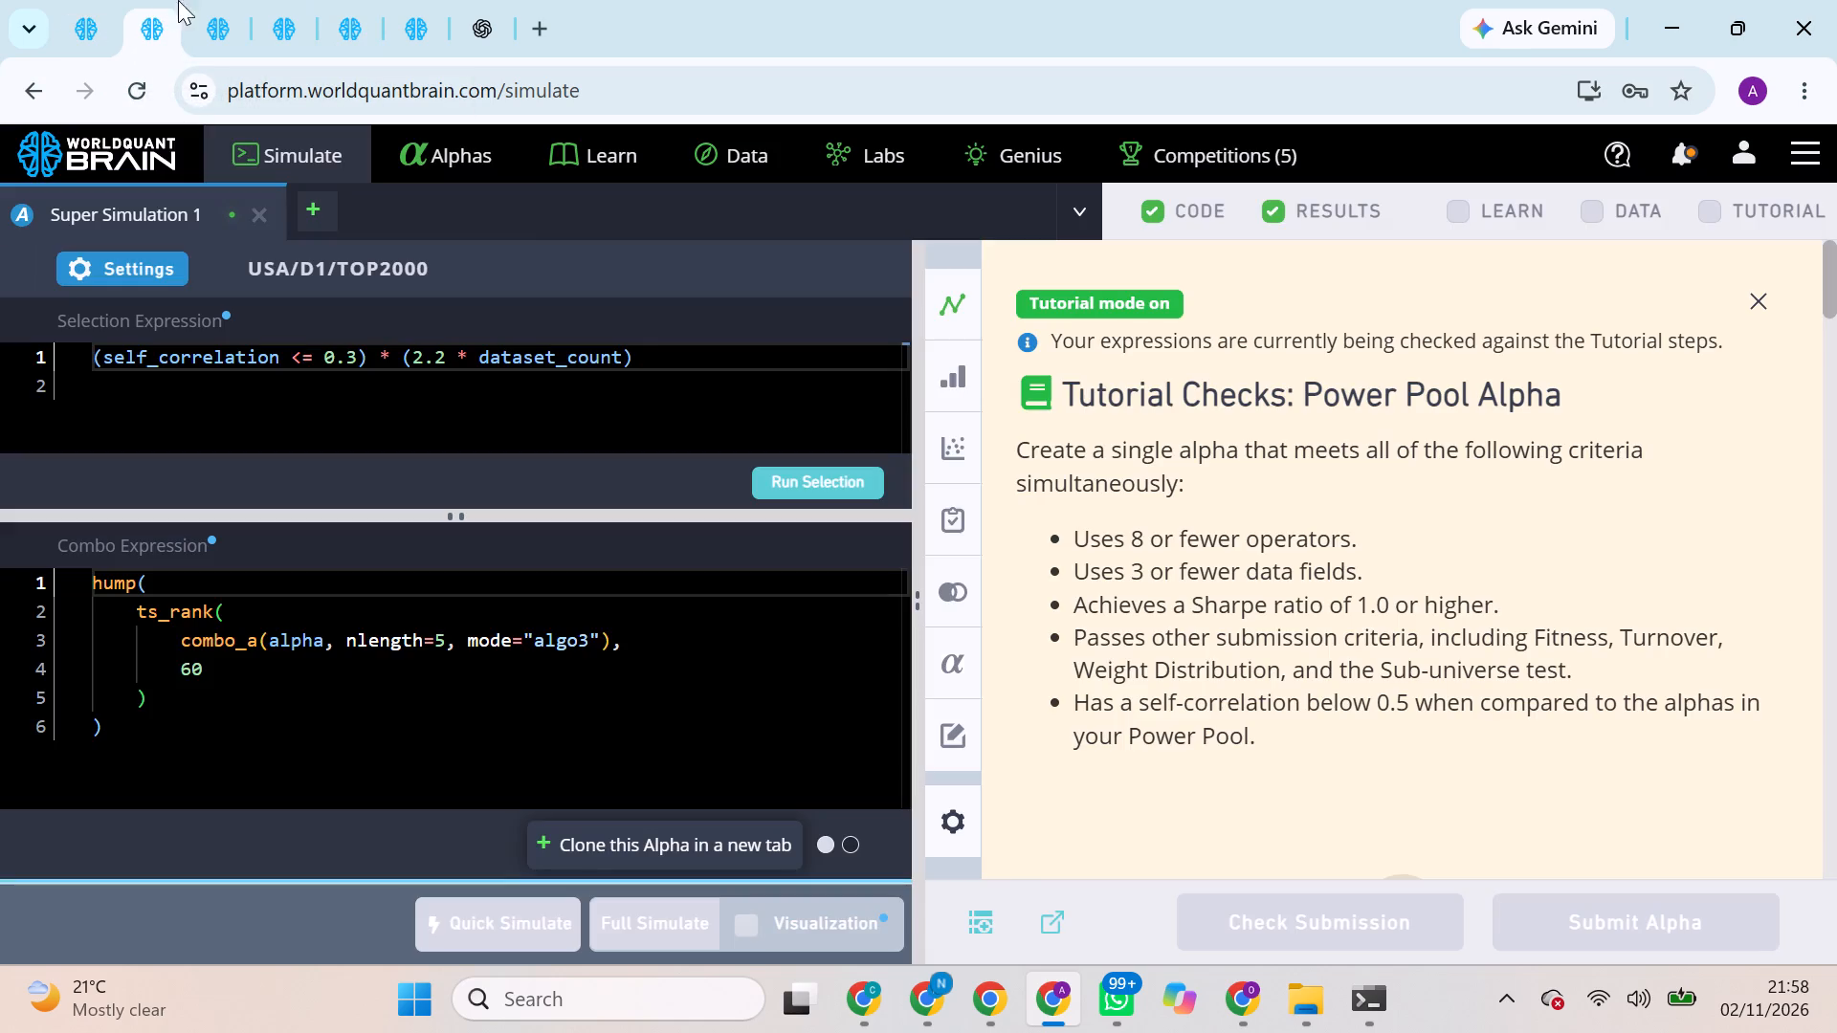
left_click(229, 4)
left_click(315, 2)
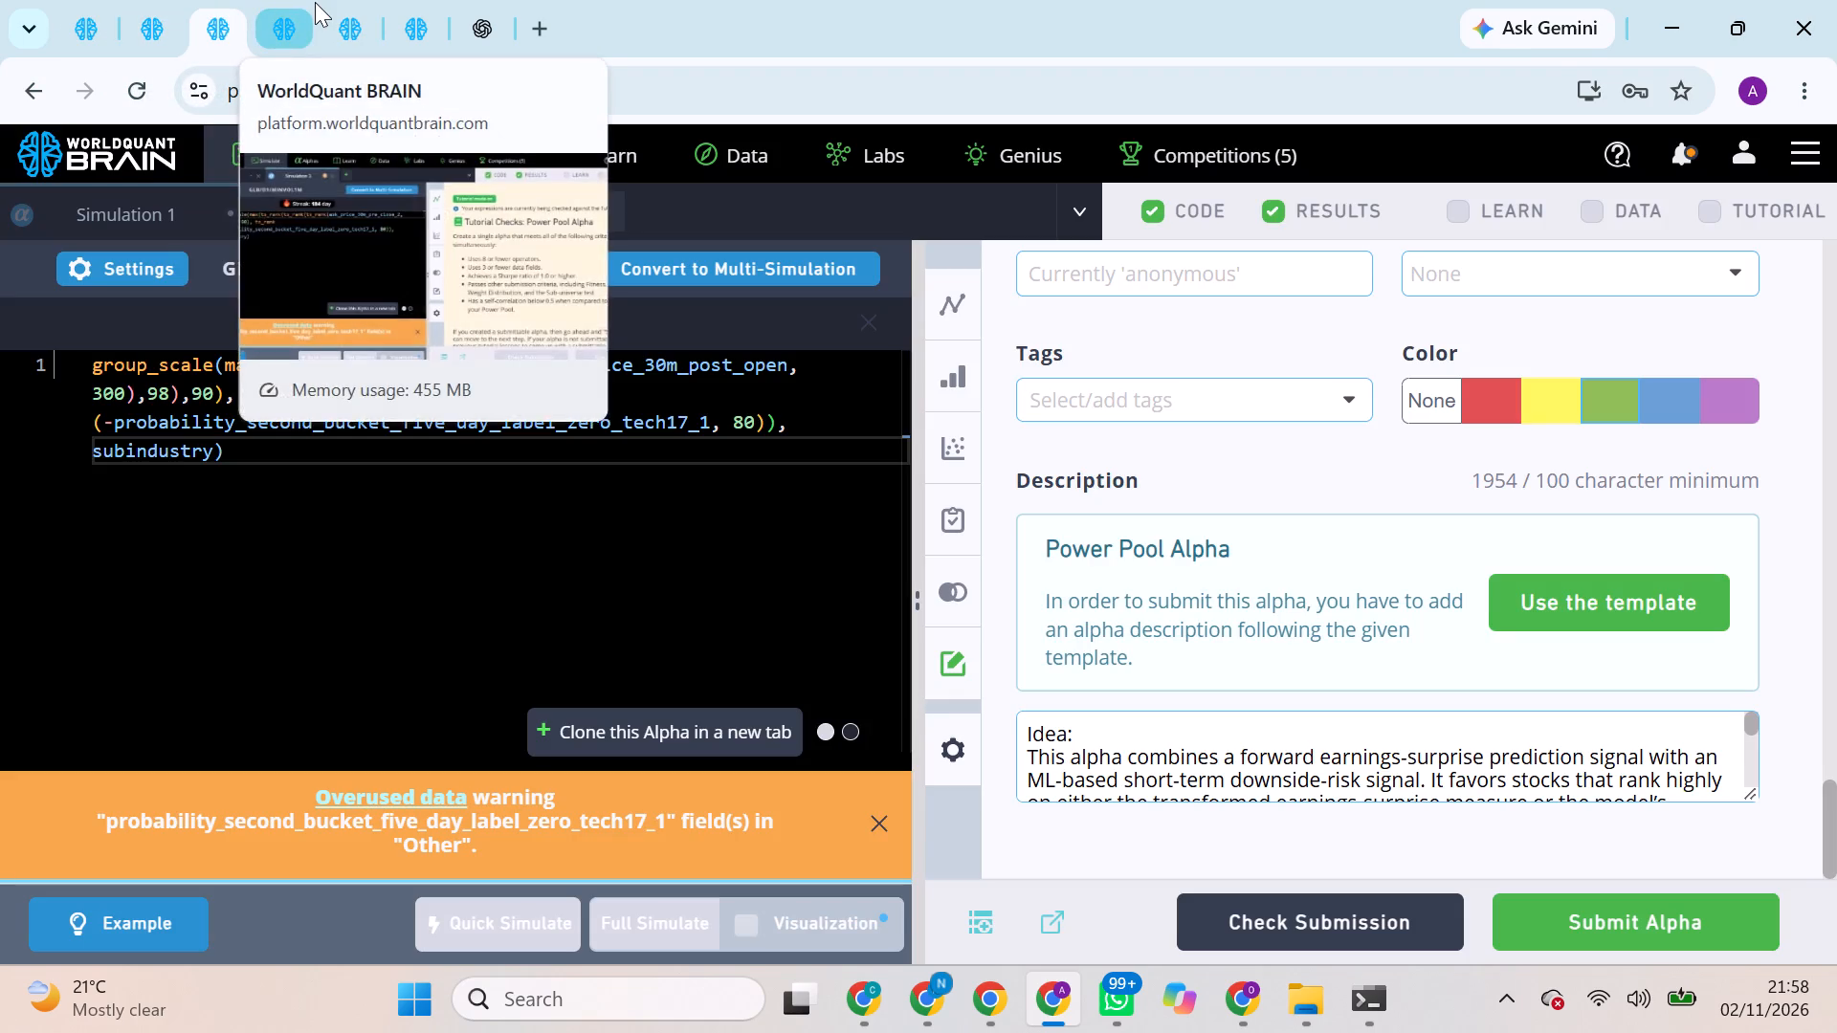
left_click(379, 2)
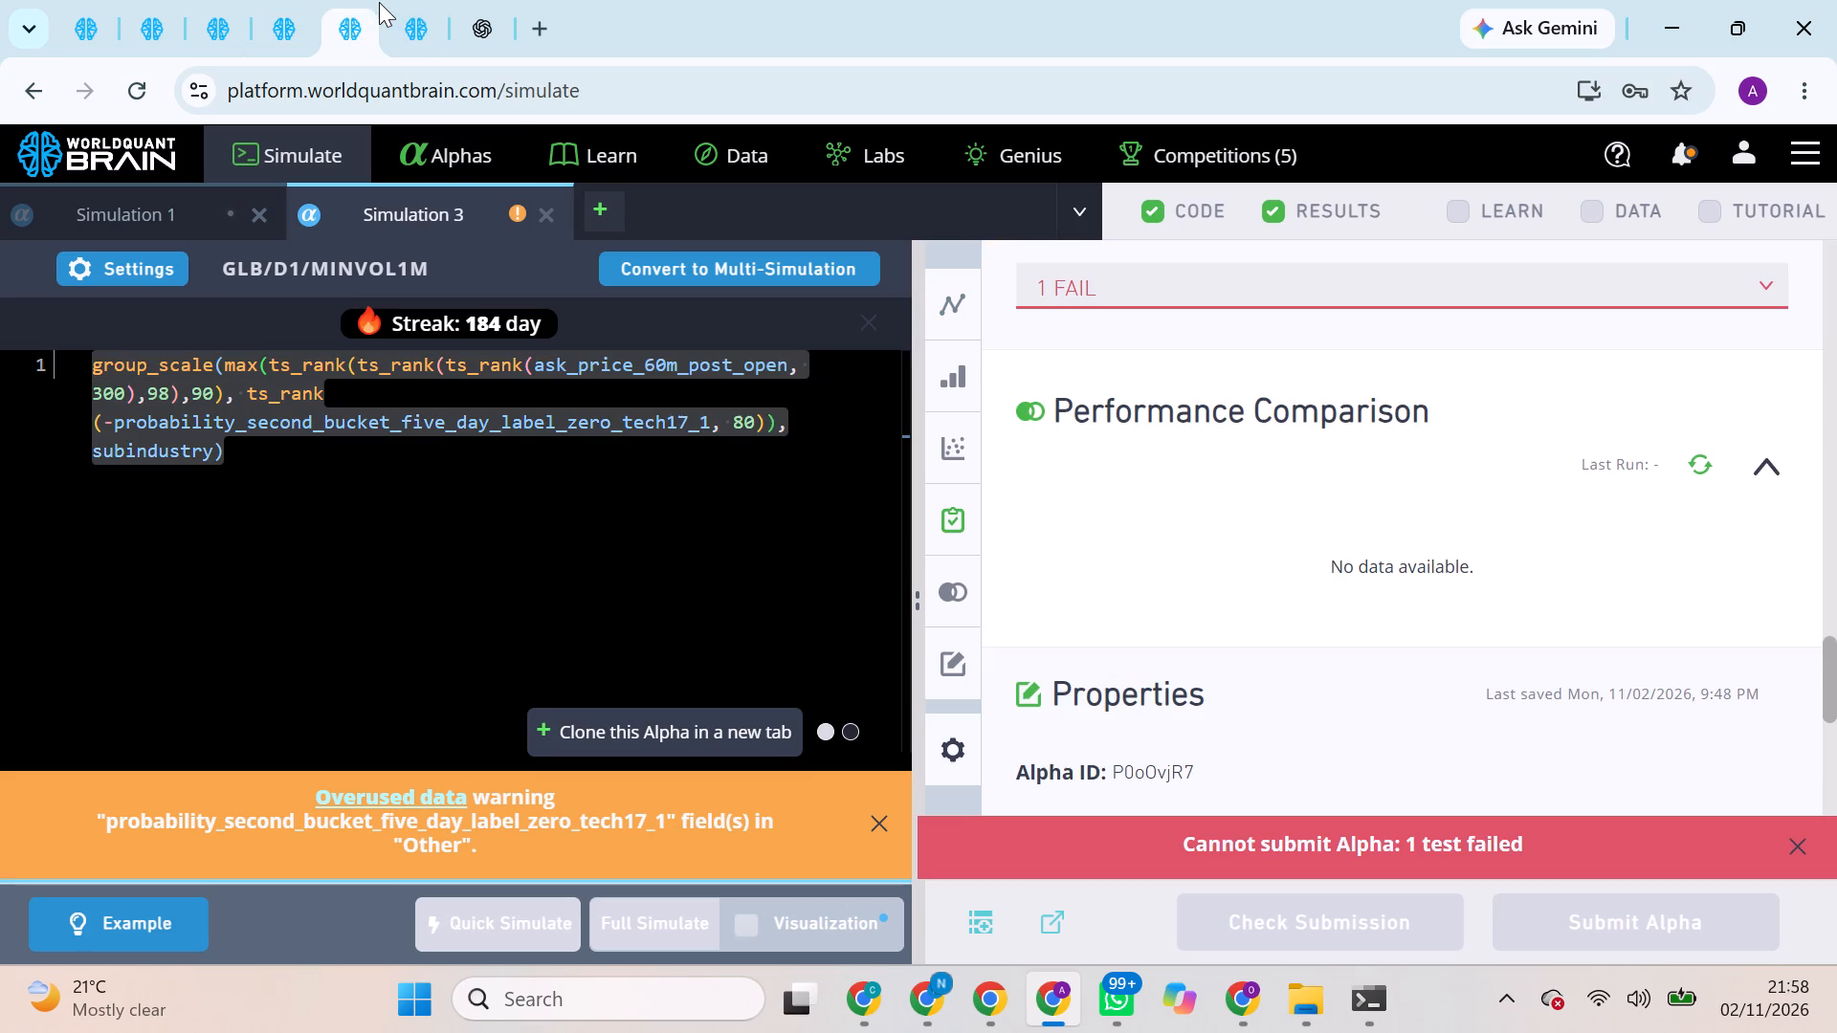
Return to the GLB MINVOL1M price-volume datasets, open Intraday Tick Data and Statistics, and copy the field name close_price_current_day_lagged_0.
left_click(440, 20)
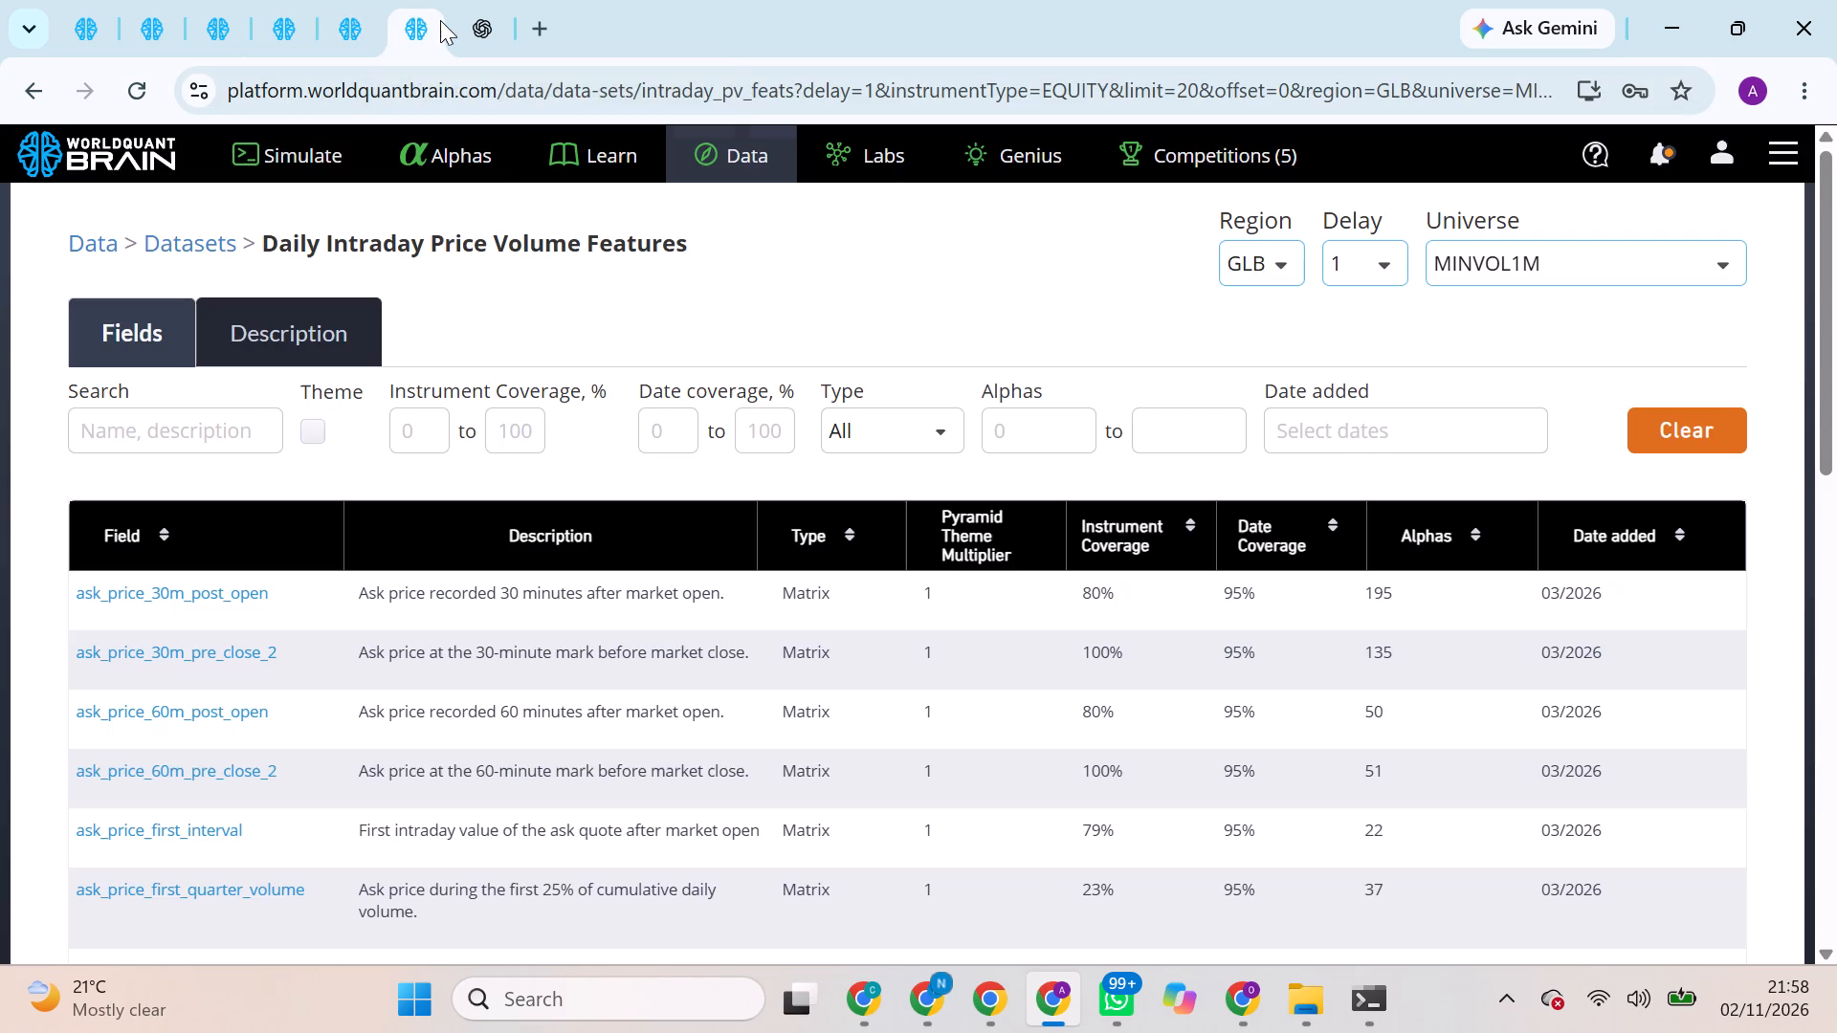
left_click(37, 93)
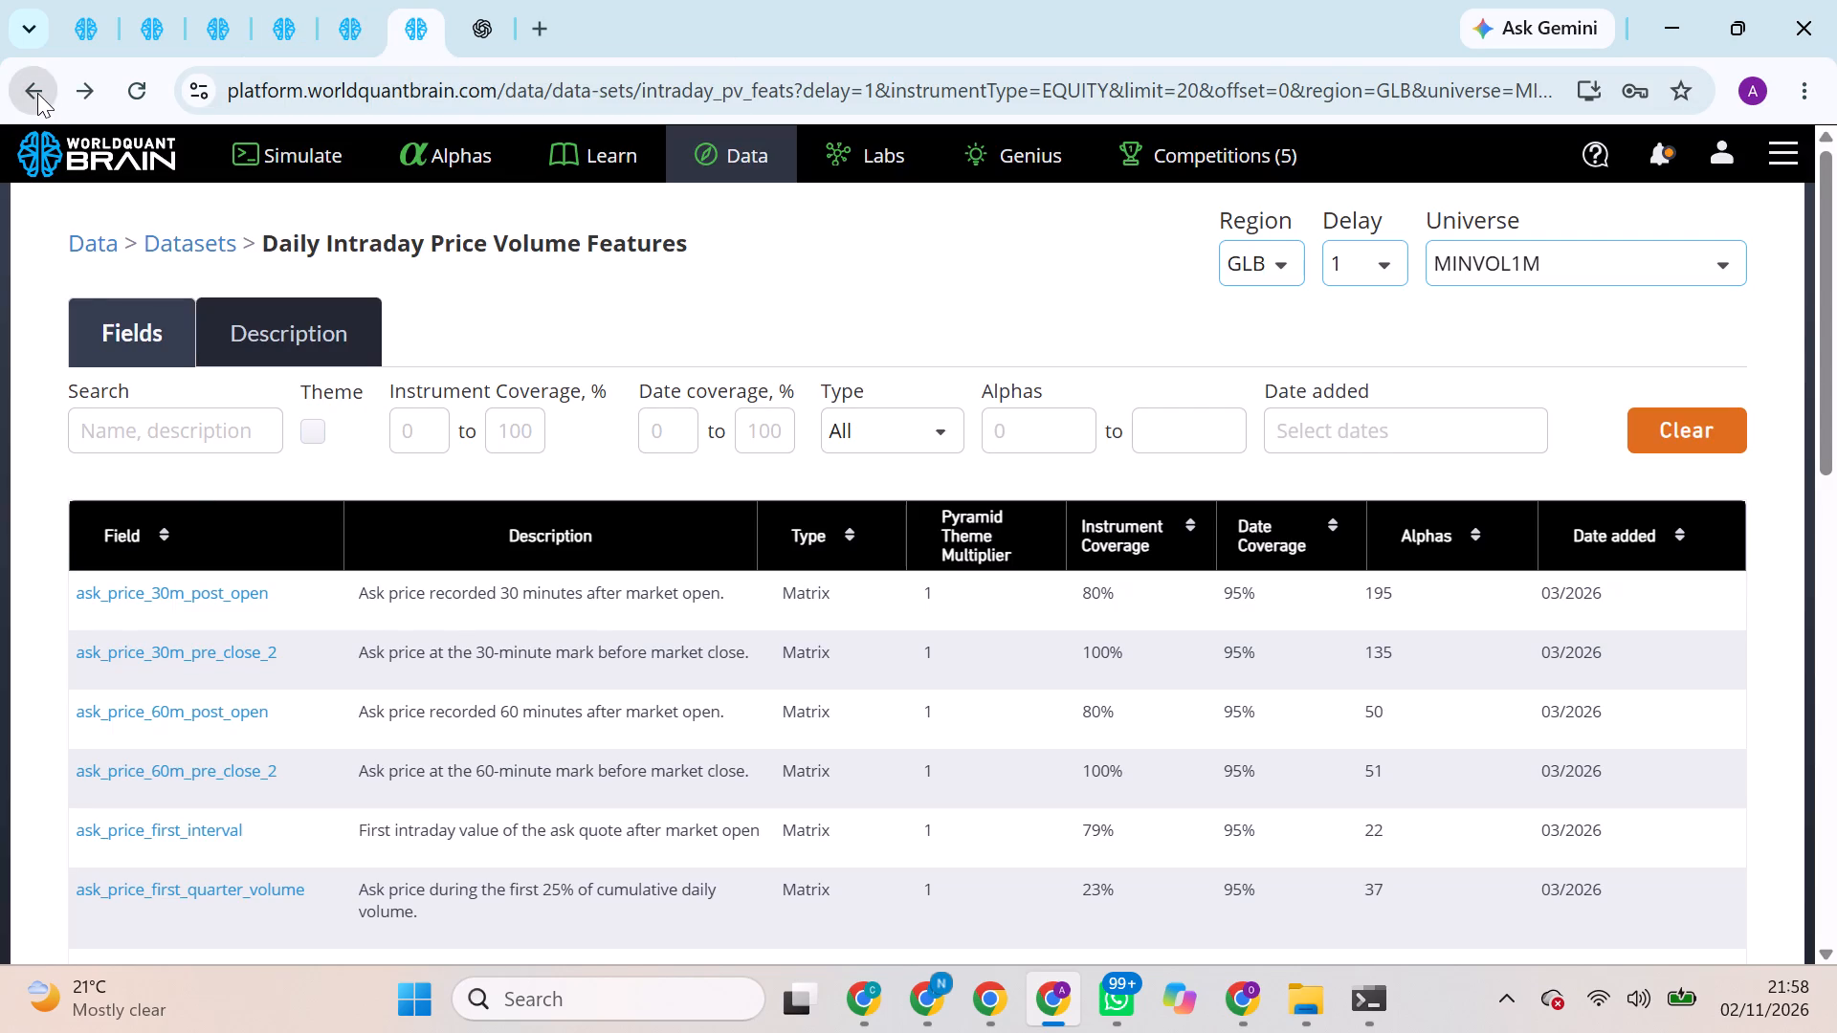
scroll(335, 613, "down", 1)
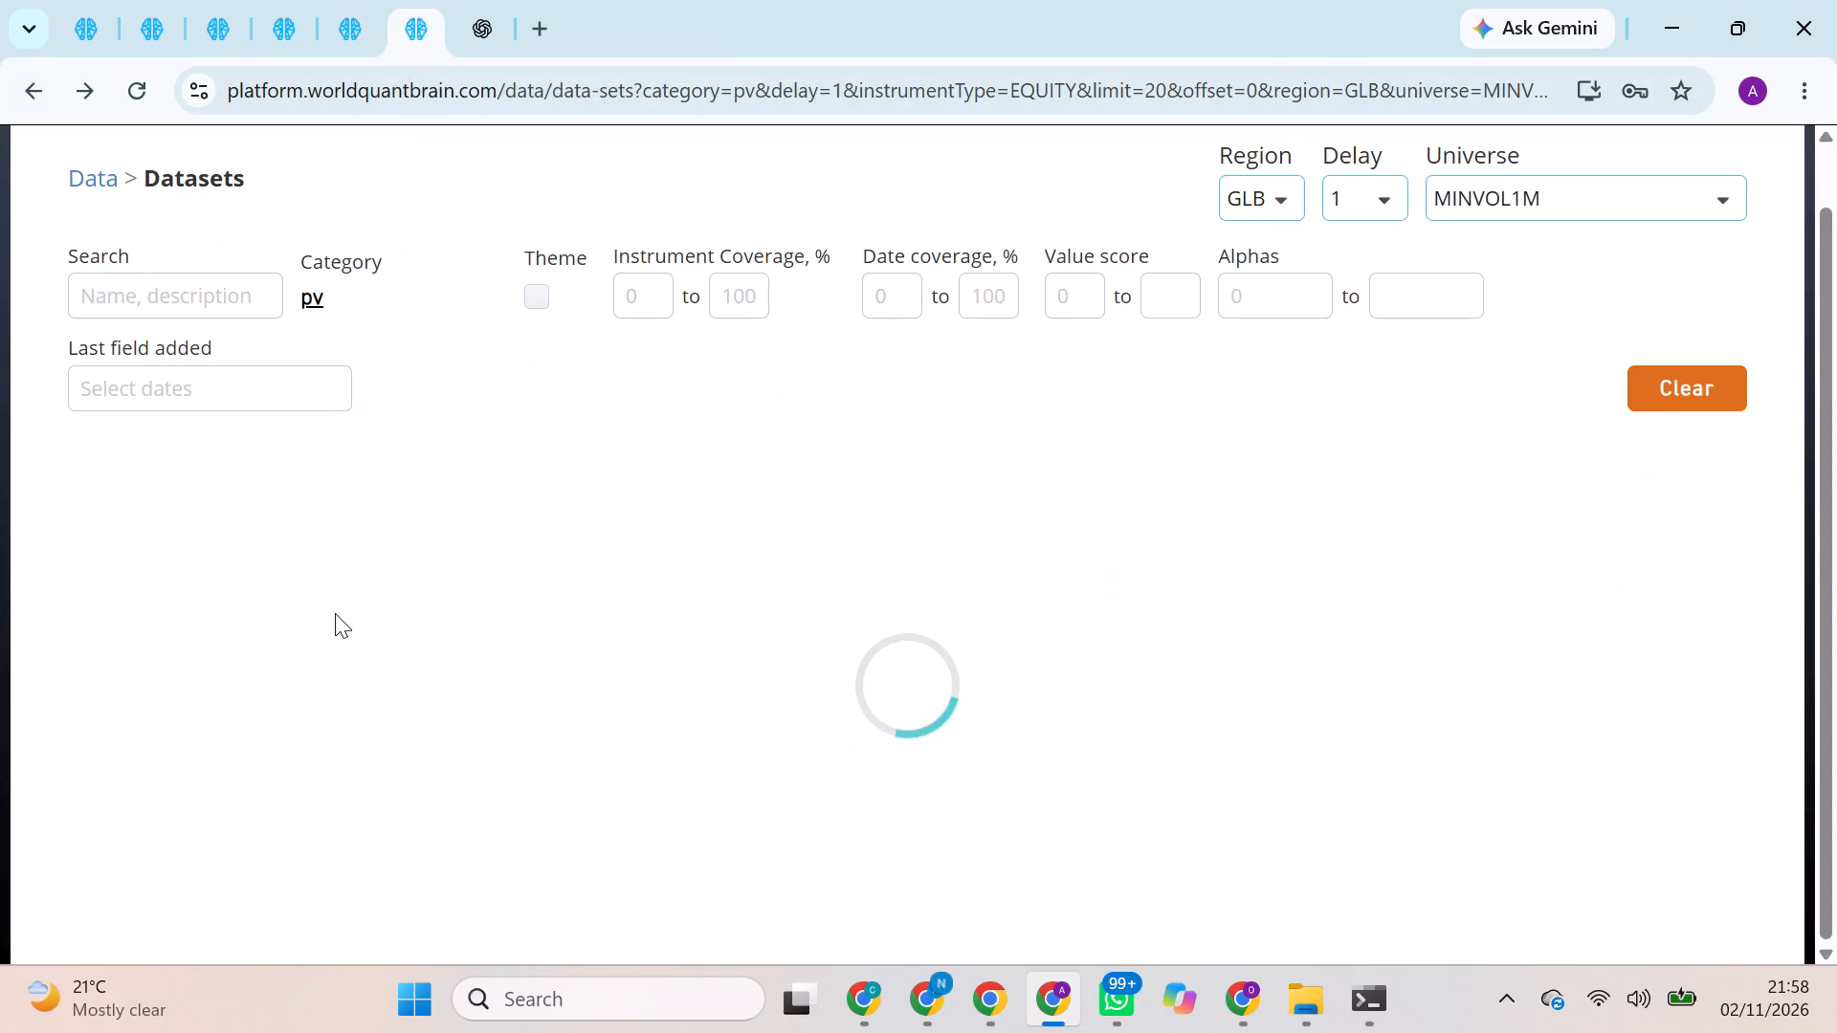
scroll(335, 613, "down", 4)
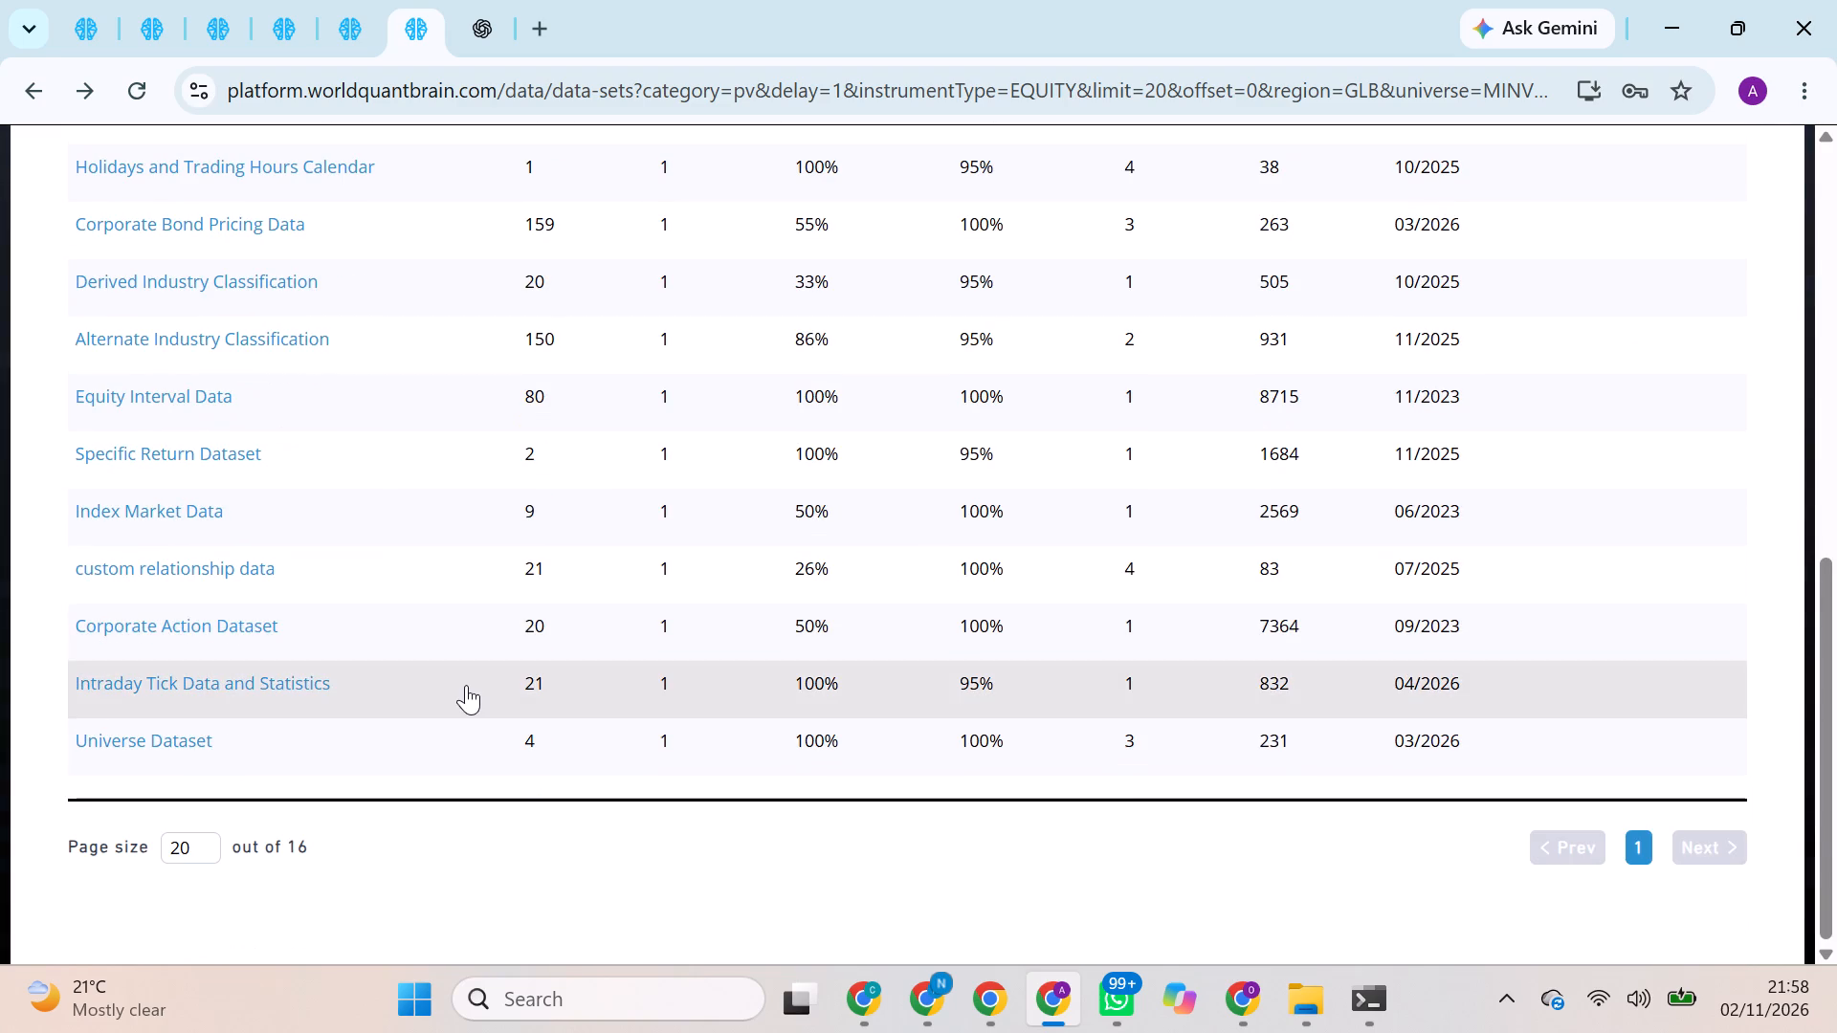
left_click(466, 685)
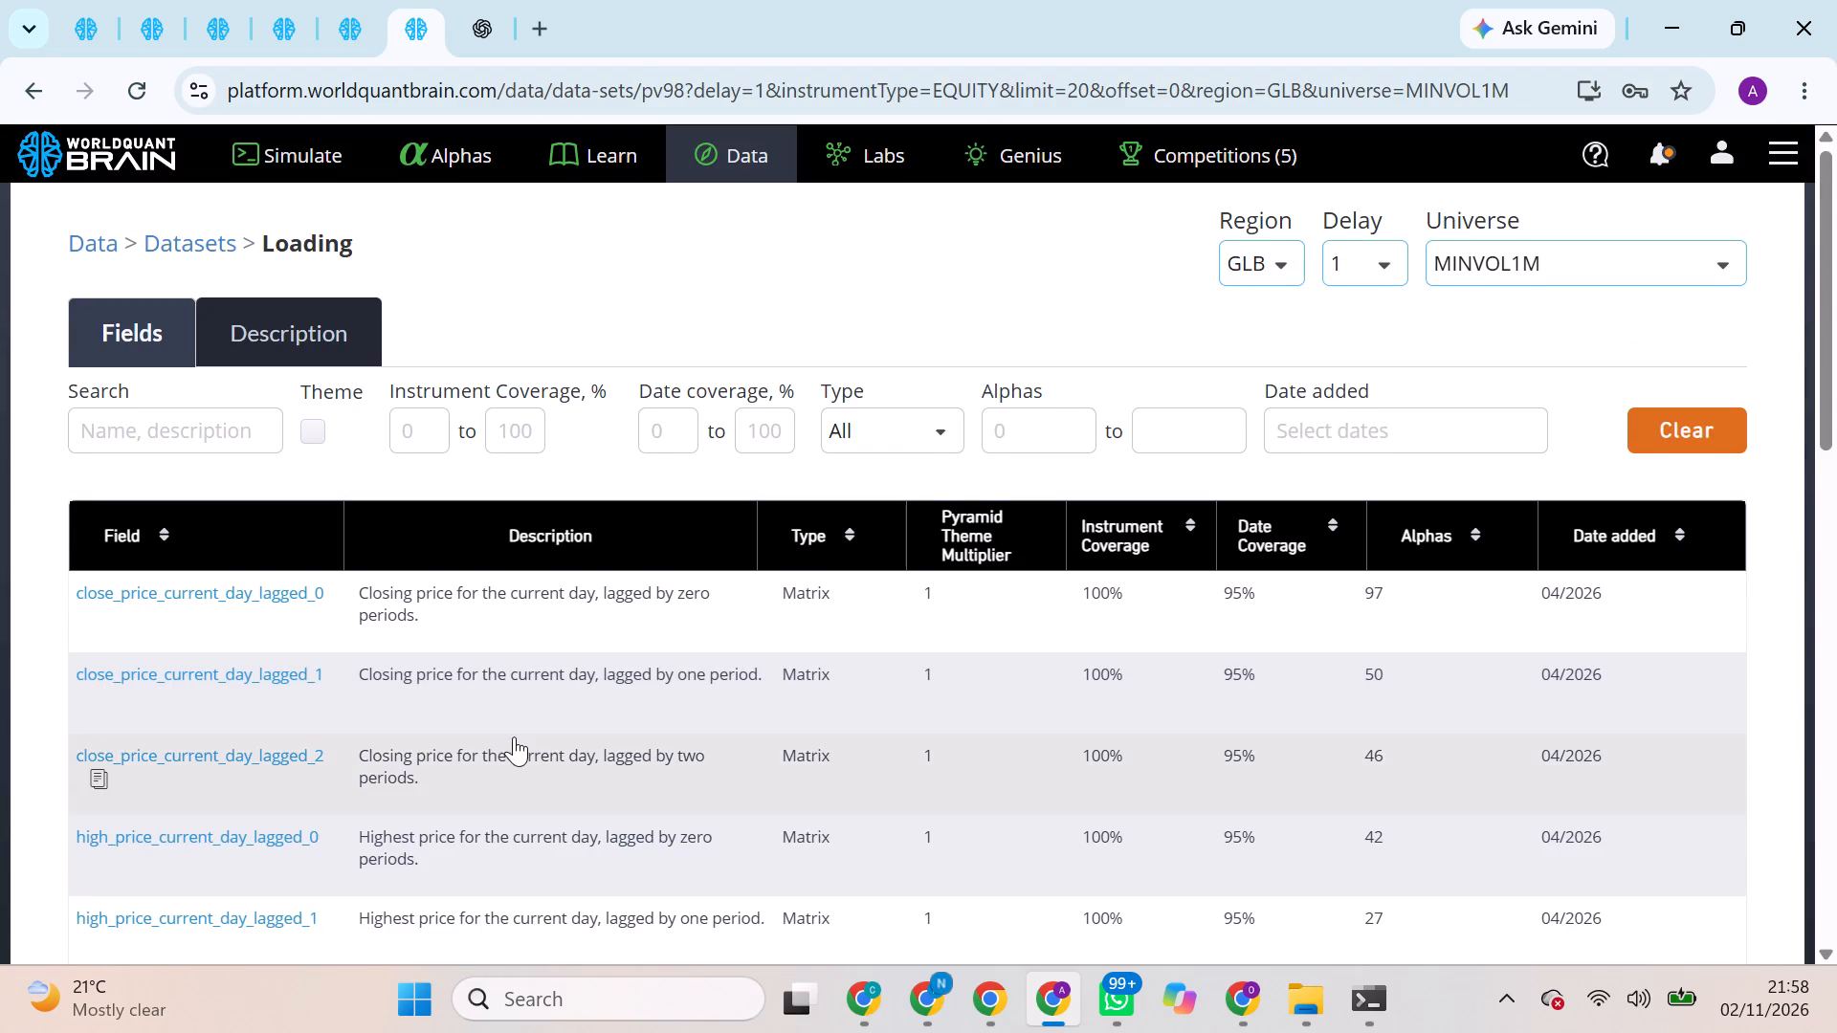
scroll(514, 736, "down", 1)
left_click(96, 573)
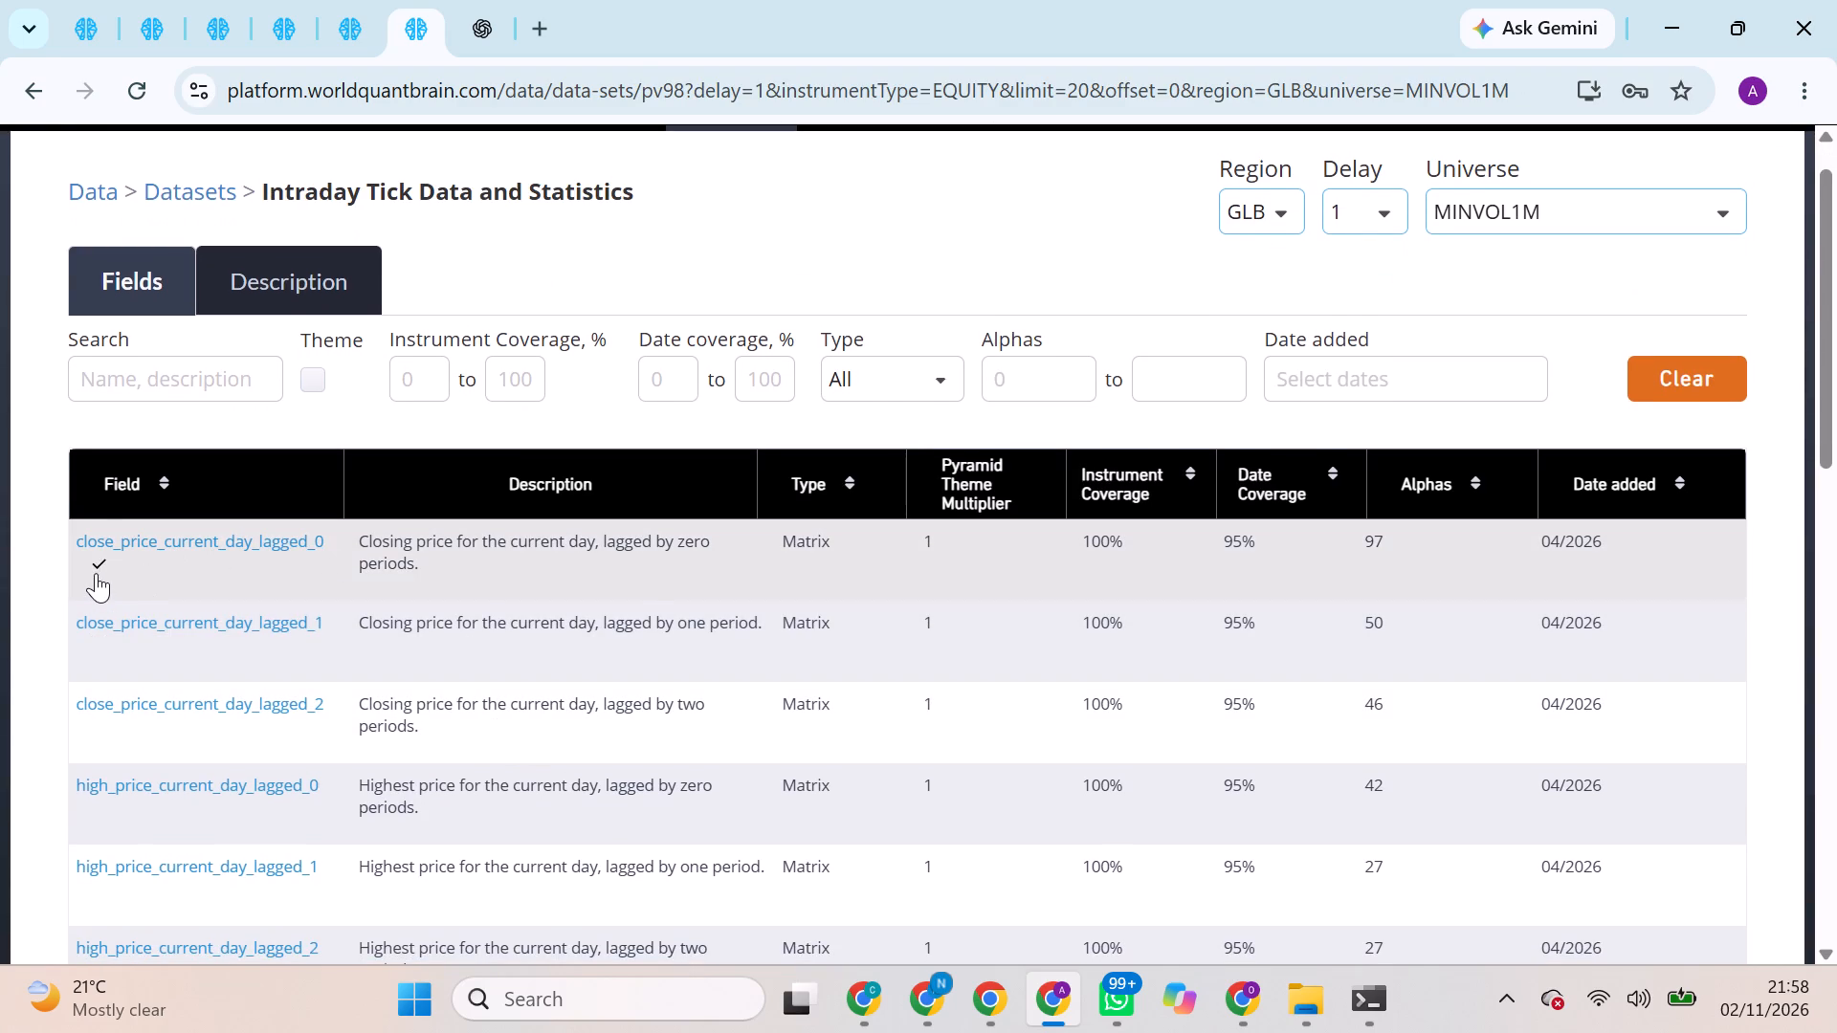
Replace ask_price_30m_post_open with close_price_current_day_lagged_0 in its alpha expression and run a full simulation.
left_click(78, 34)
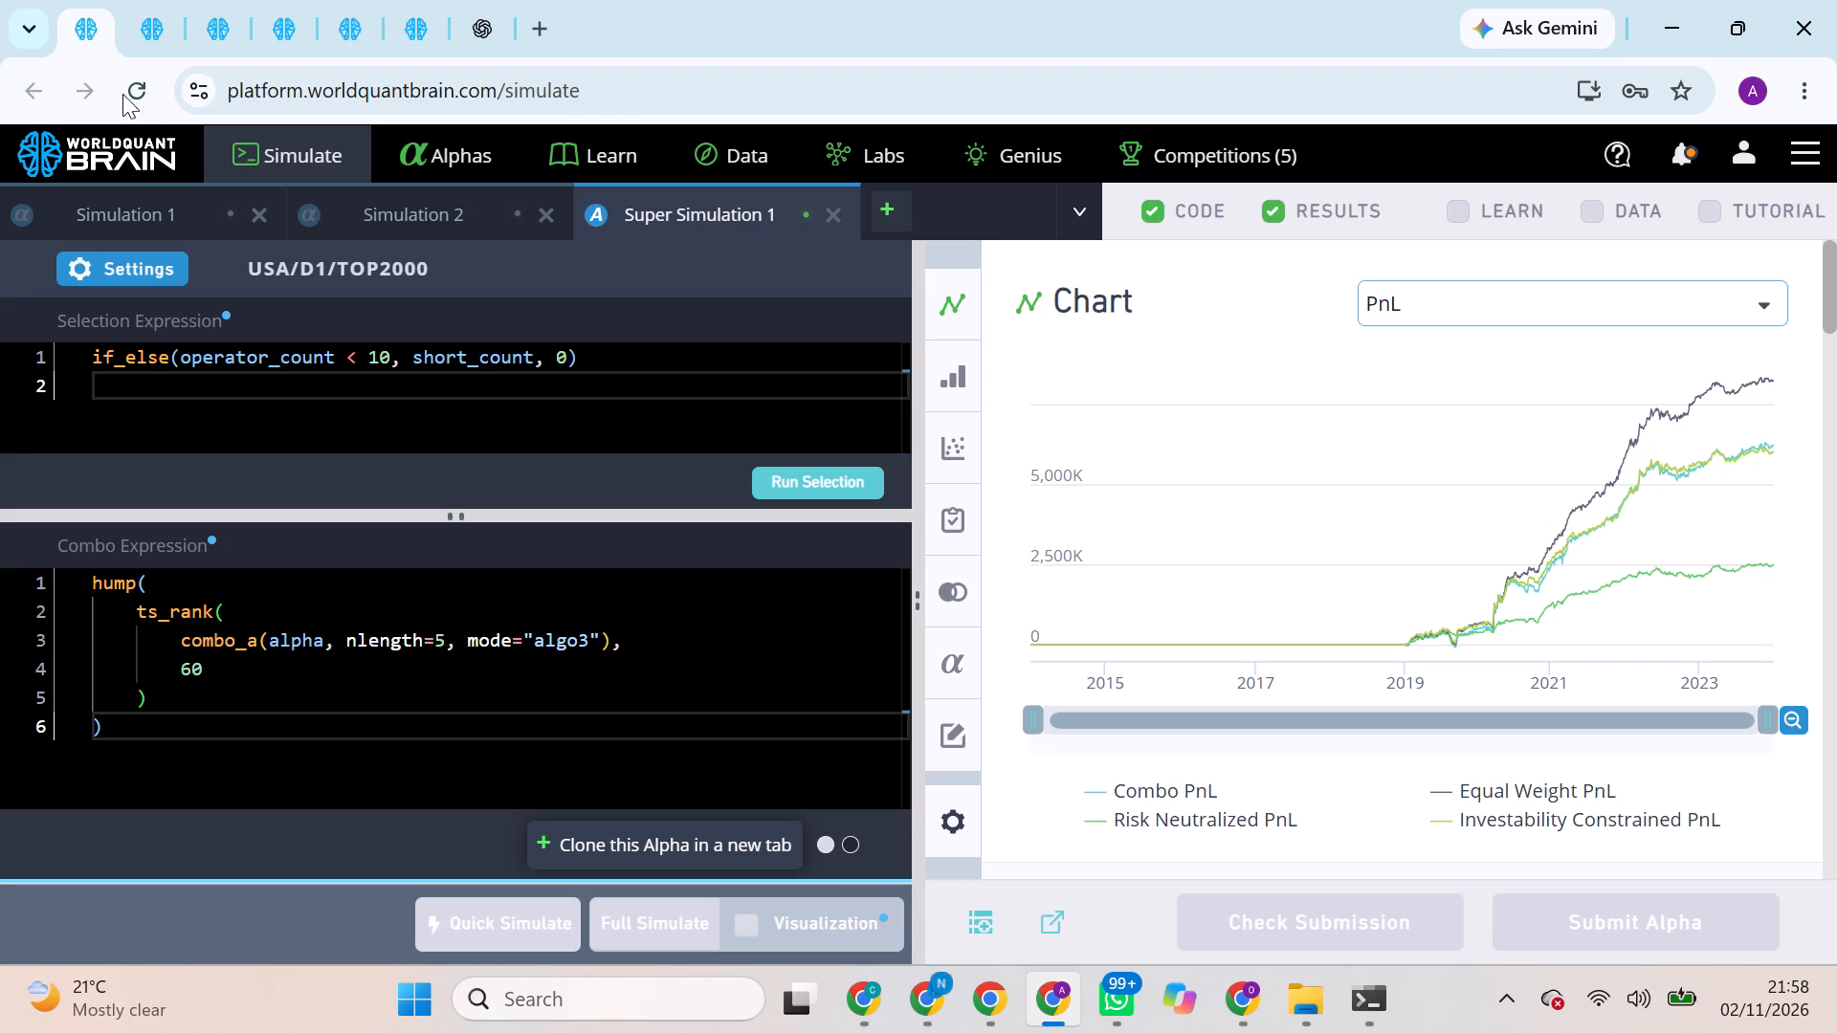
left_click(157, 19)
left_click(227, 0)
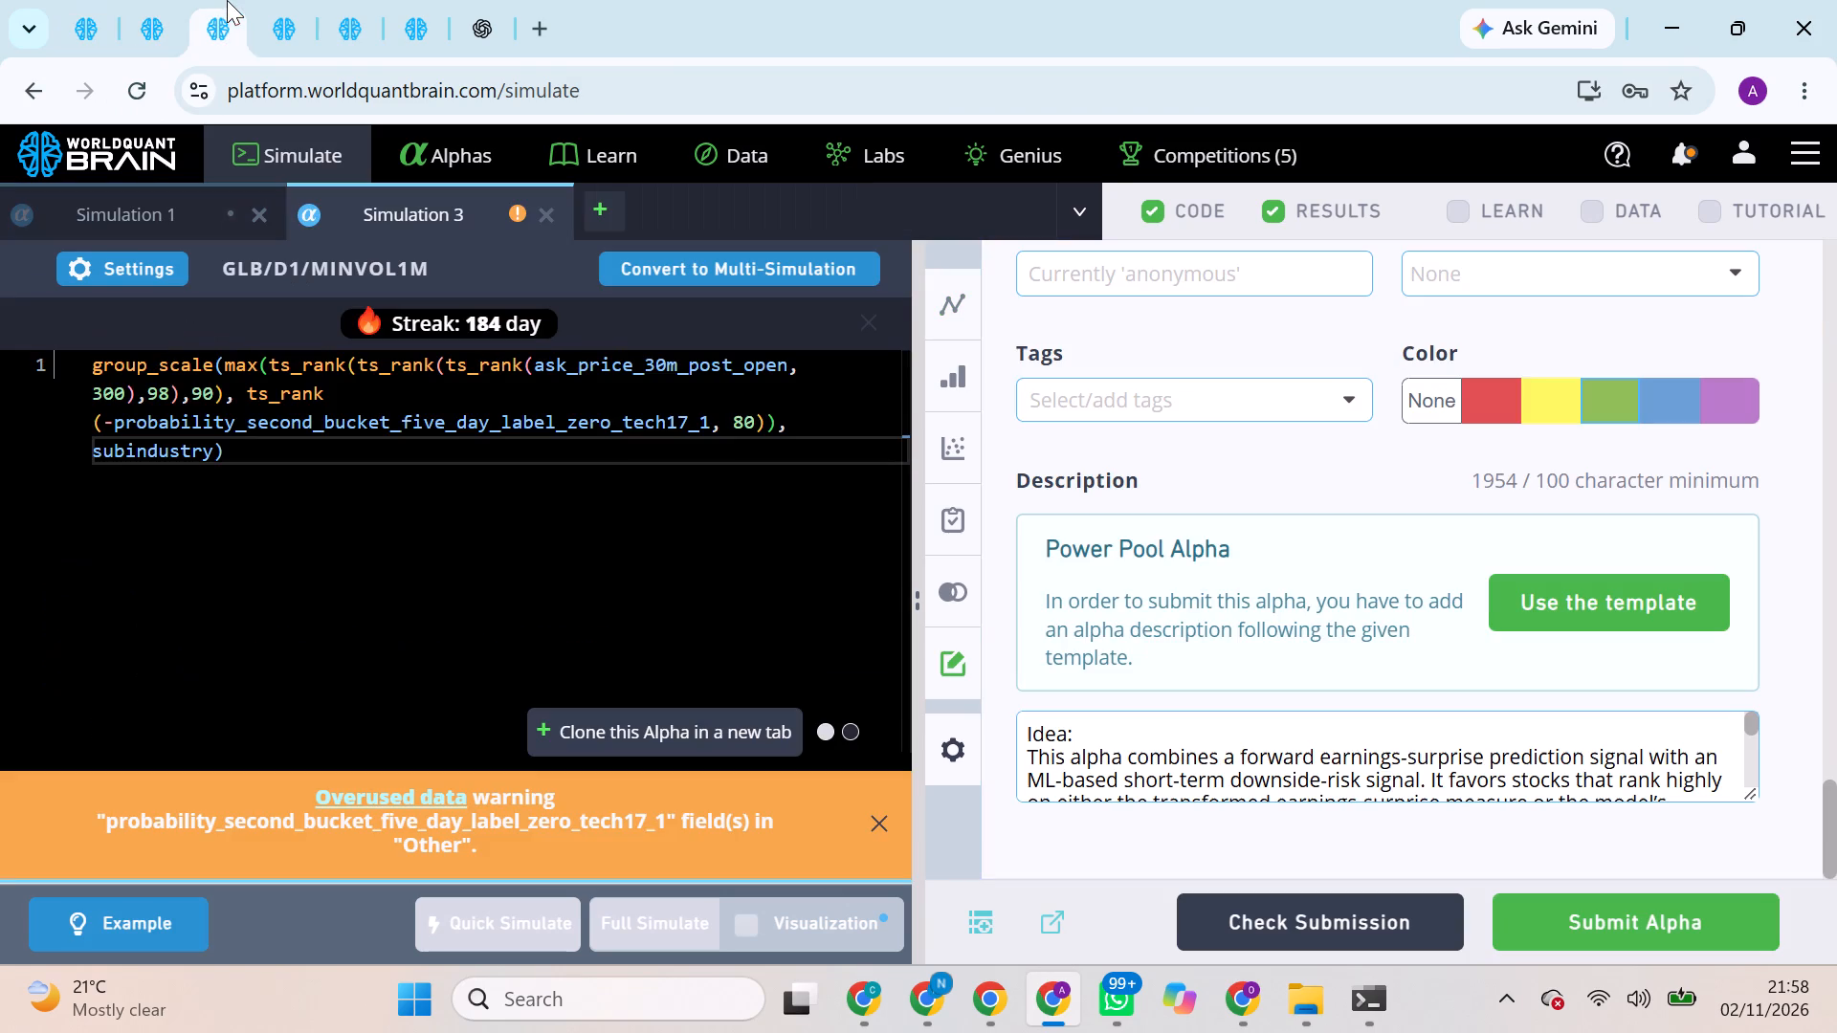
double_click(587, 370)
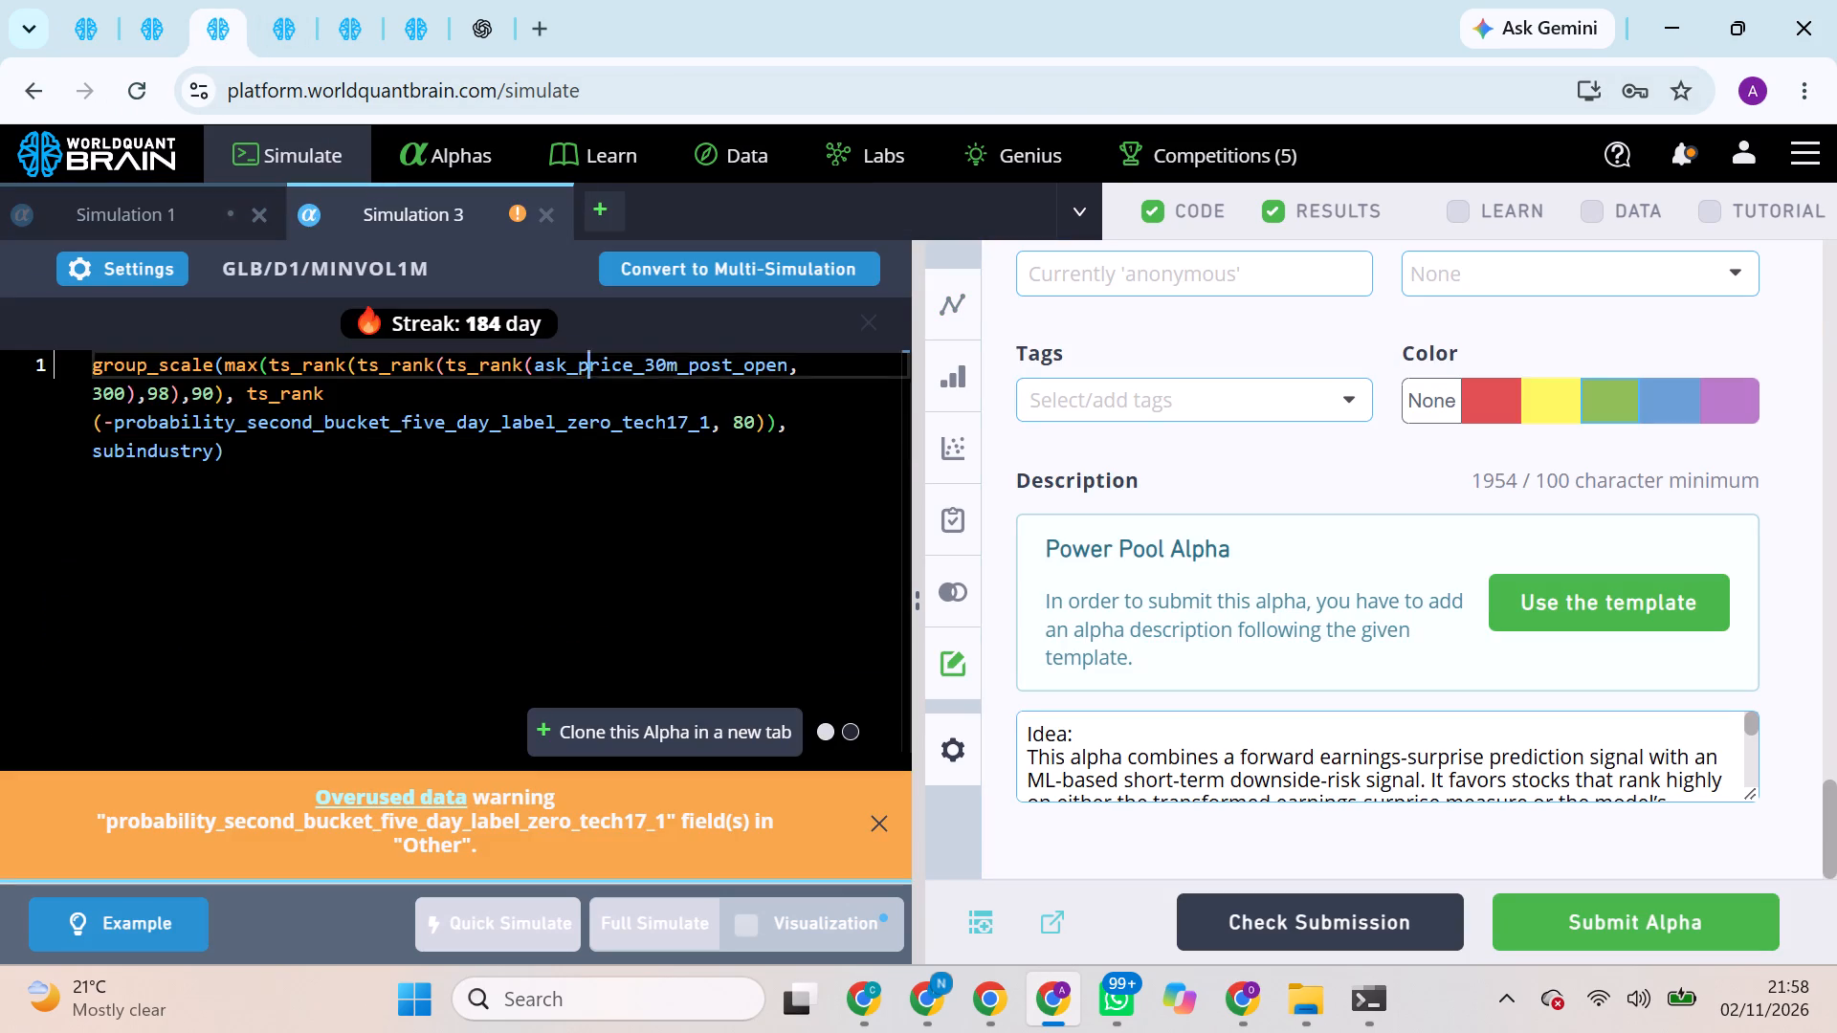
key("ctrl+v")
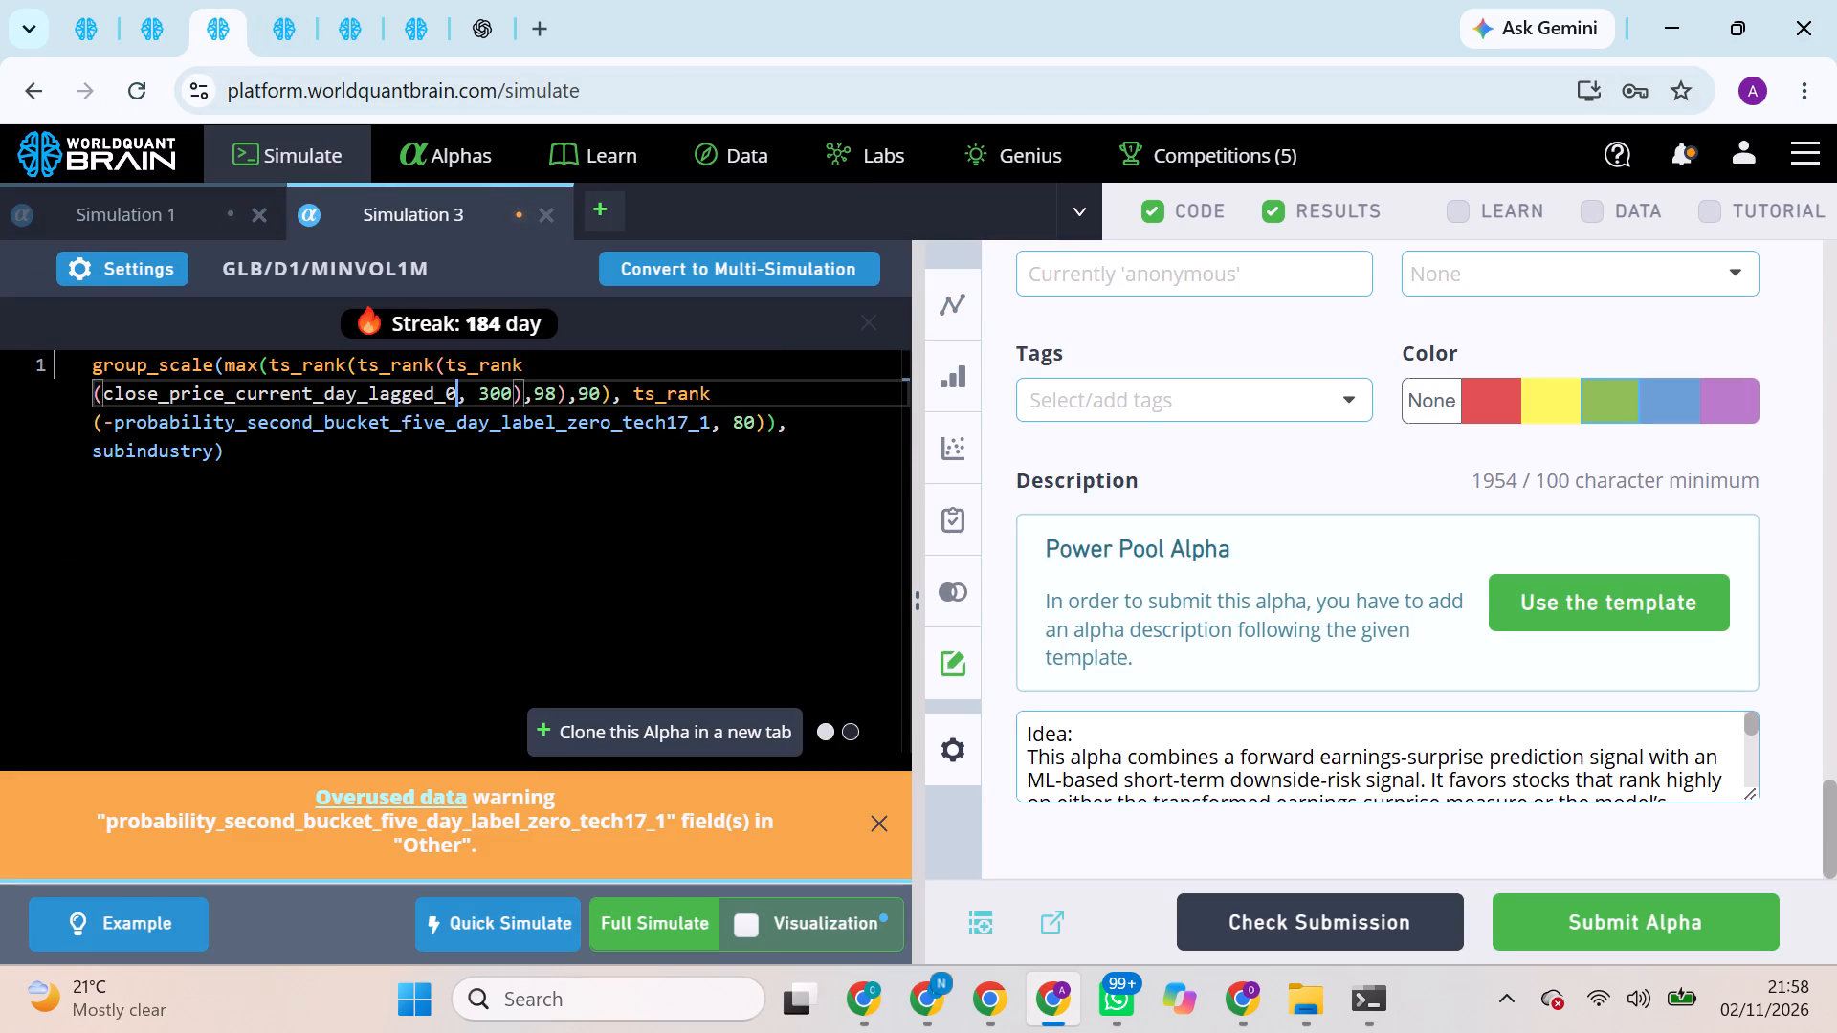
left_click(698, 934)
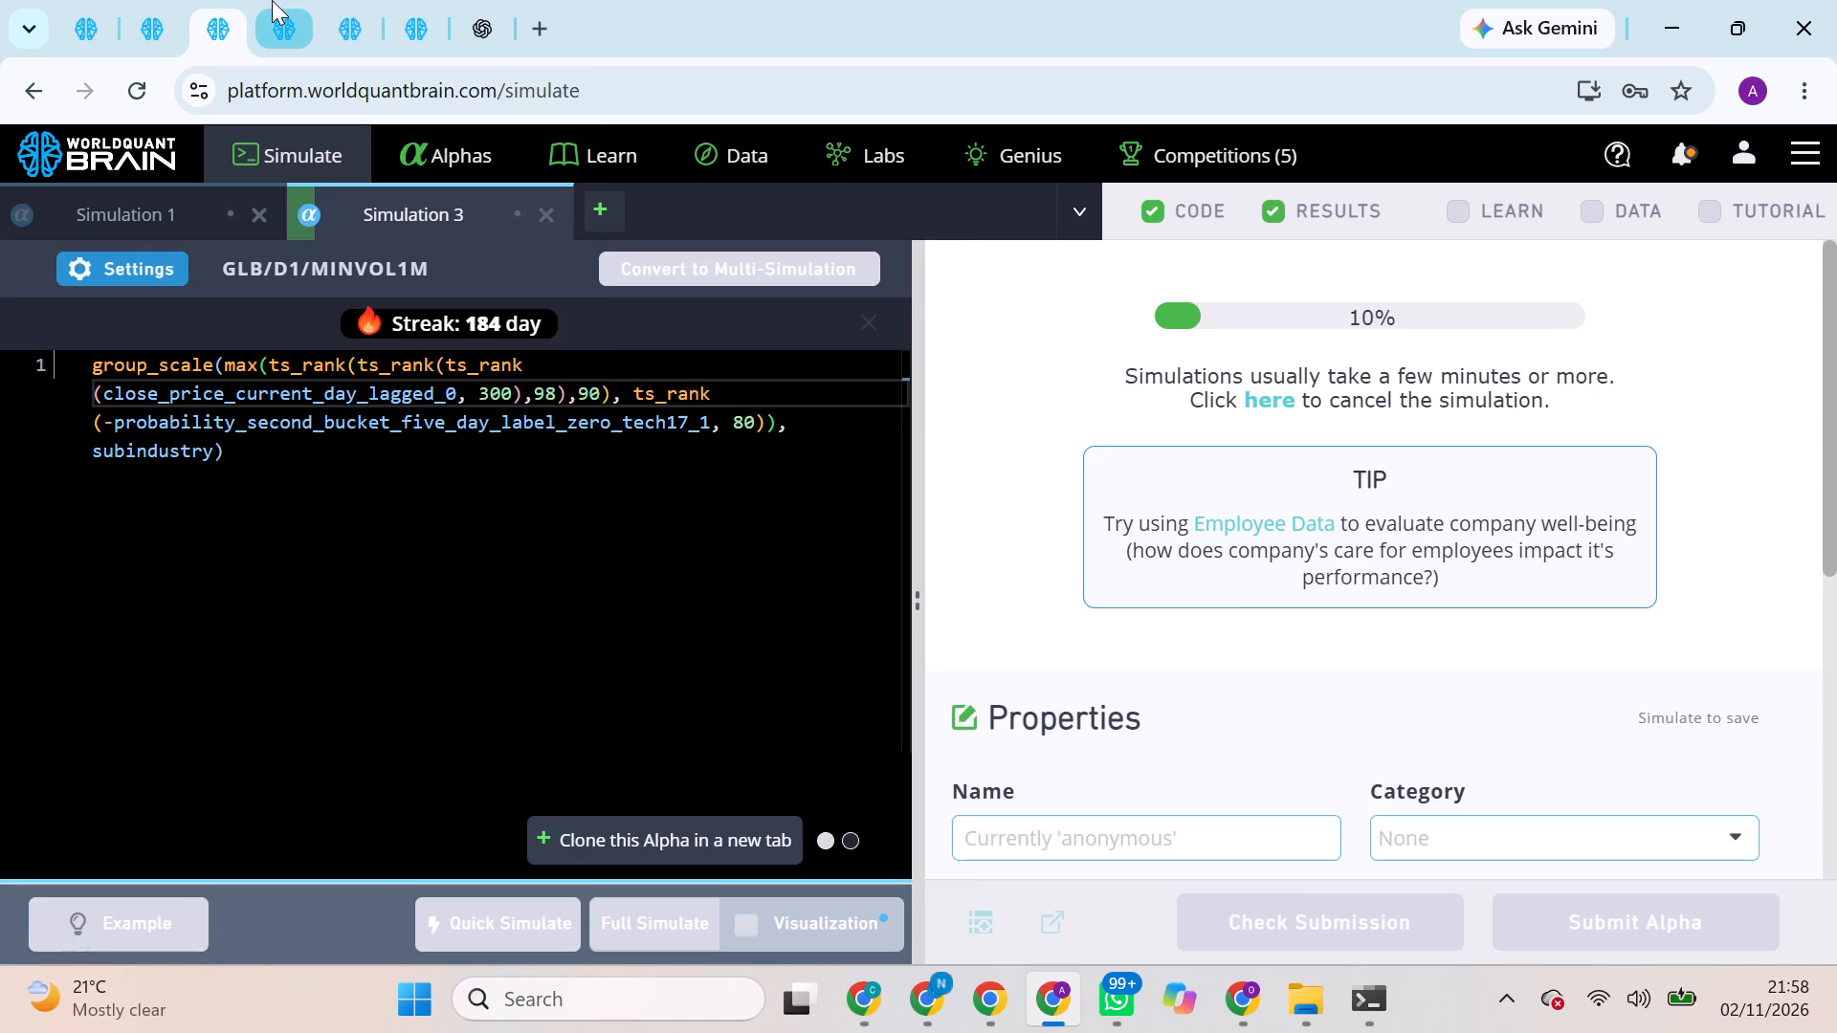
Copy close_price_current_day_lagged_1 from the dataset, substitute it for ask_price_30m_pre_close_2 in its alpha expression, and run a full simulation.
left_click(272, 0)
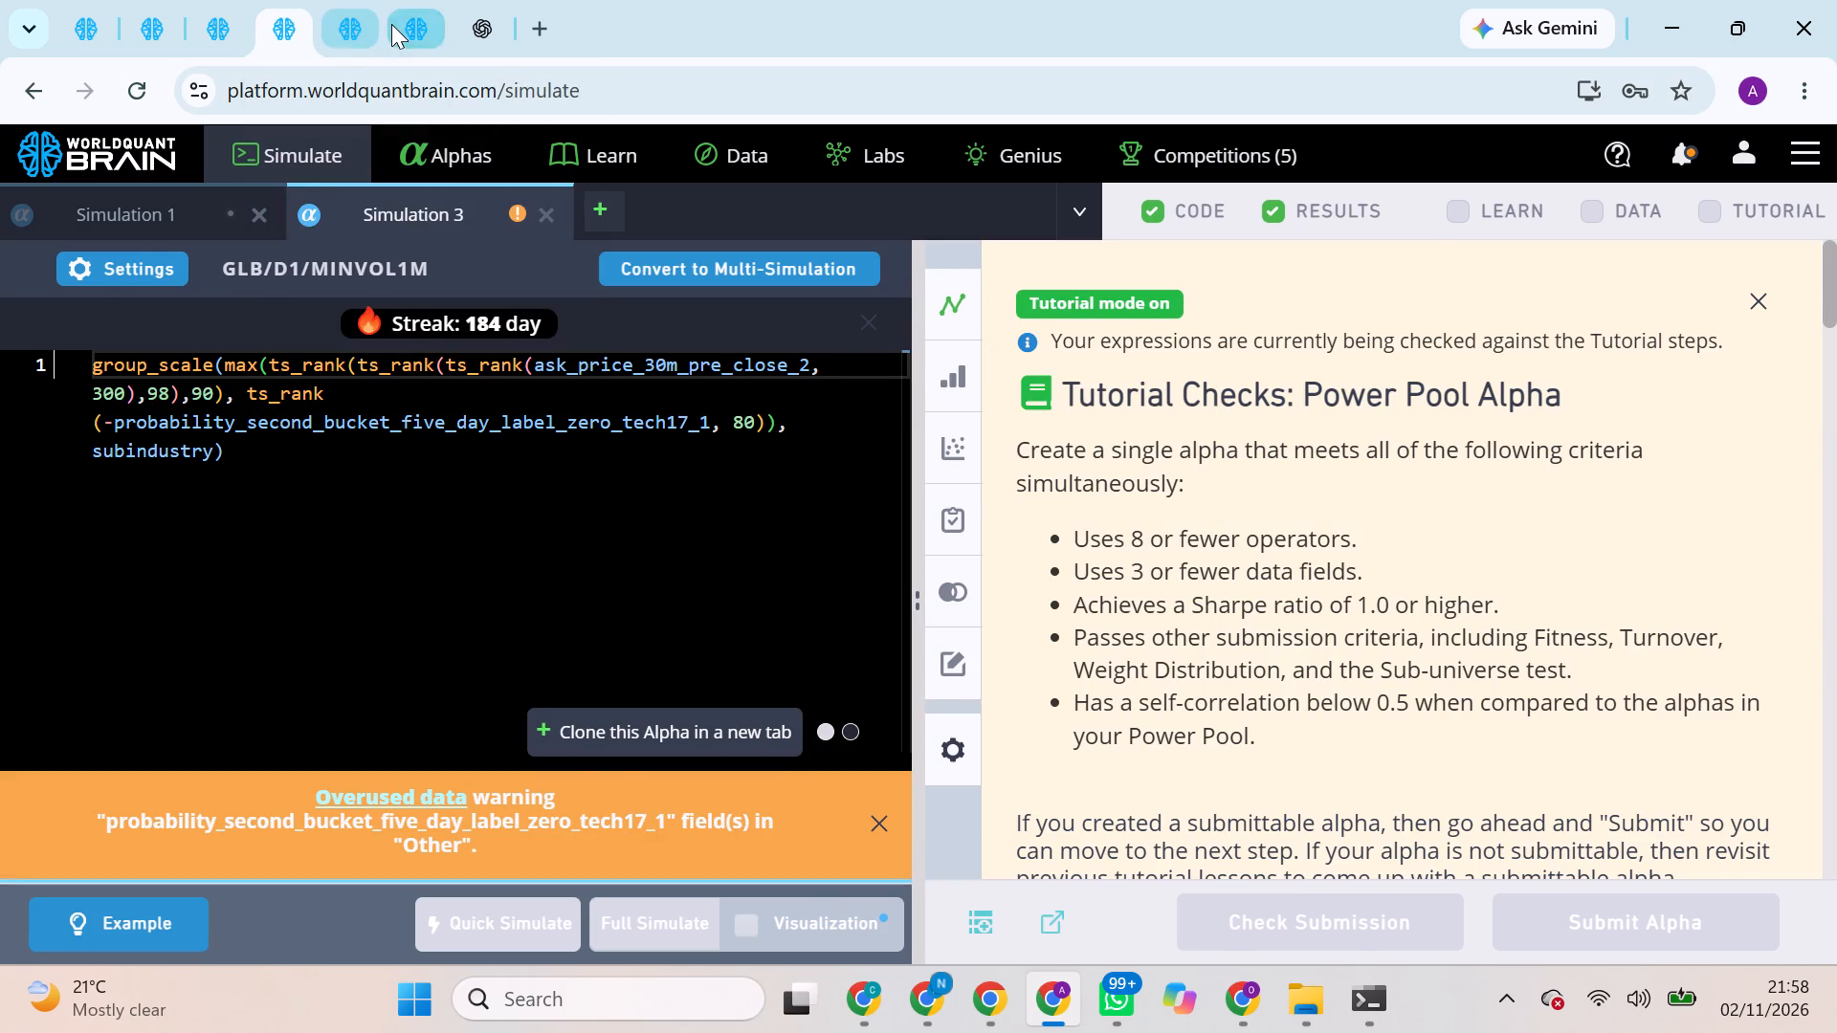
left_click(391, 24)
left_click(103, 648)
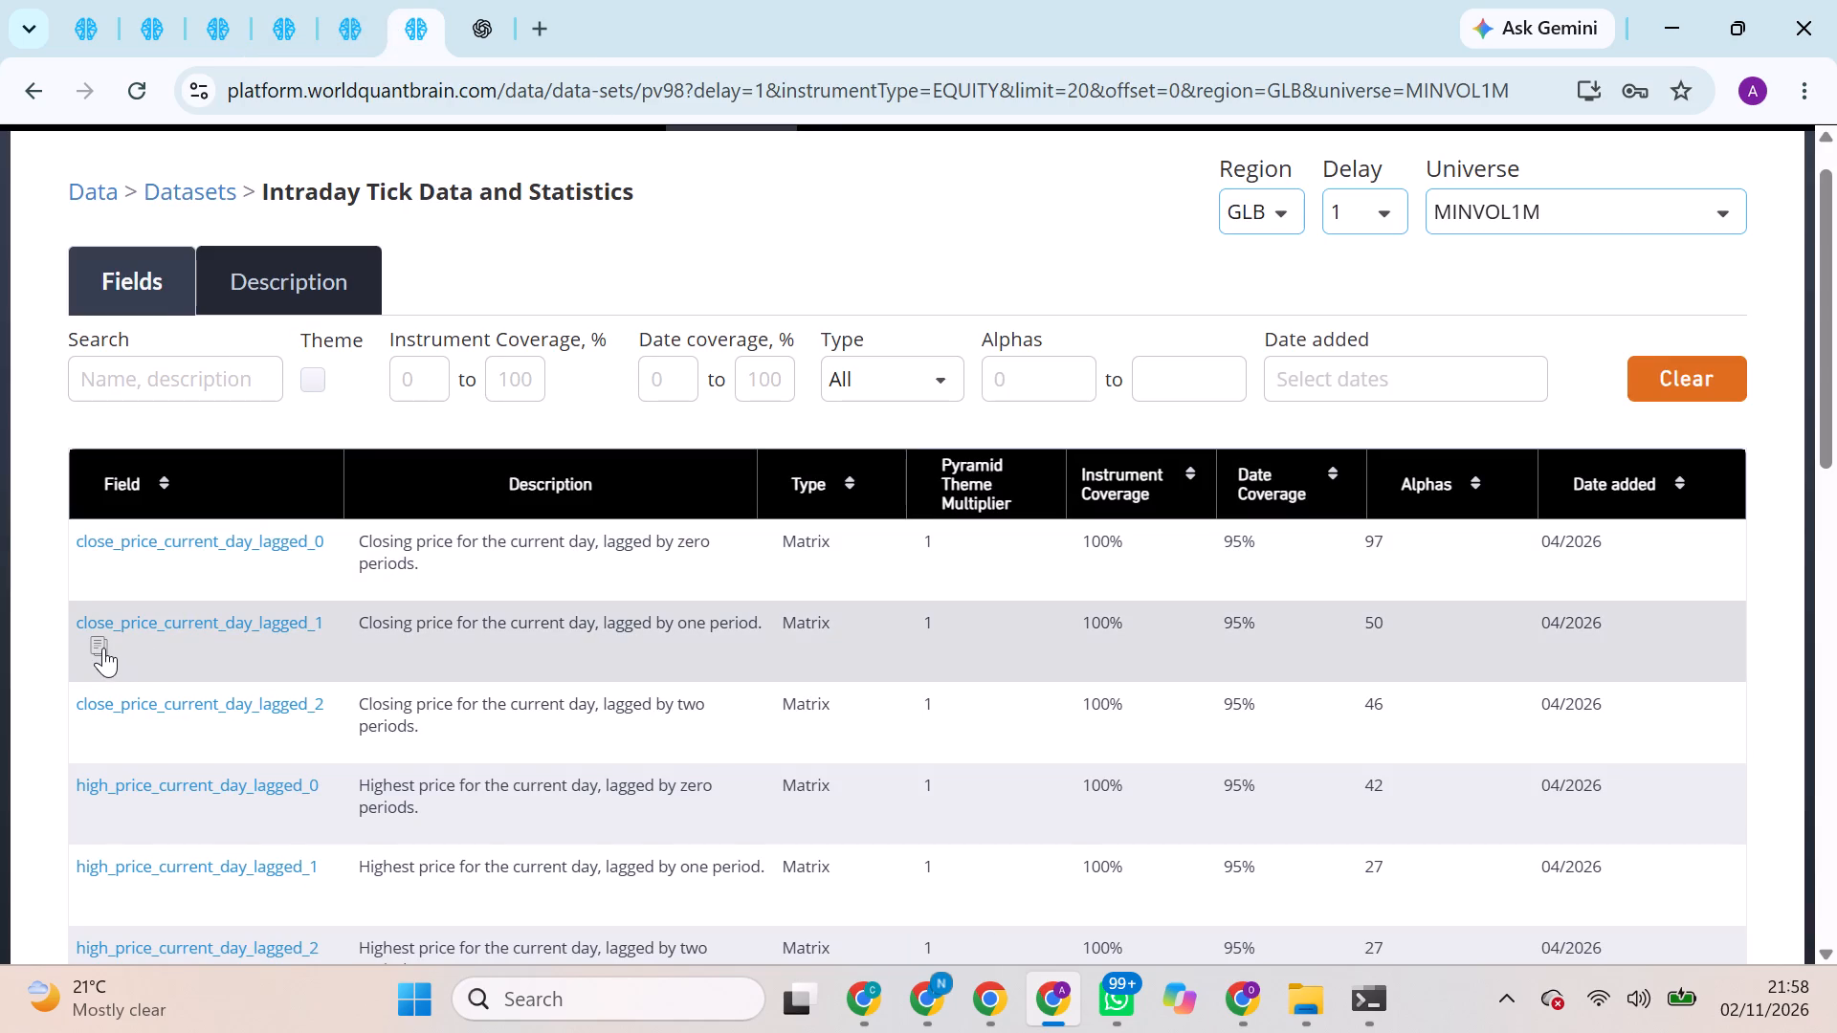
left_click(123, 0)
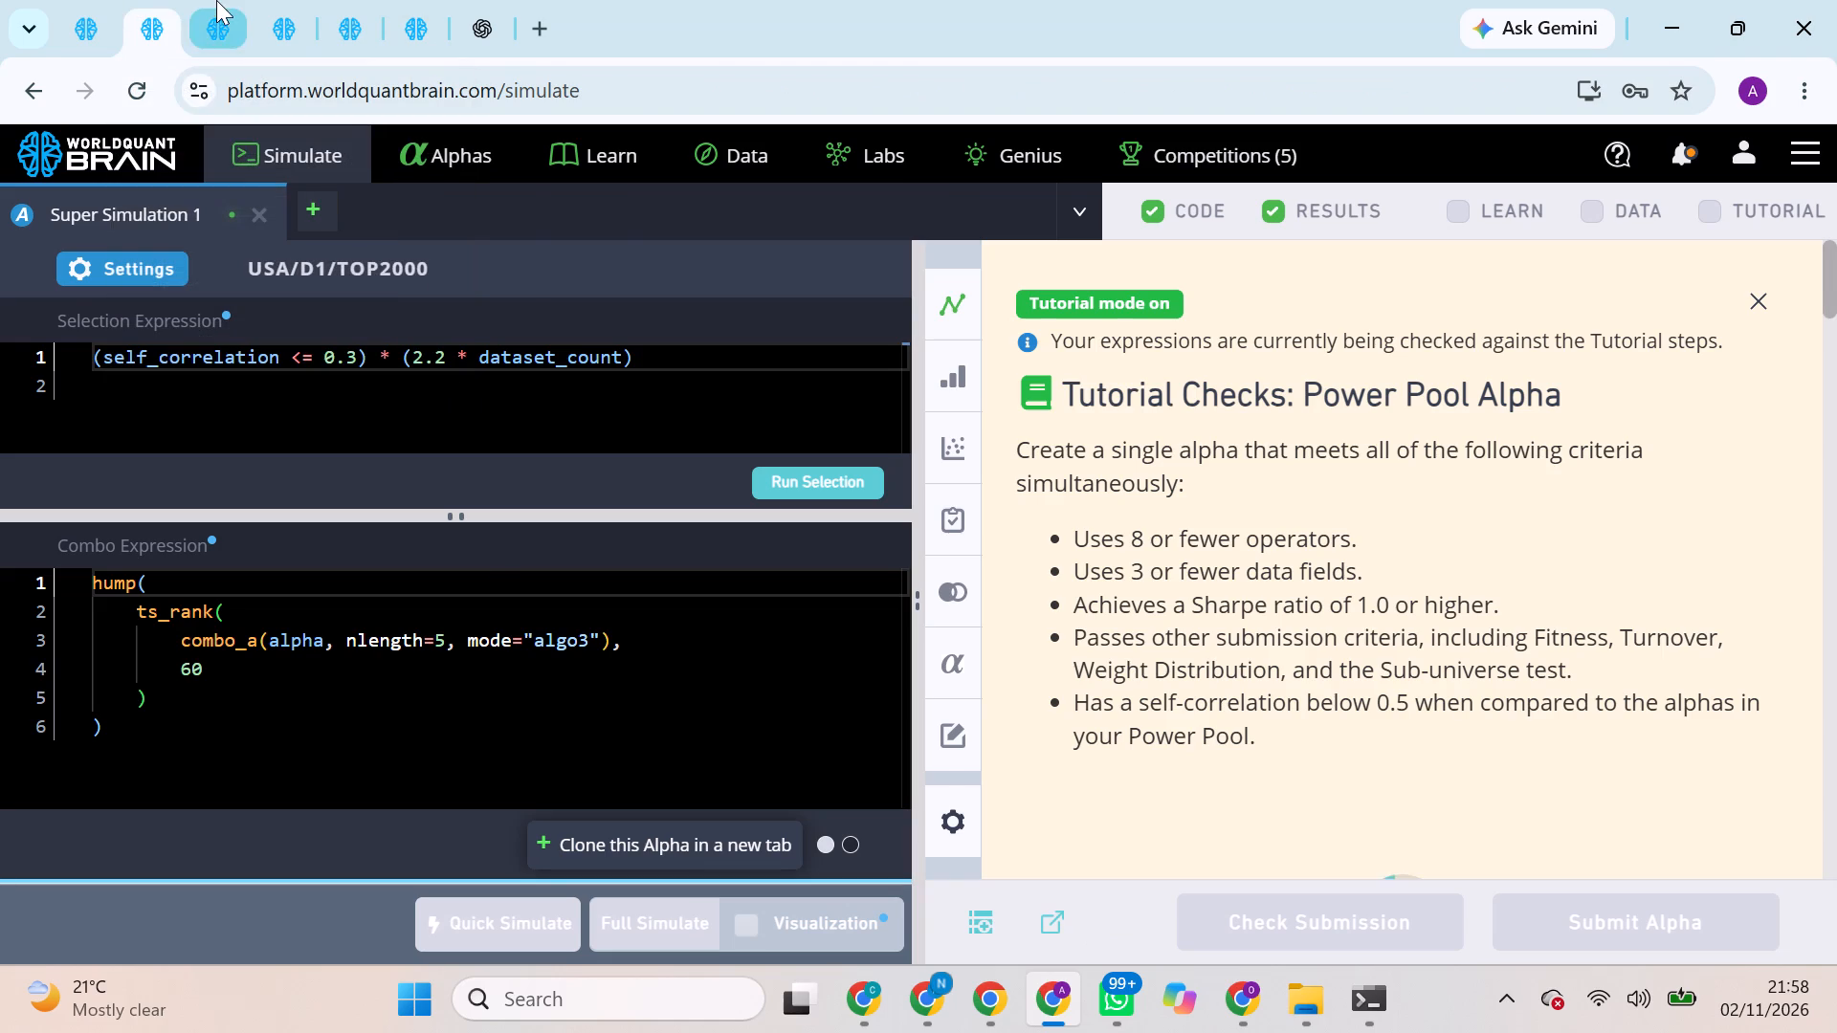
left_click(216, 0)
left_click(275, 0)
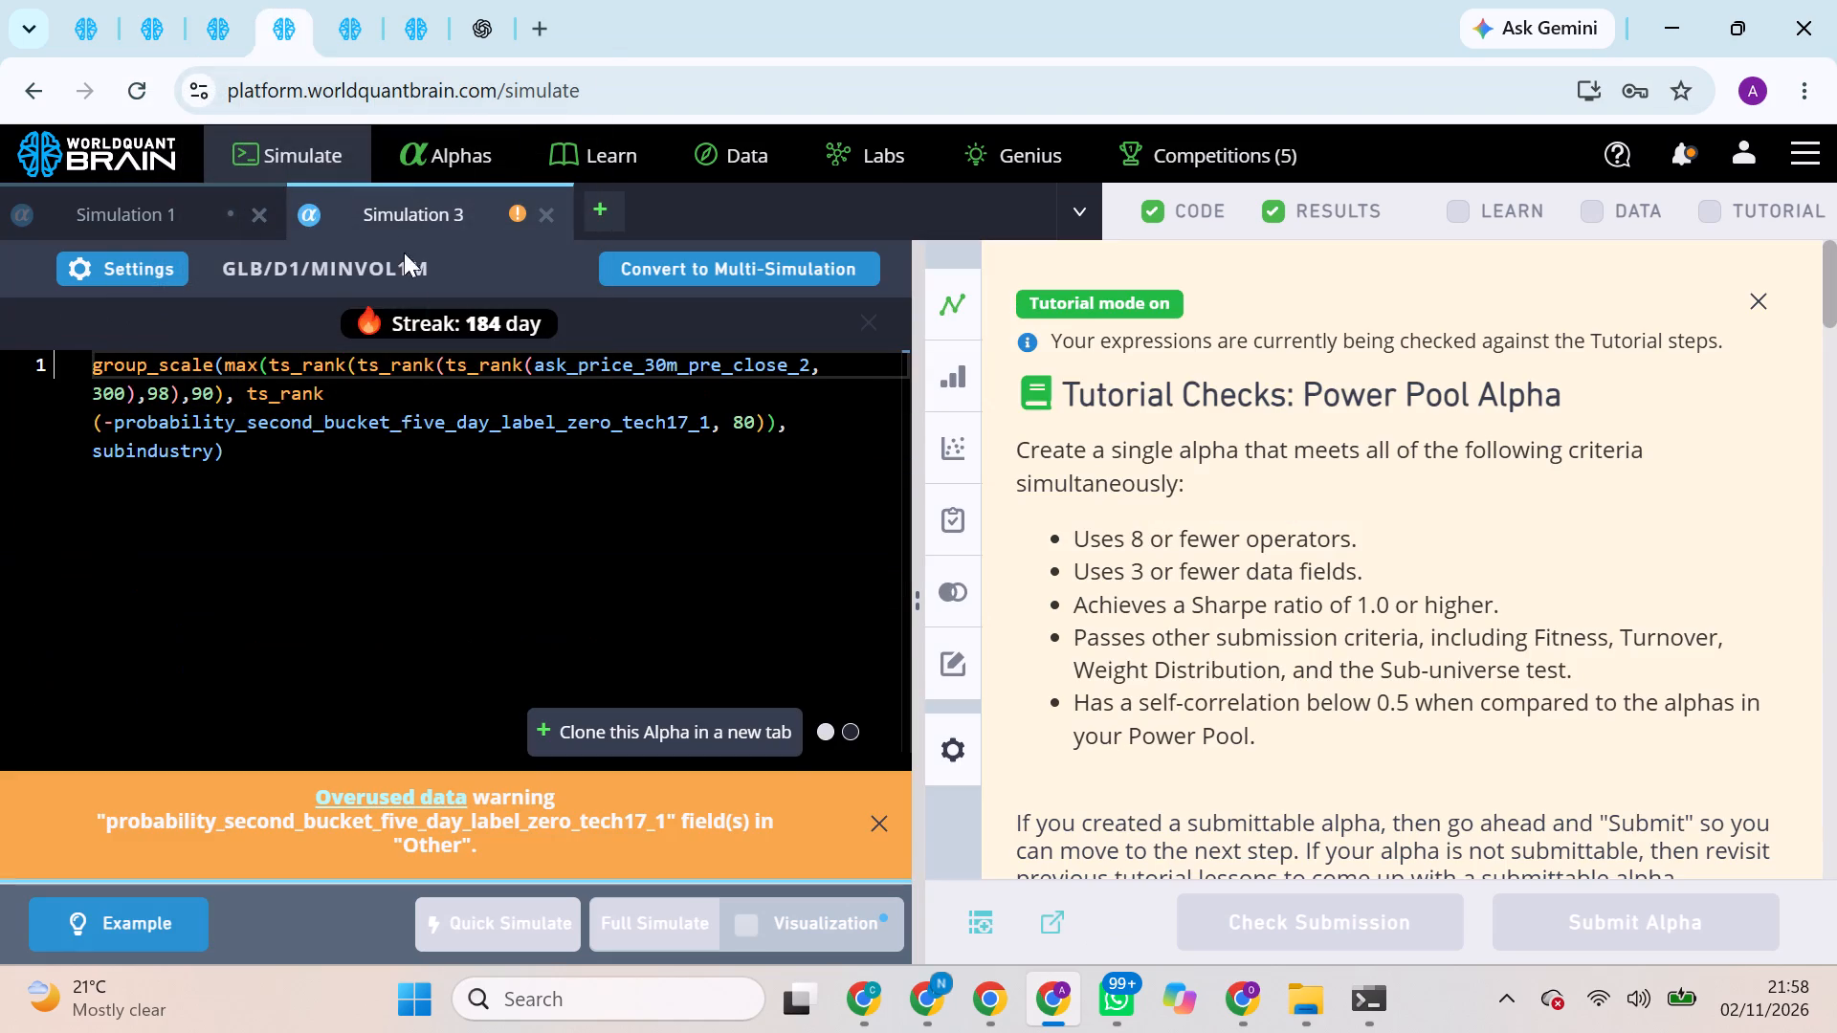
double_click(565, 361)
key("ctrl+v")
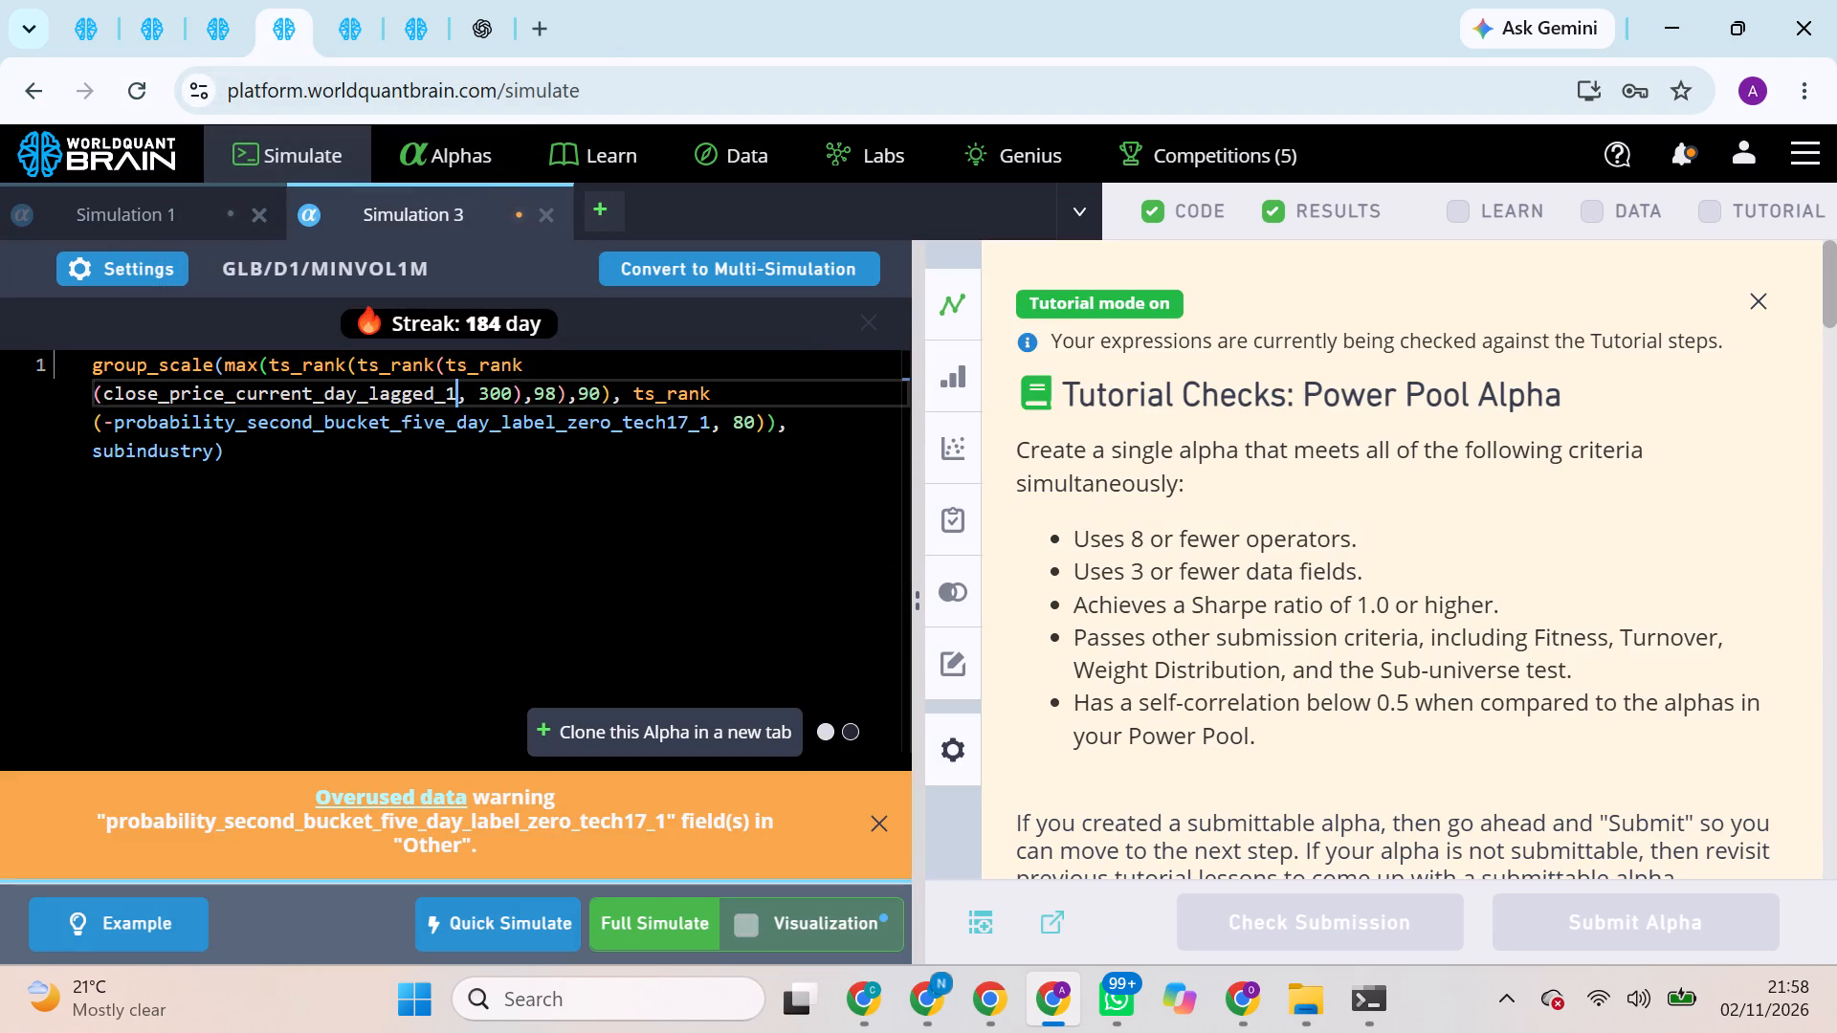
left_click(653, 932)
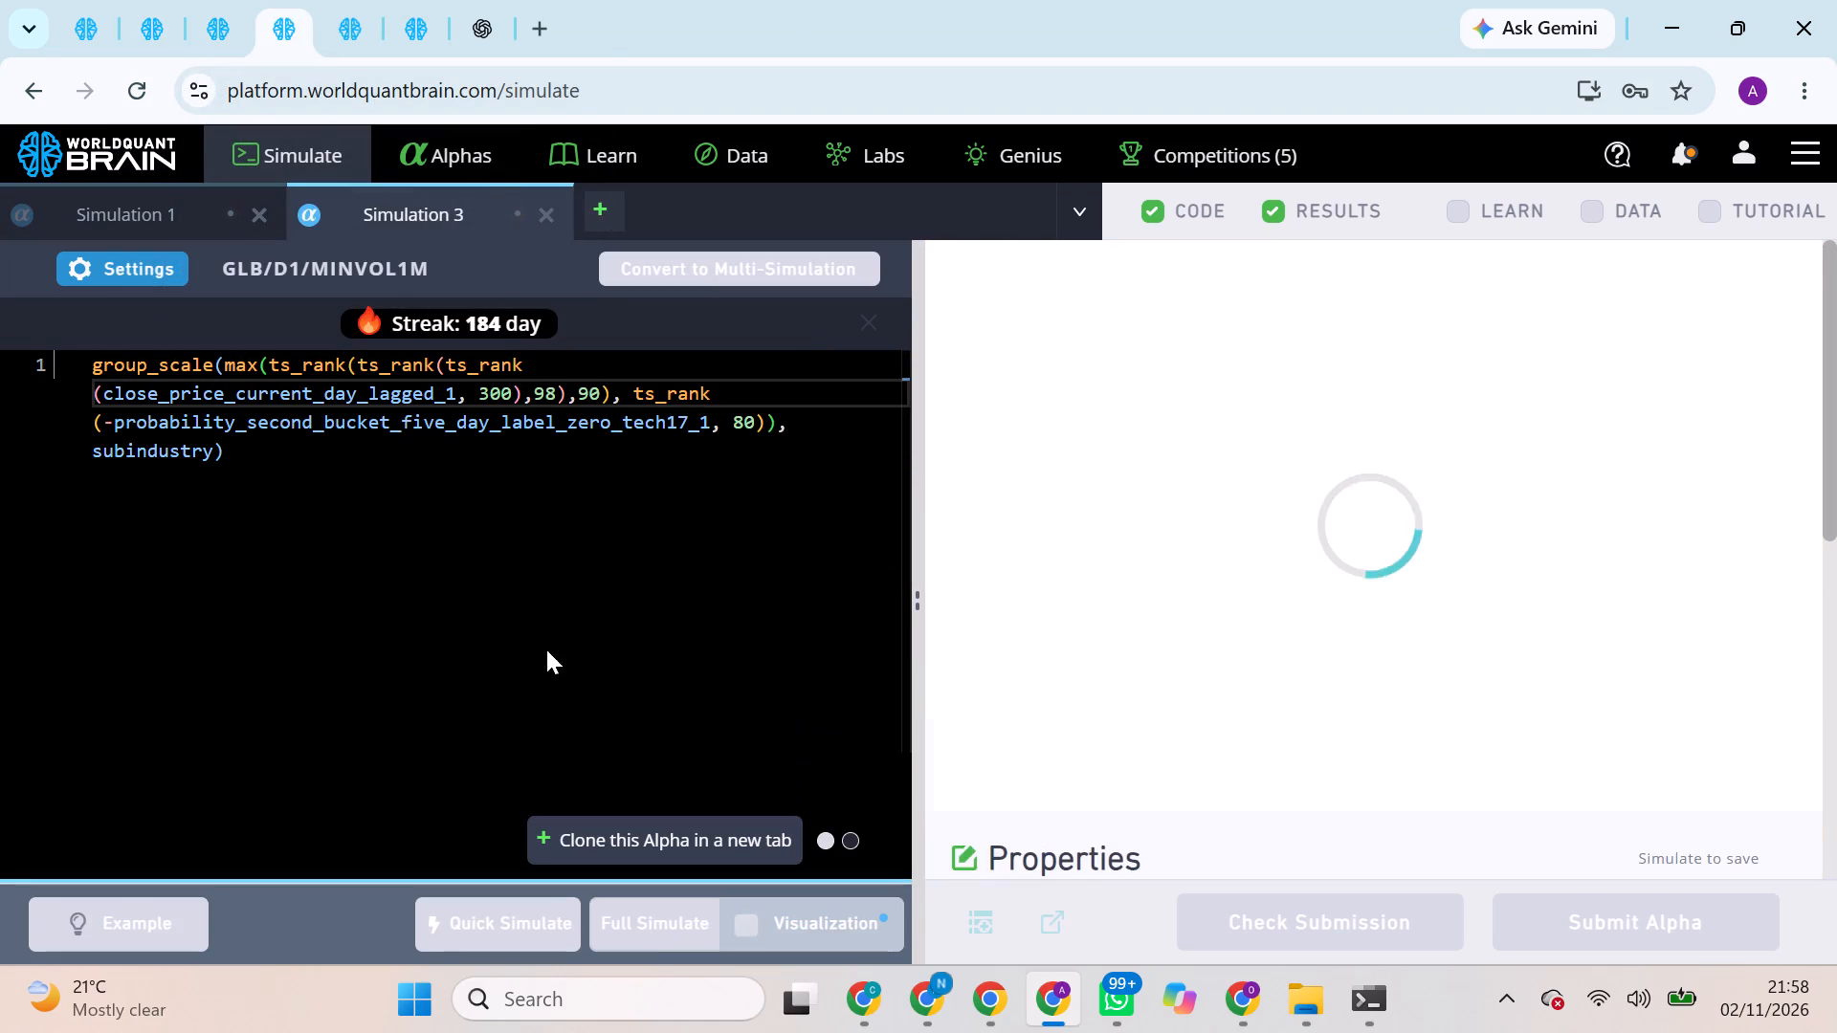
Copy close_price_current_day_lagged_2 from the dataset, substitute it for ask_price_60m_post_open in its alpha expression, and run a full simulation.
left_click(331, 19)
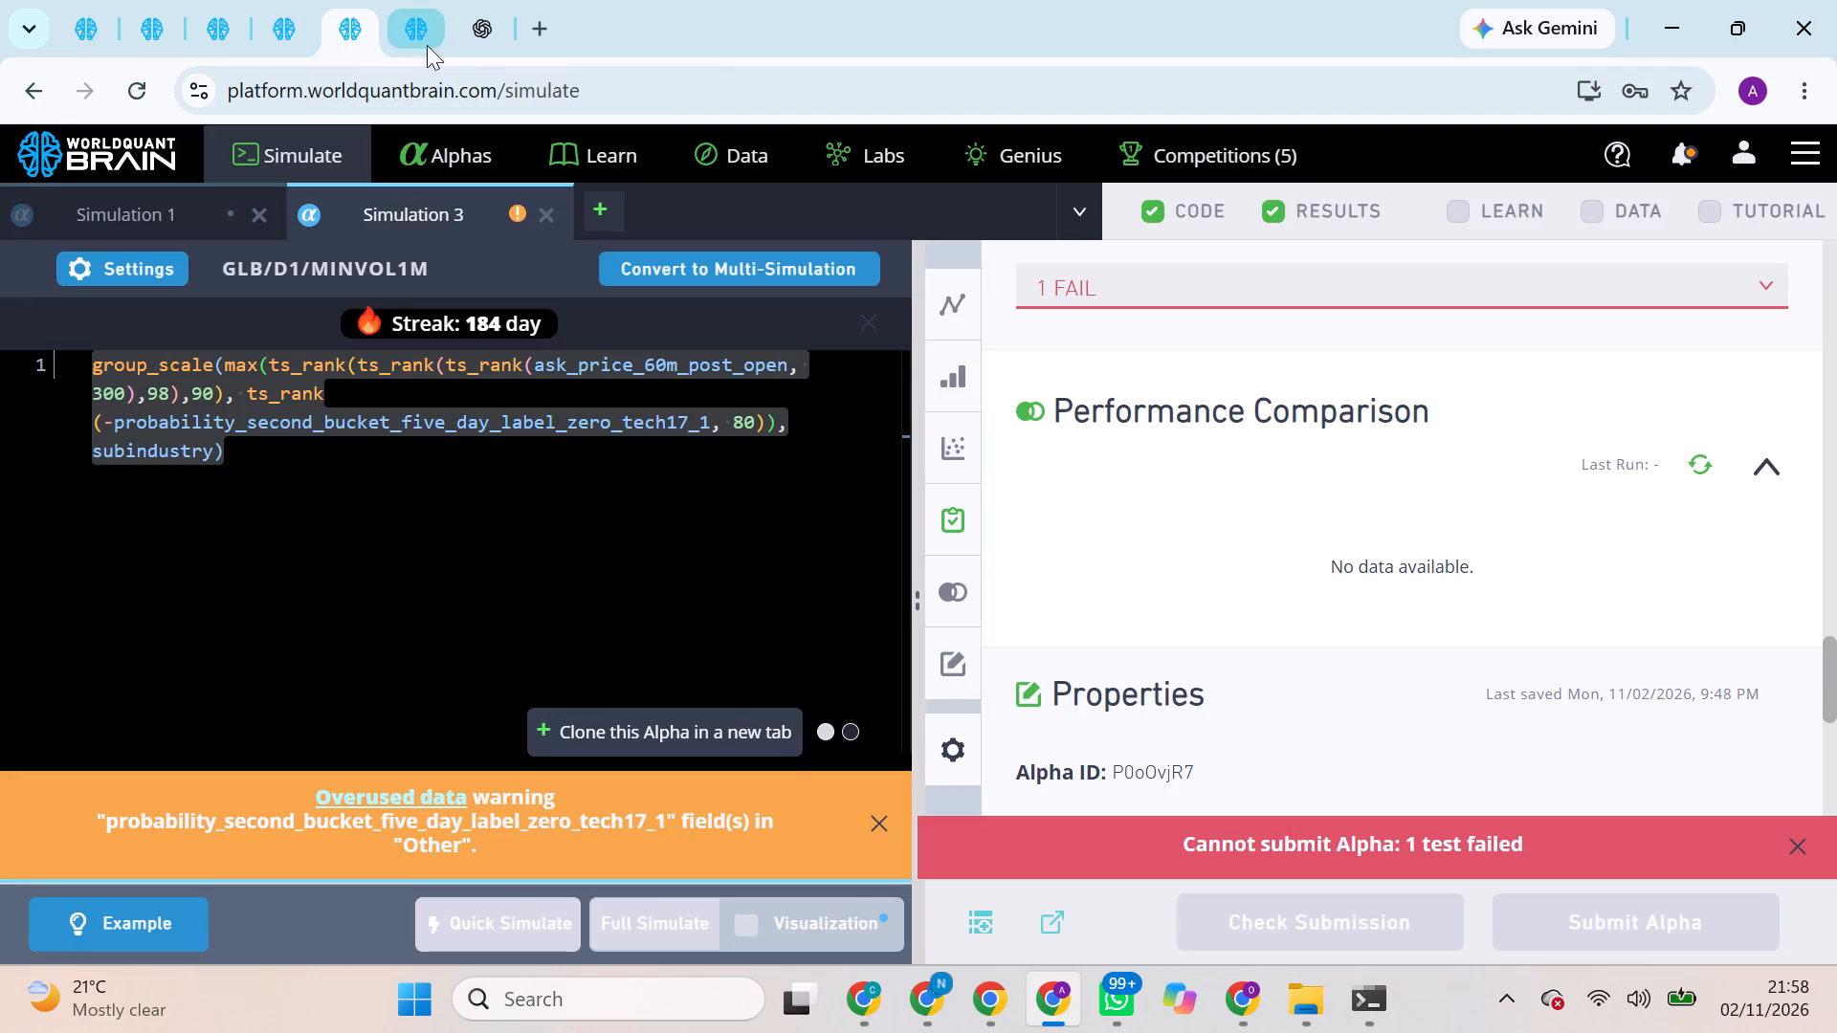
left_click(418, 13)
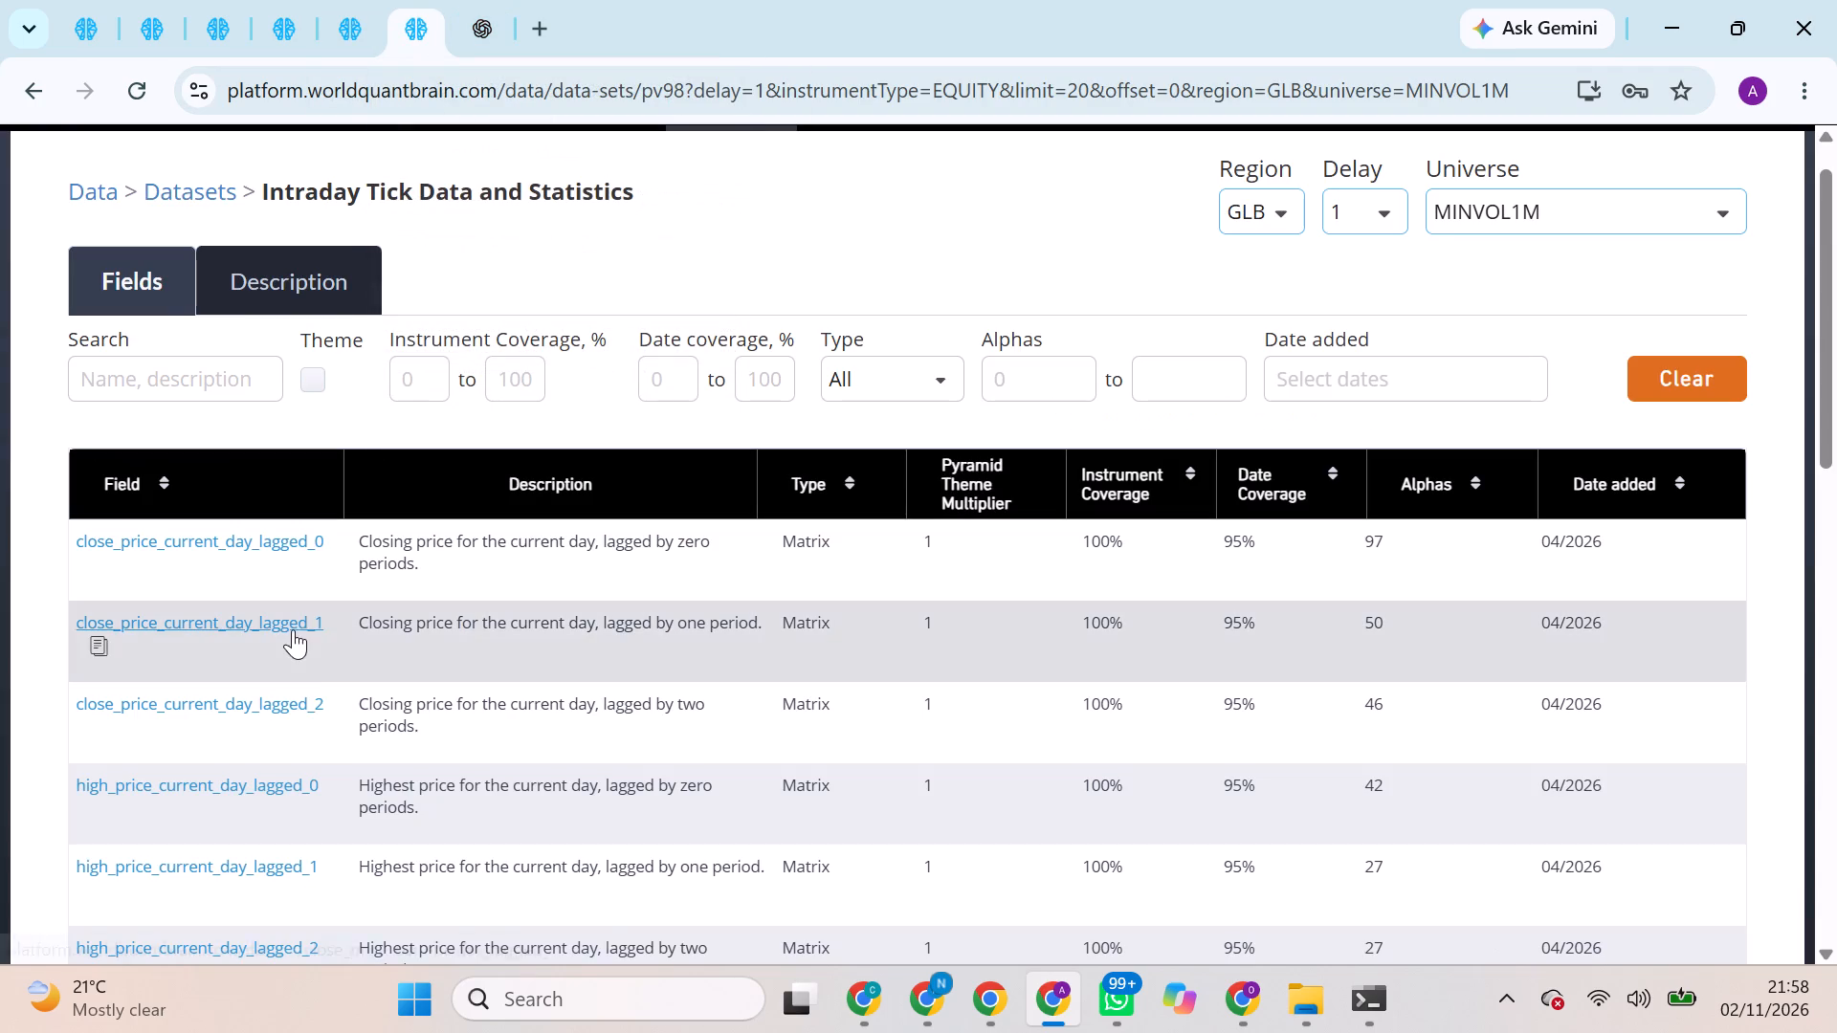
left_click(100, 725)
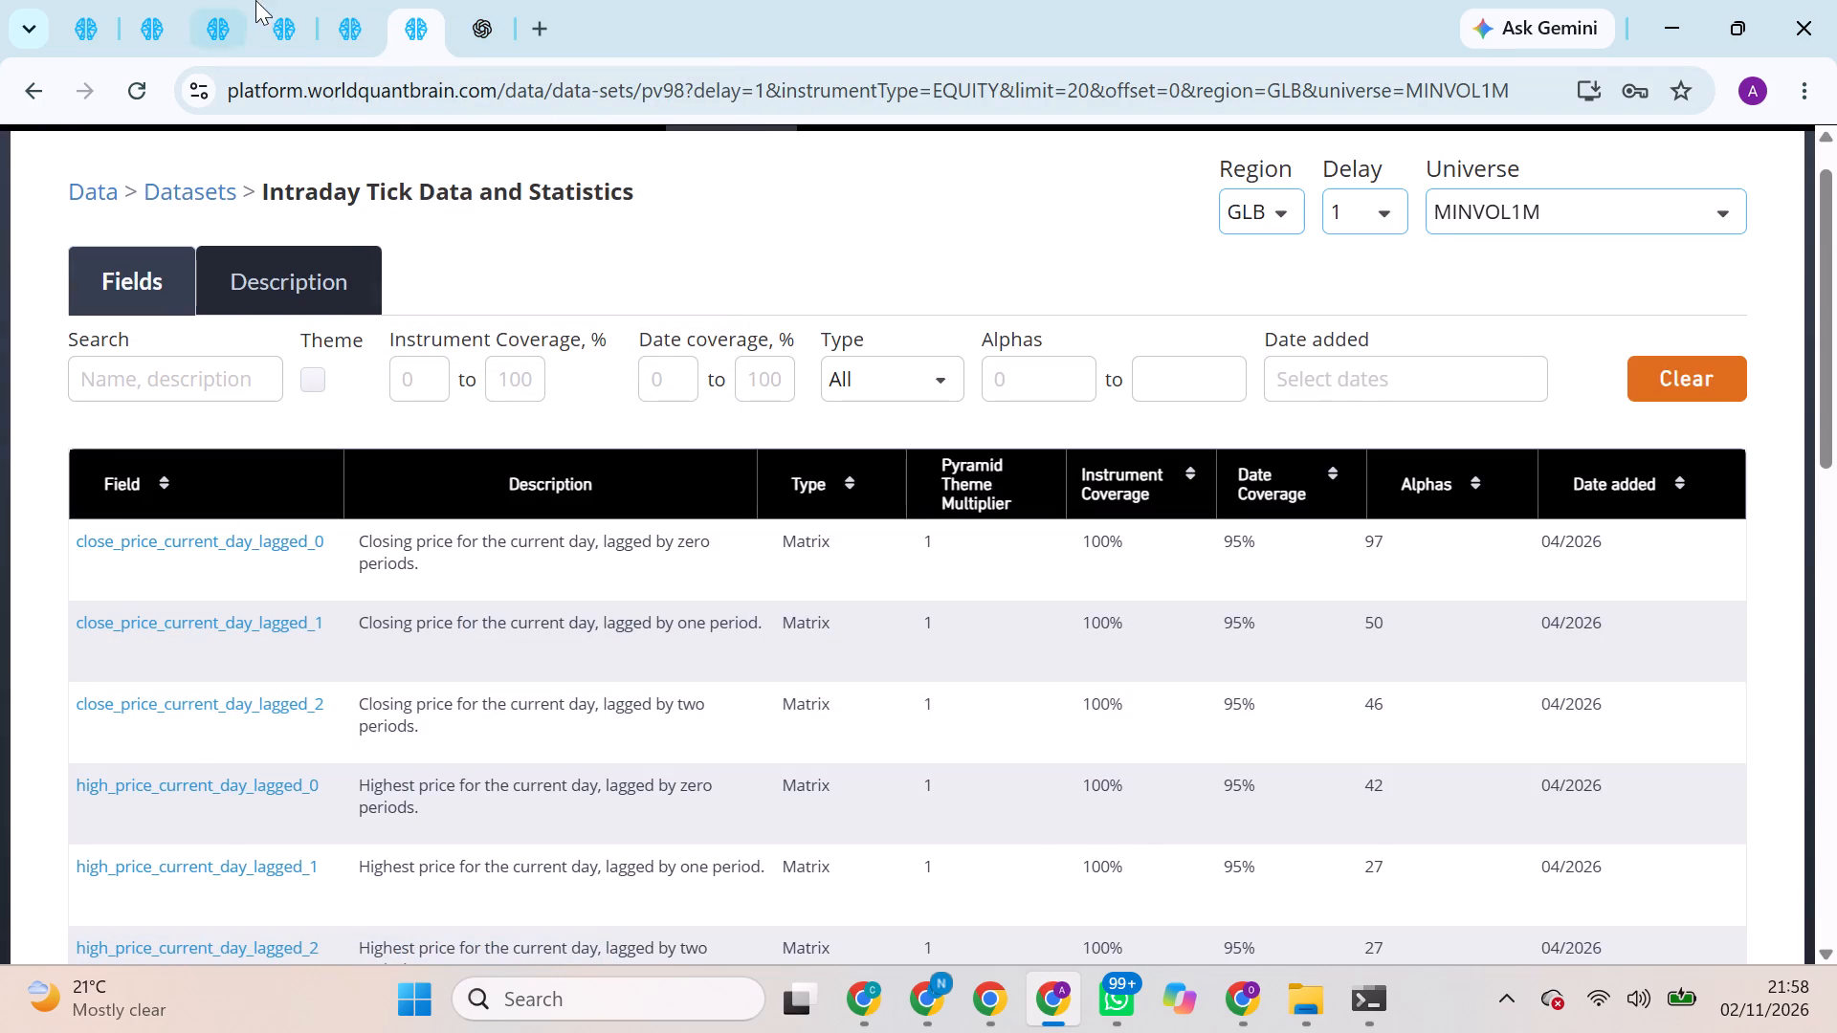
left_click(273, 0)
left_click(242, 8)
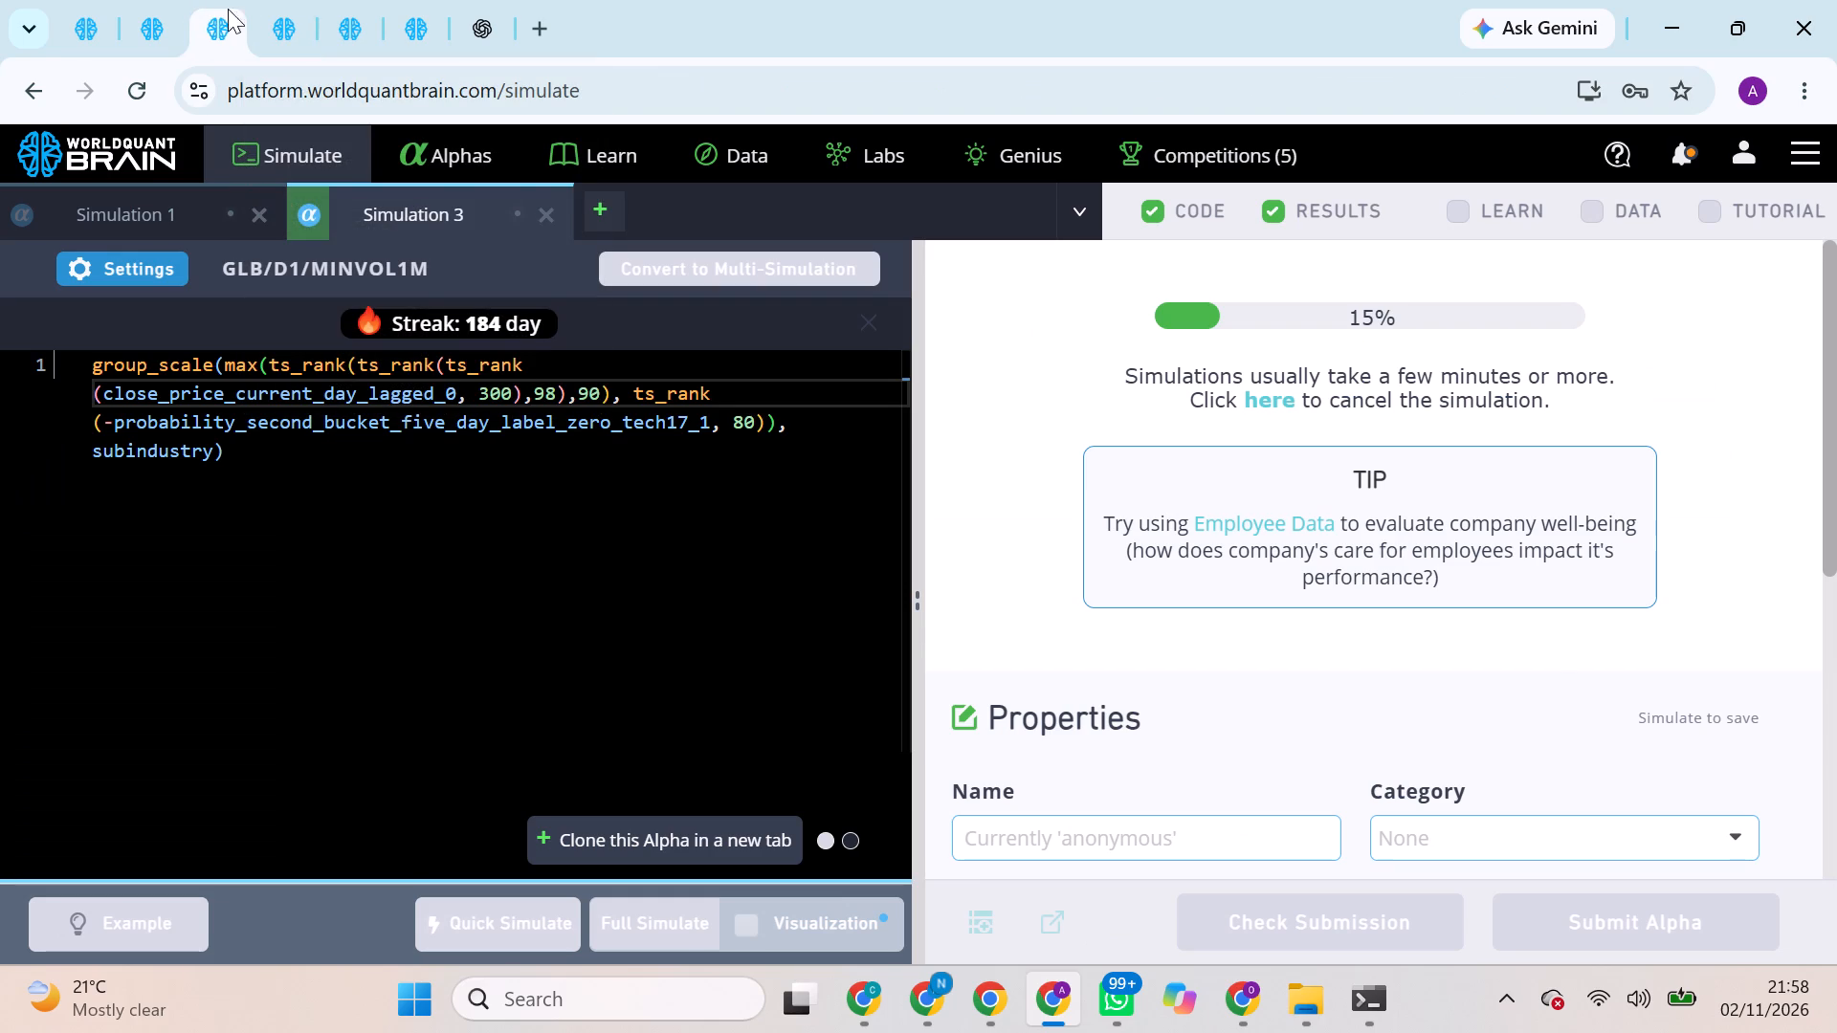
left_click(150, 7)
left_click(276, 0)
left_click(324, 9)
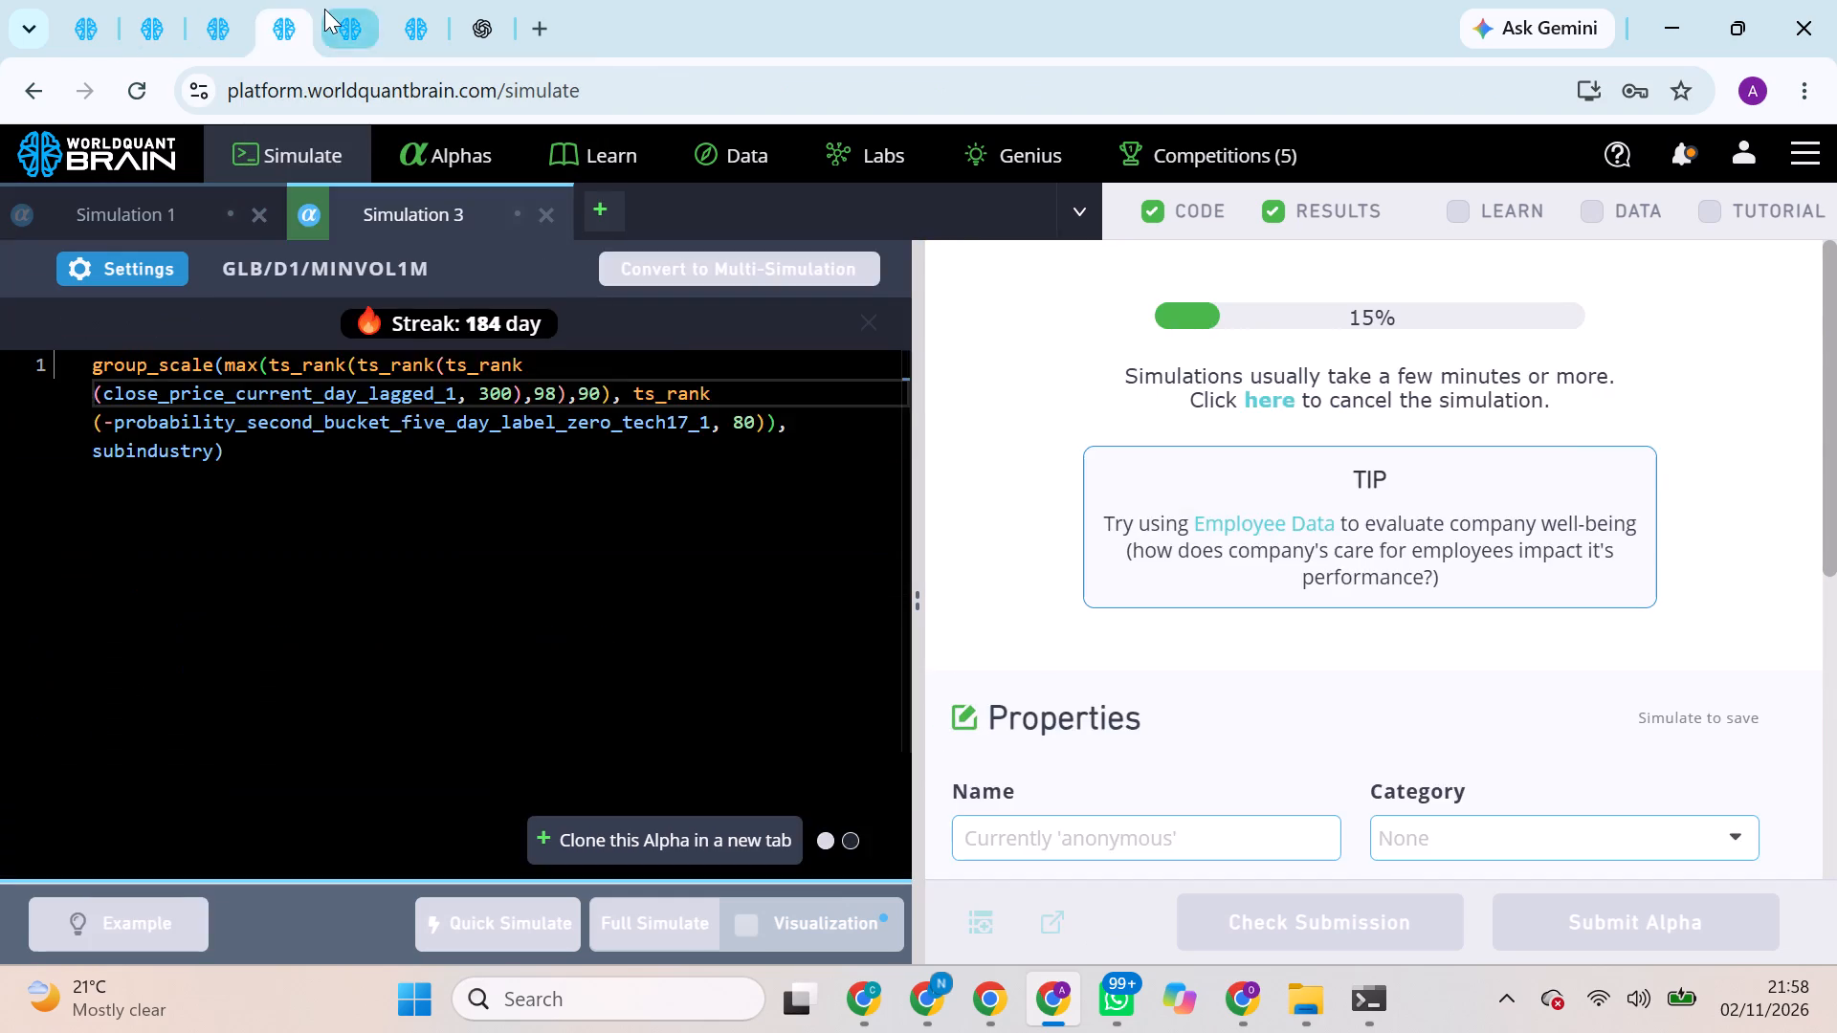
double_click(567, 362)
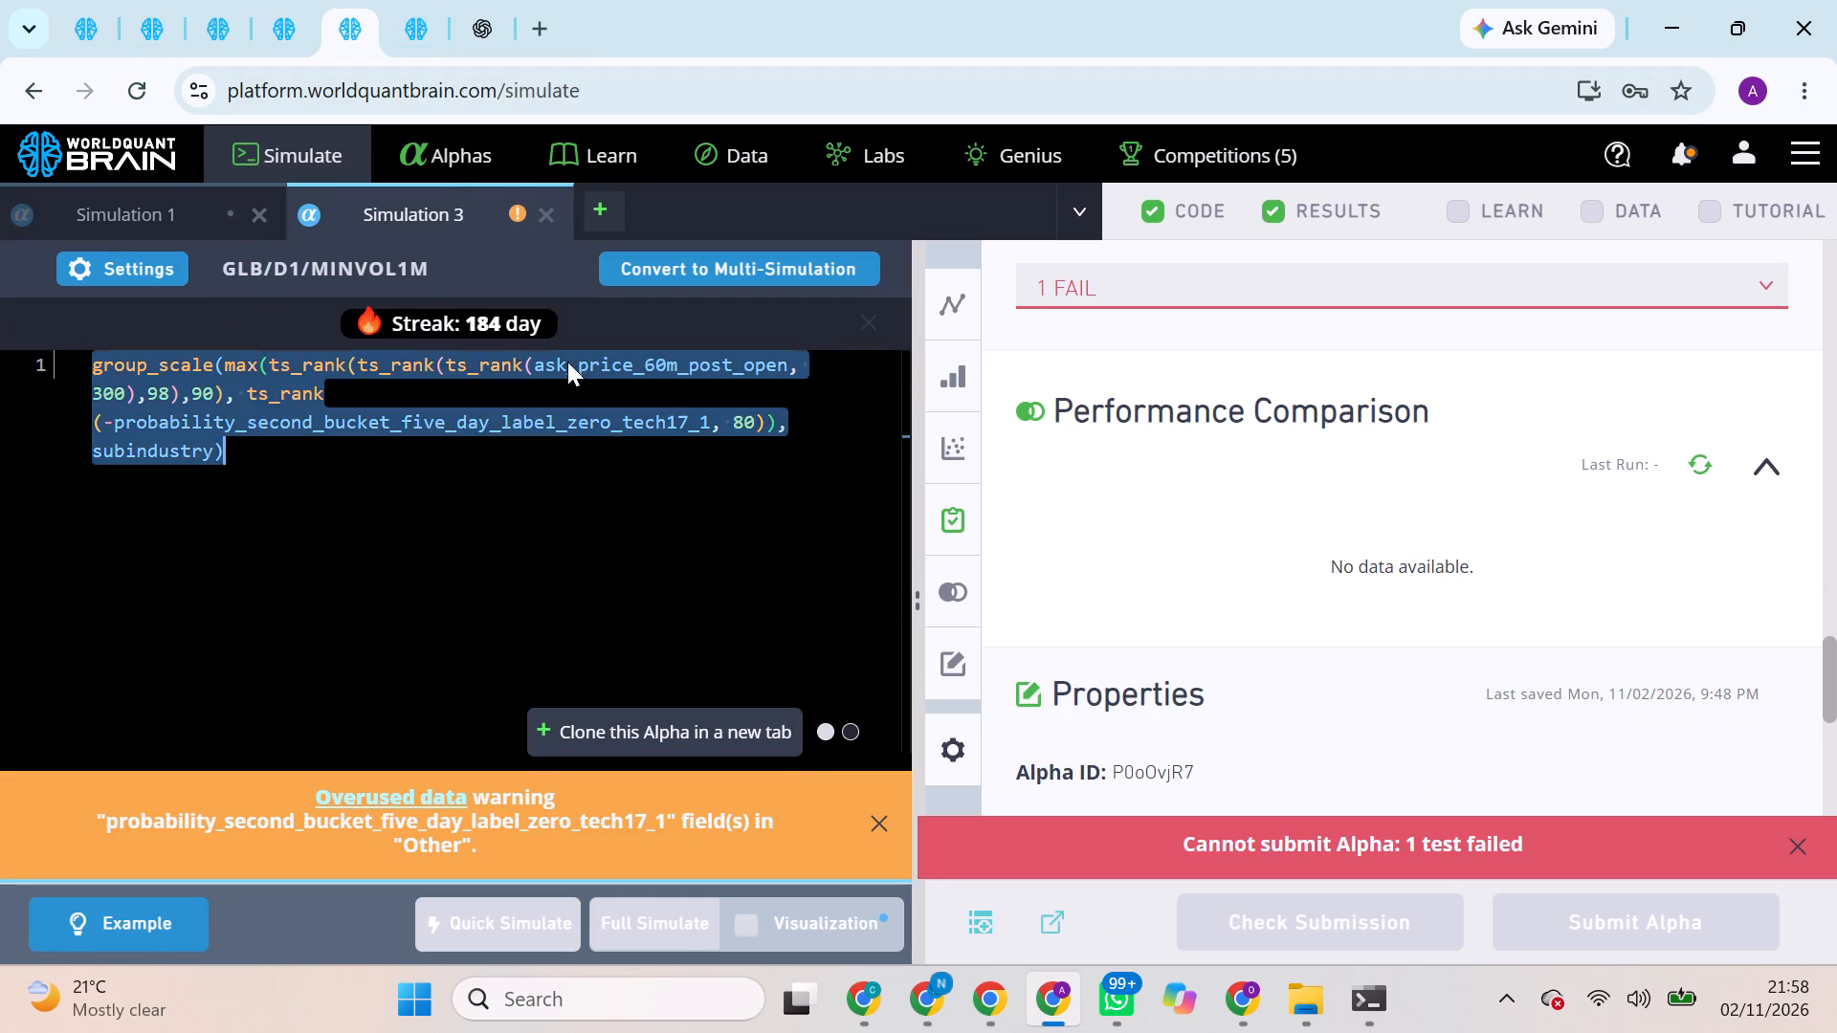
key("ctrl+v")
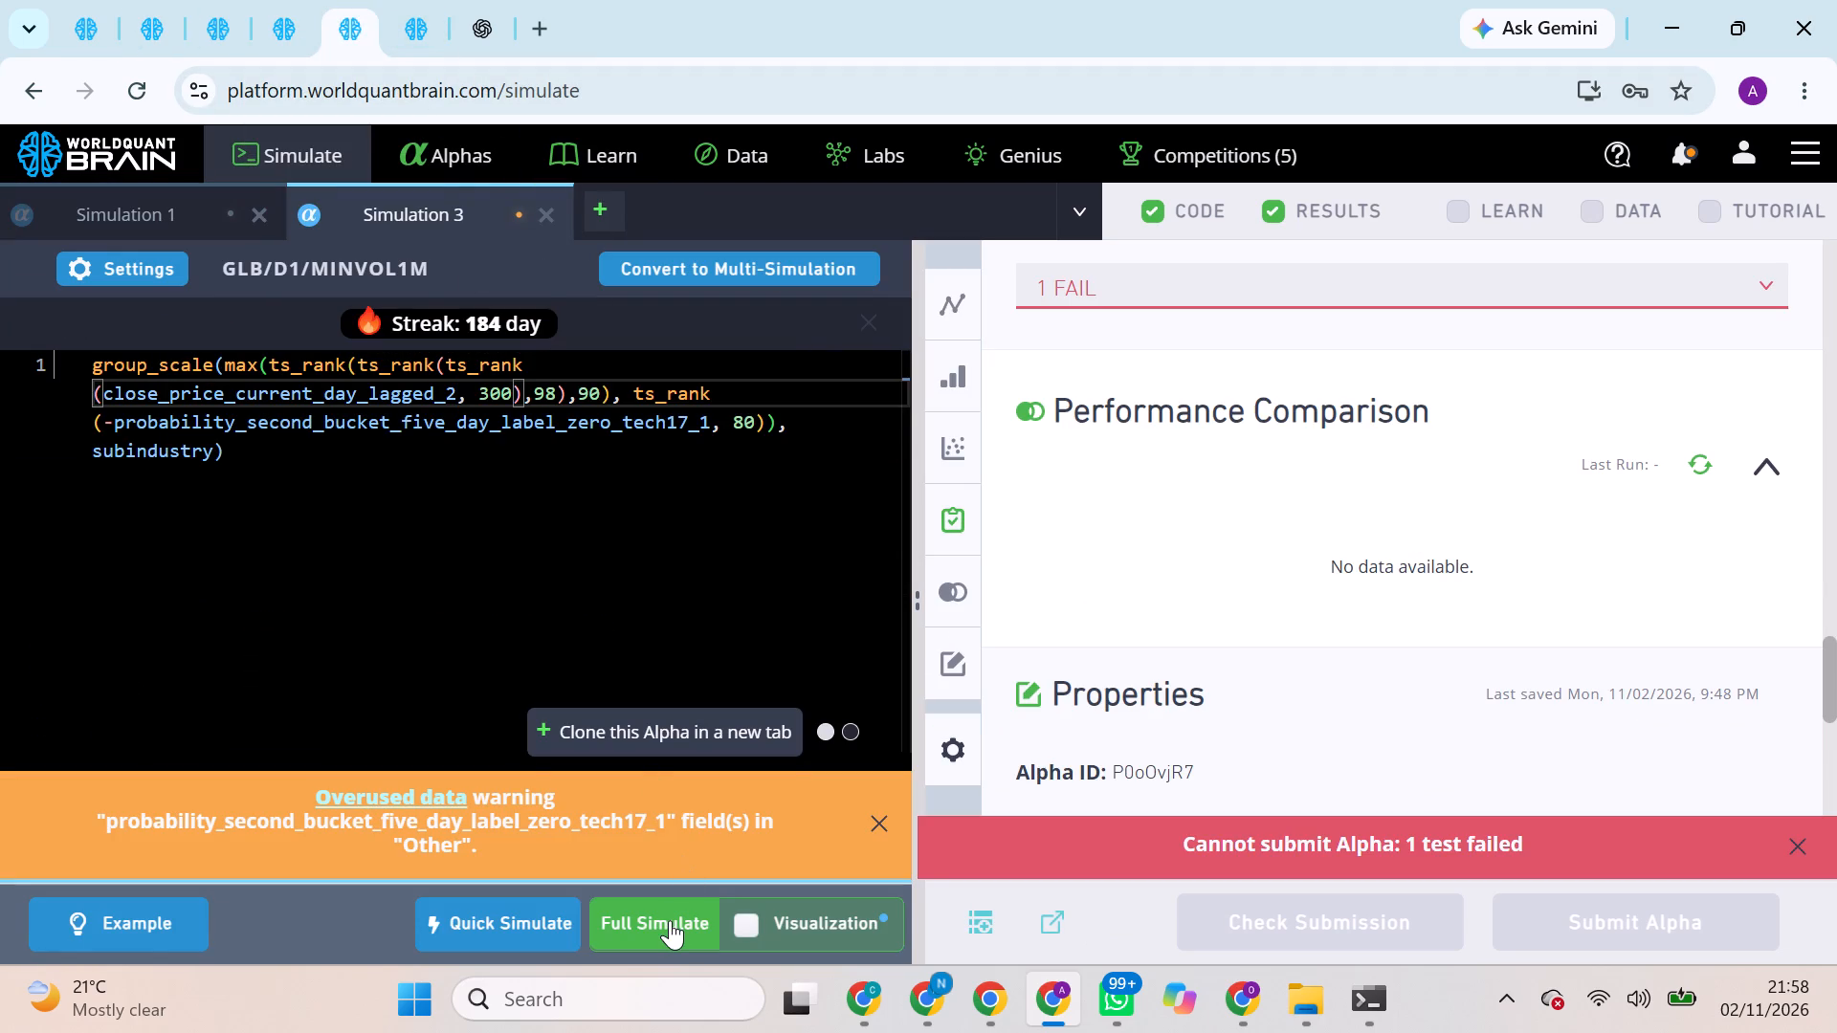
left_click(670, 920)
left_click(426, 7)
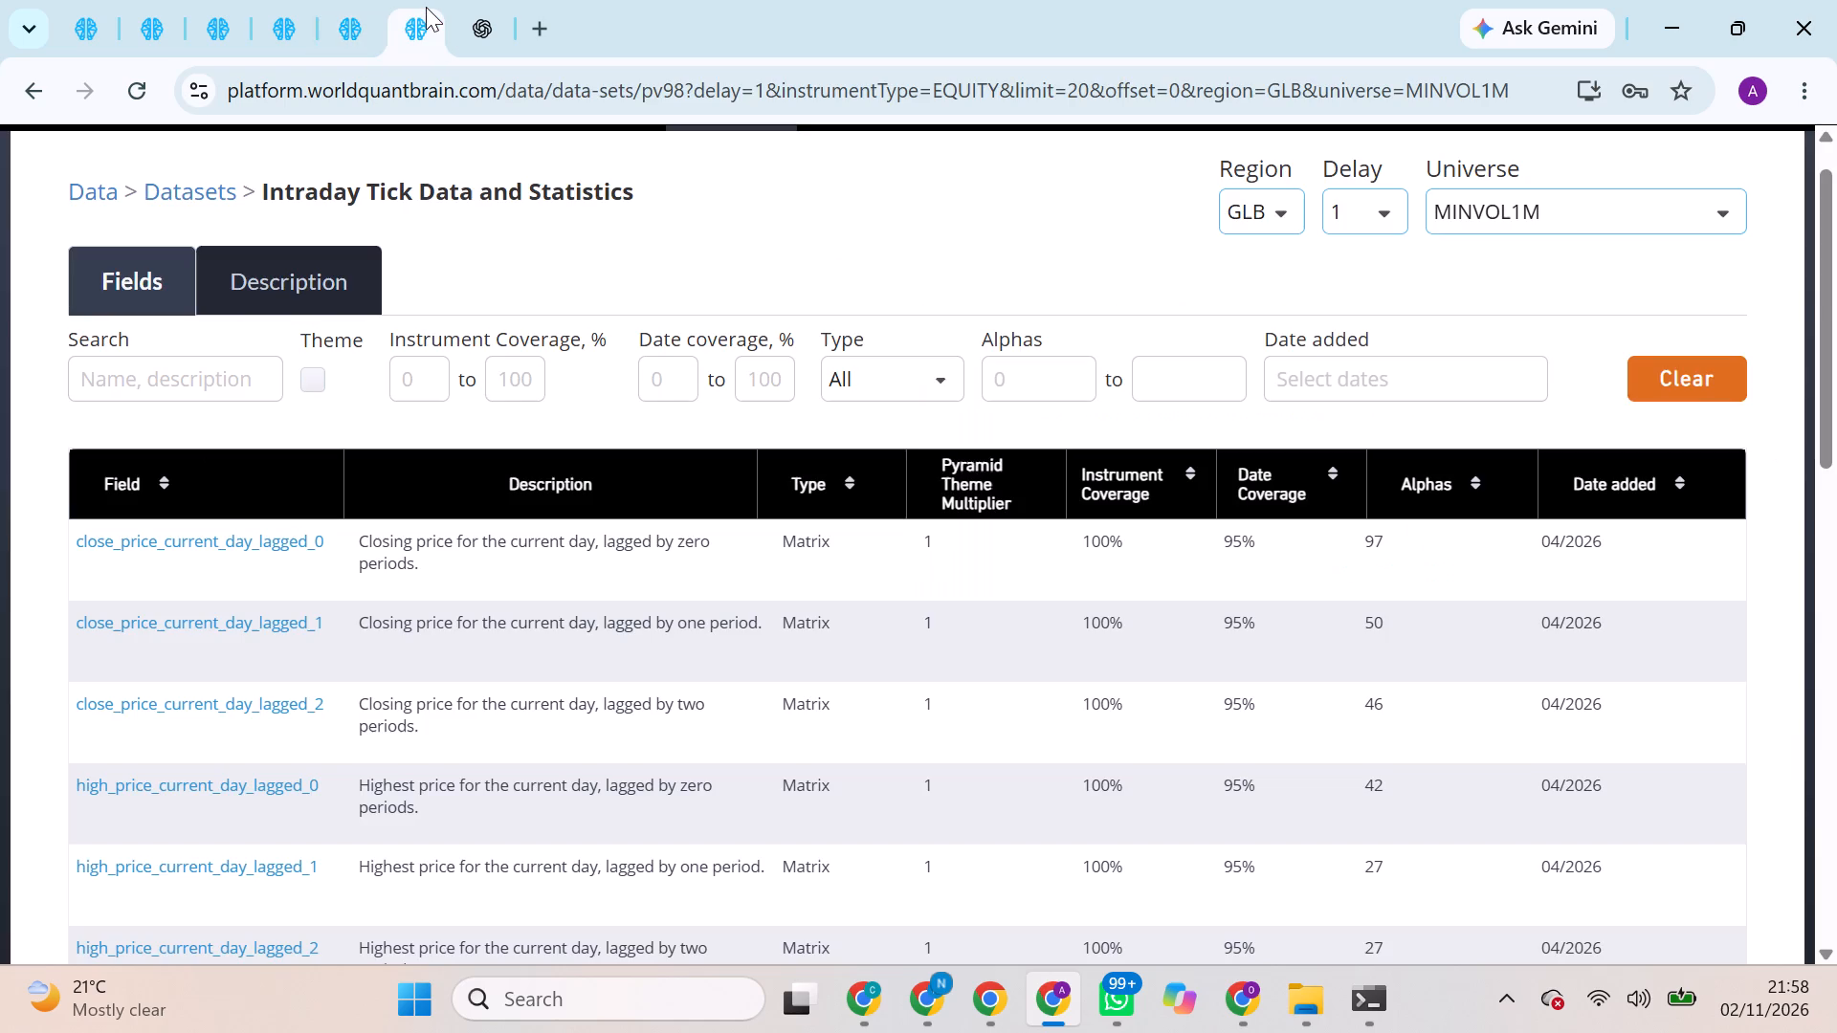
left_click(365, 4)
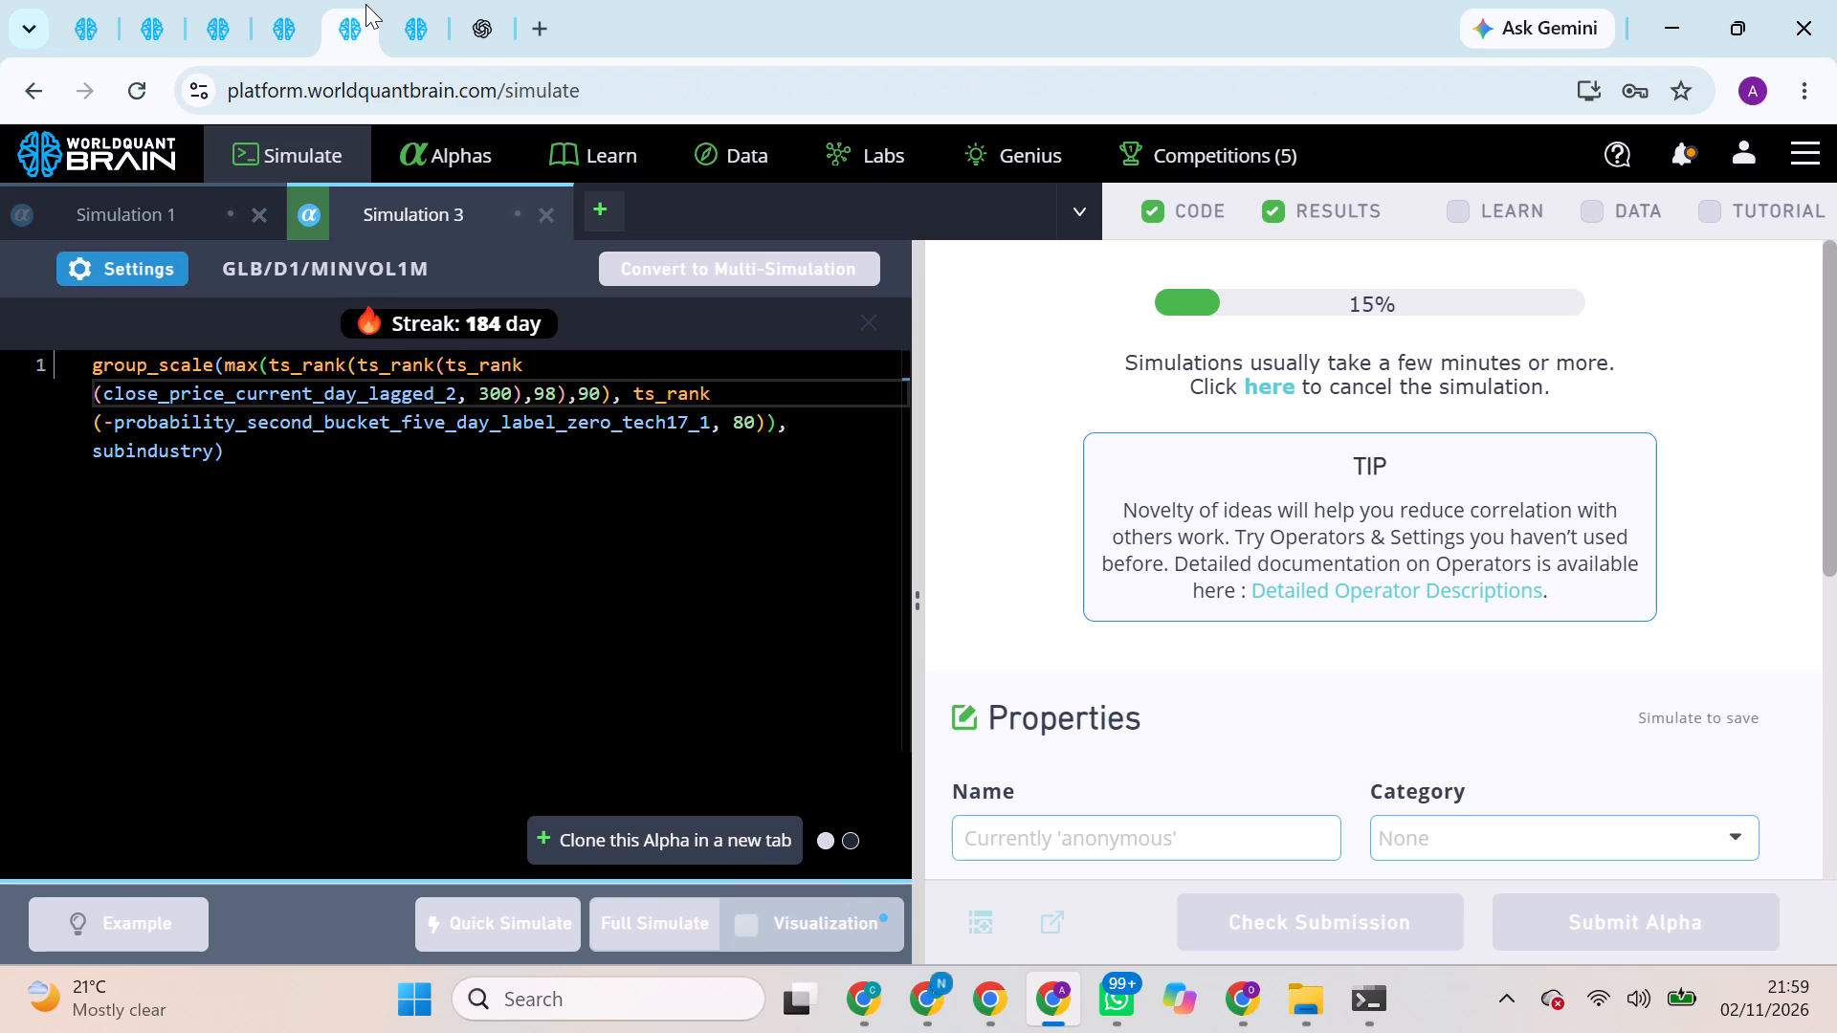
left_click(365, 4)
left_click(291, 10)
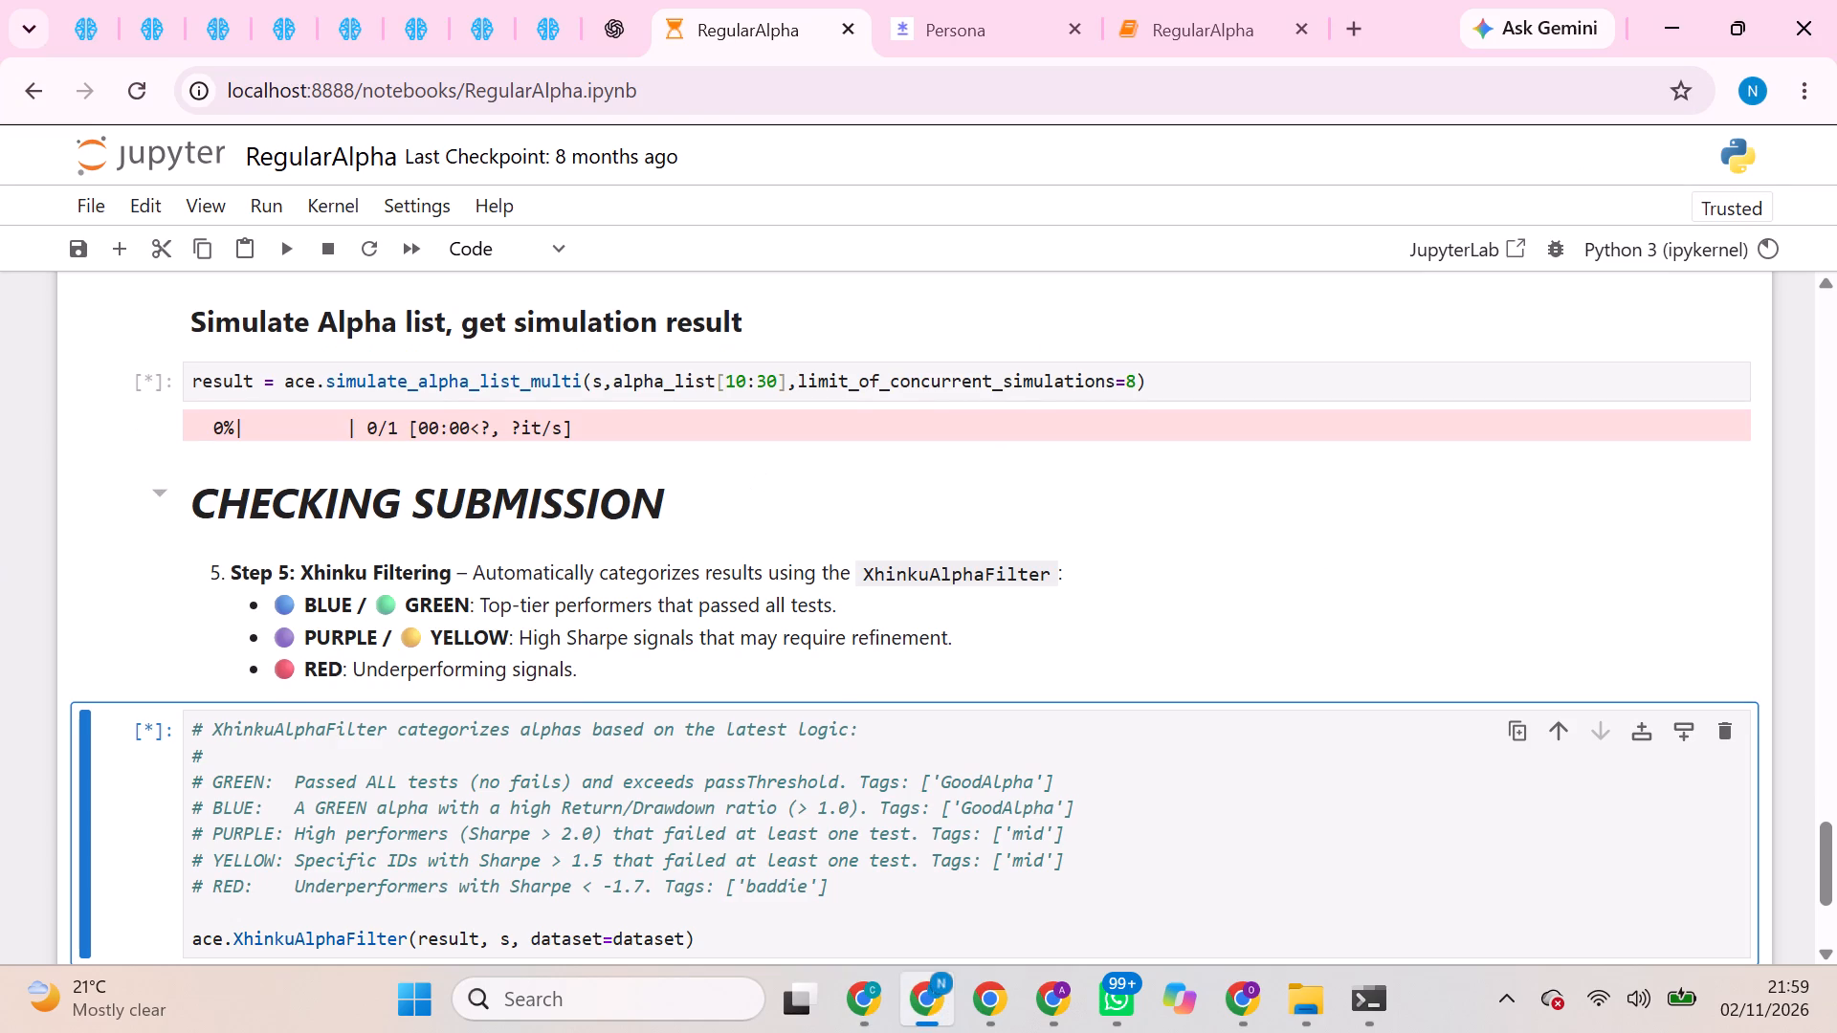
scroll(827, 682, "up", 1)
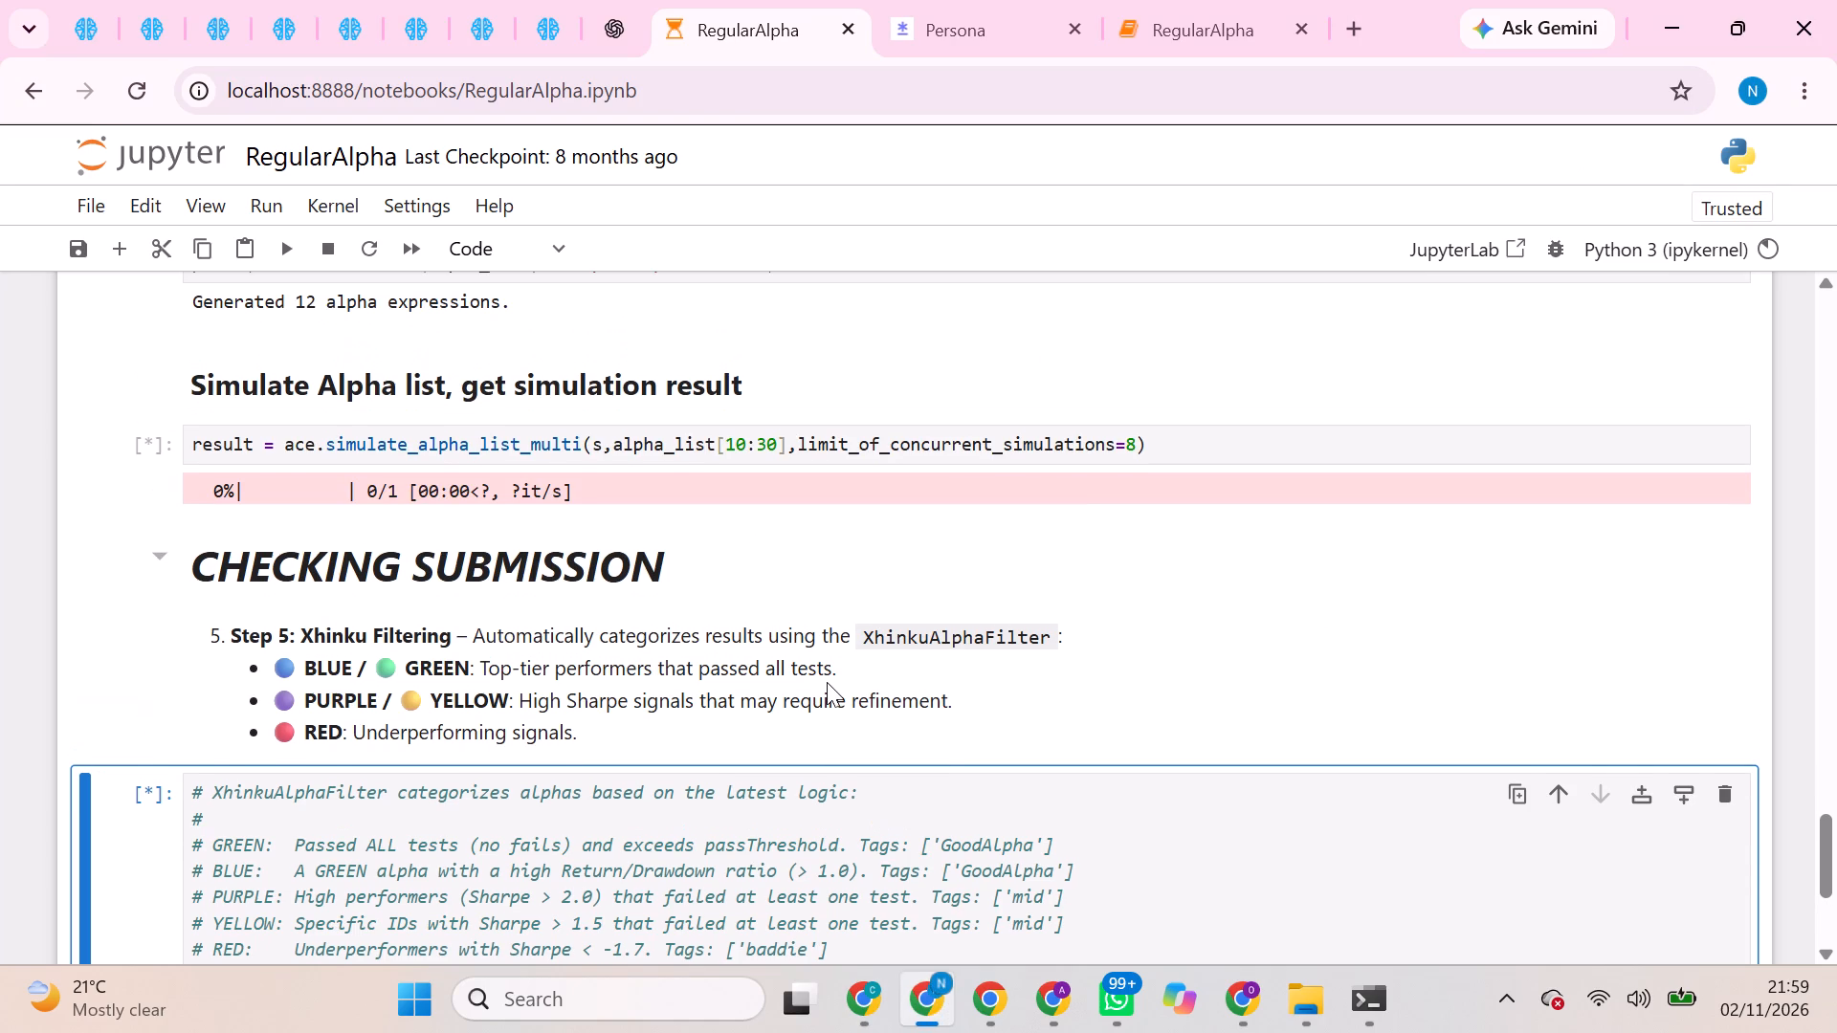